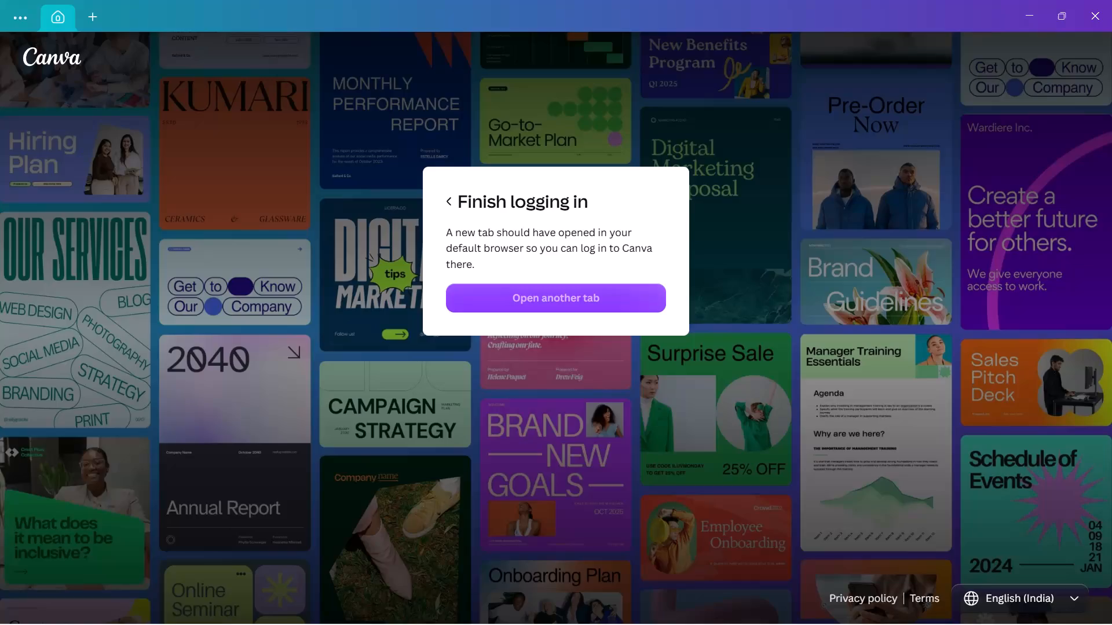
Finish logging in through the browser and dismiss the Canva Business free trial offer.
left_click(572, 298)
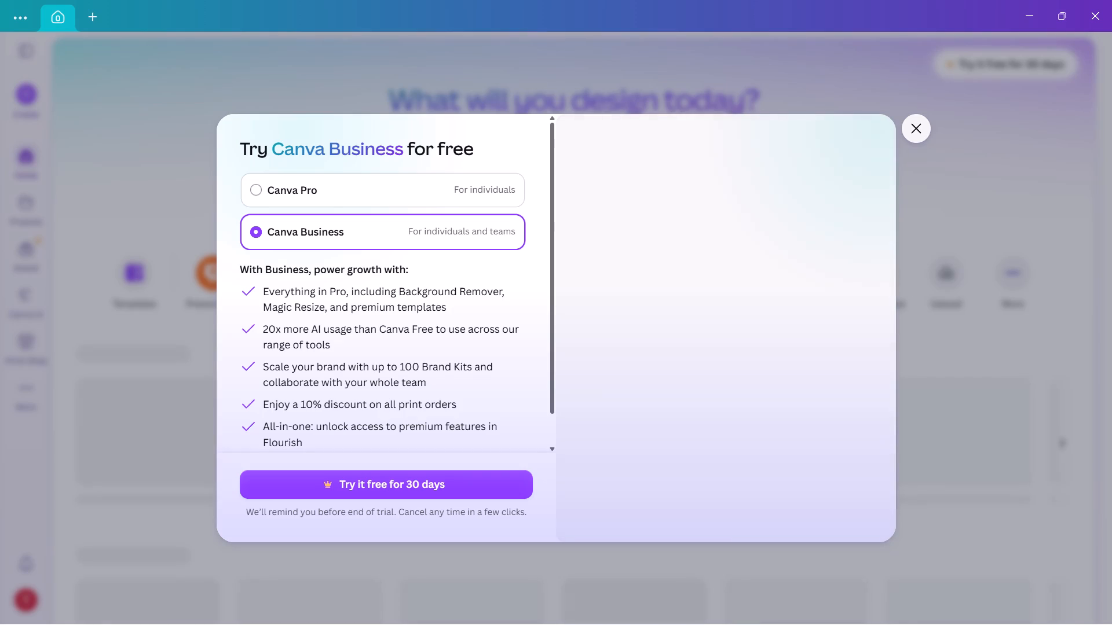
left_click(919, 125)
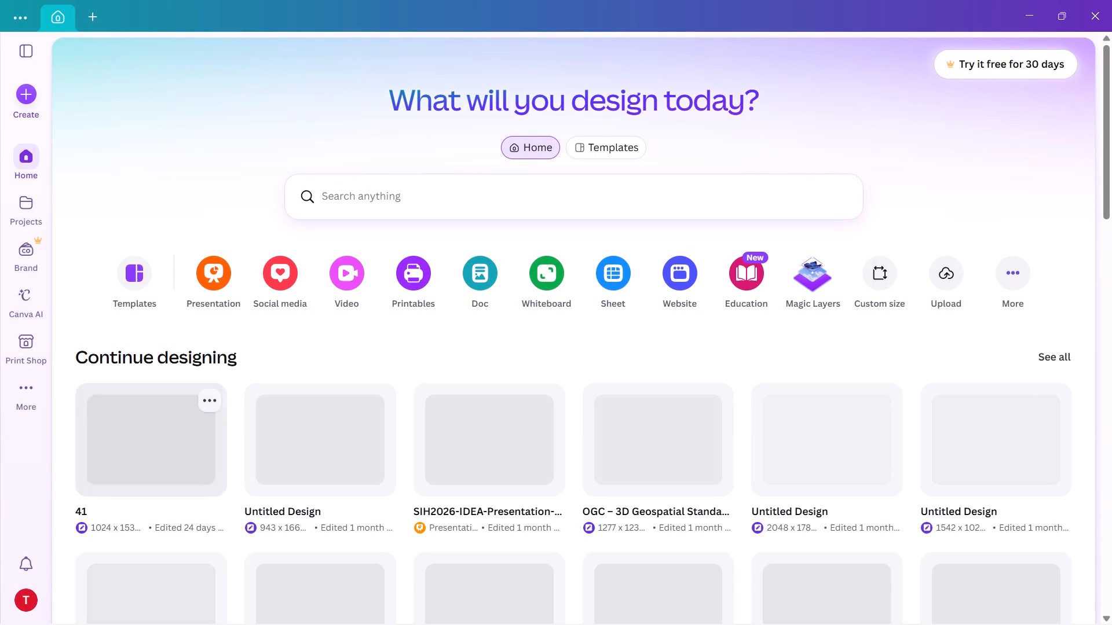
Open the SIH2026-IDEA-Presentation design from the recent designs.
scroll(209, 400, "down", 1)
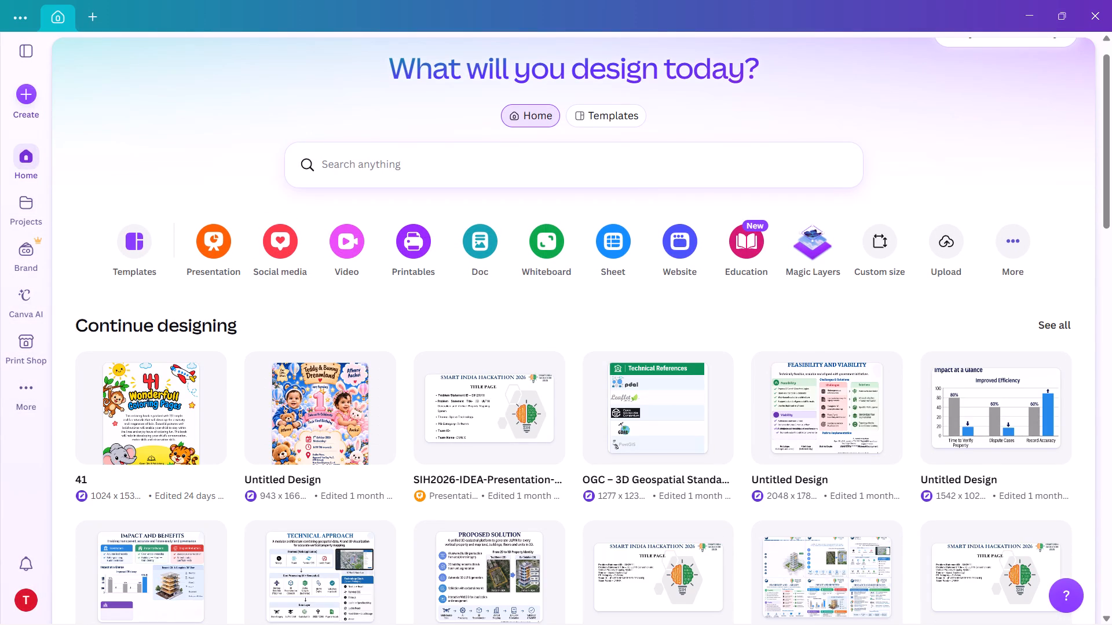
left_click(487, 425)
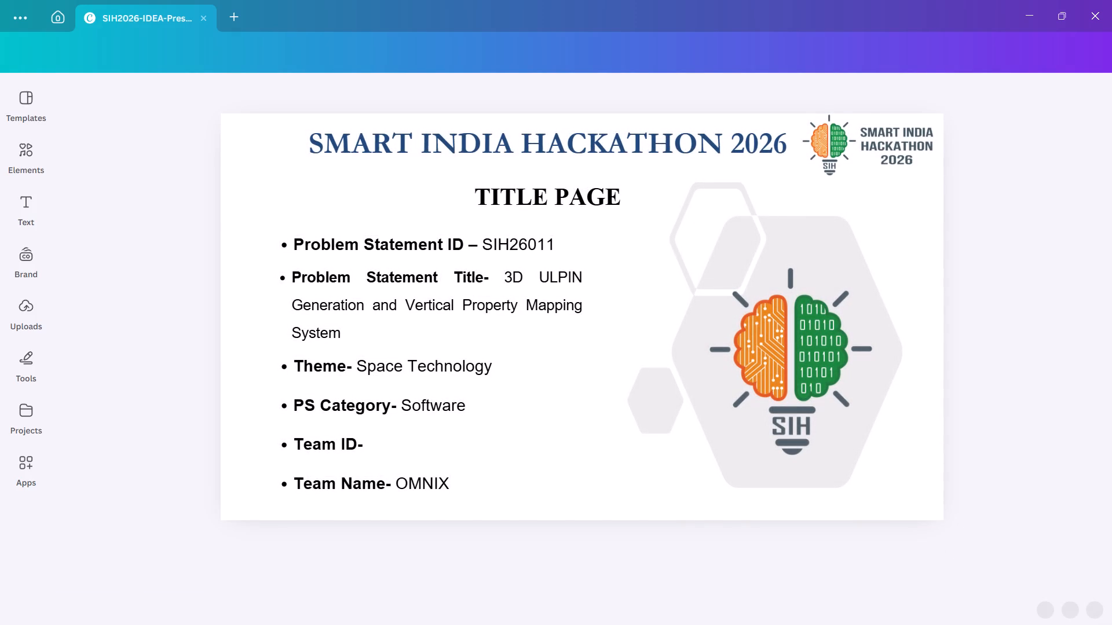
Delete the Smart India Hackathon 2026 logo from the upper corner of the title slide.
left_click(893, 144)
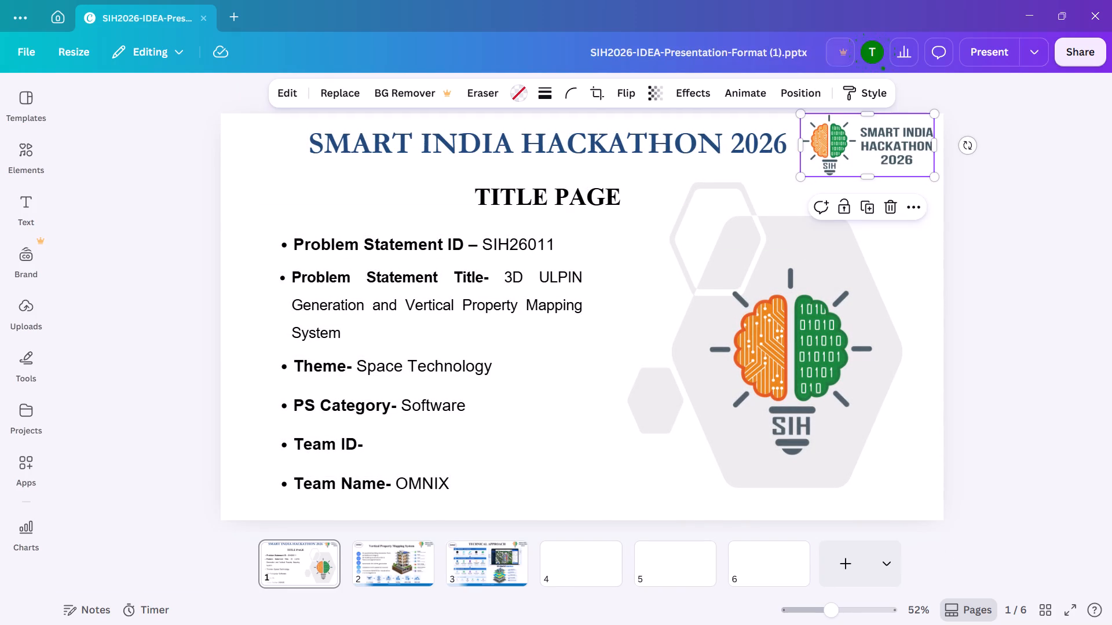
key("Delete")
key("Delete")
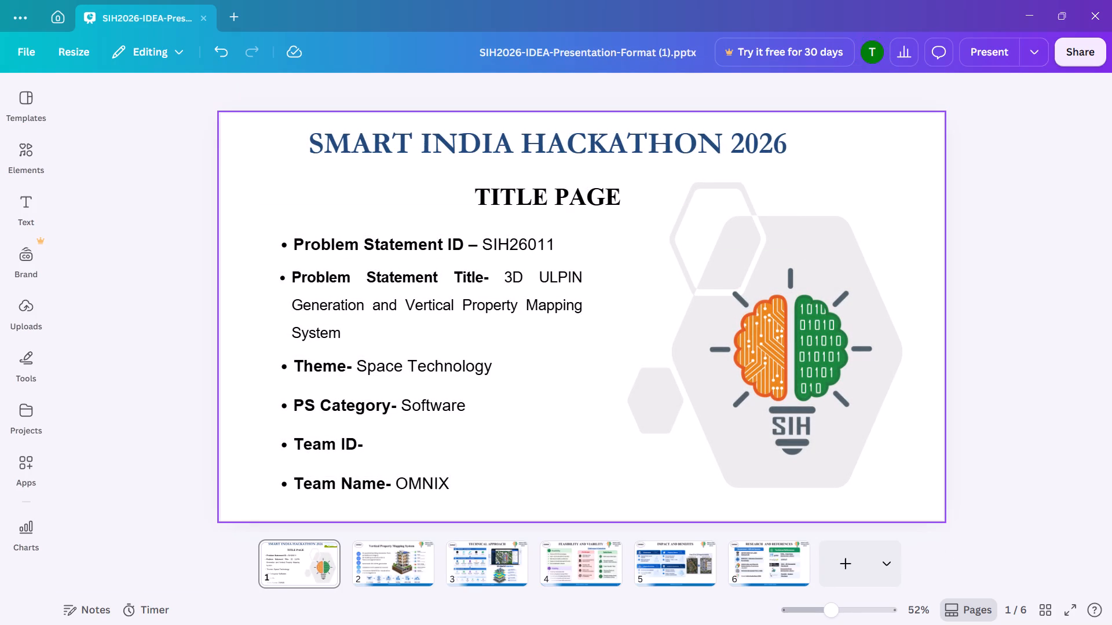
left_click(683, 148)
left_click(586, 370)
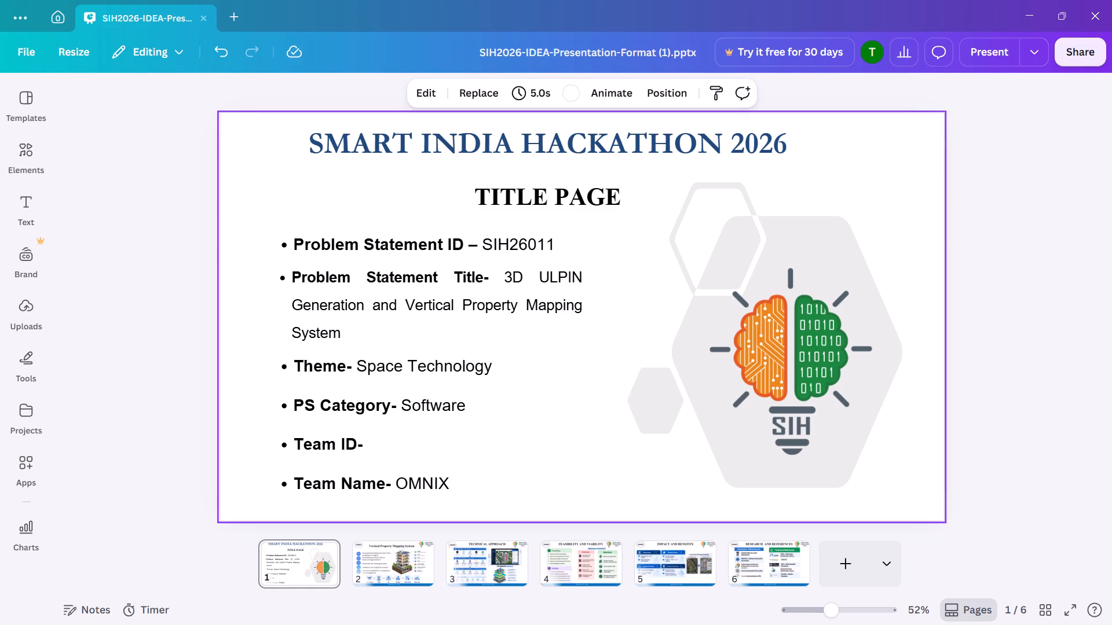
Delete the OMNIX oval badge and the Smart India Hackathon logo from slide 2, including the logo's empty frame.
left_click(382, 571)
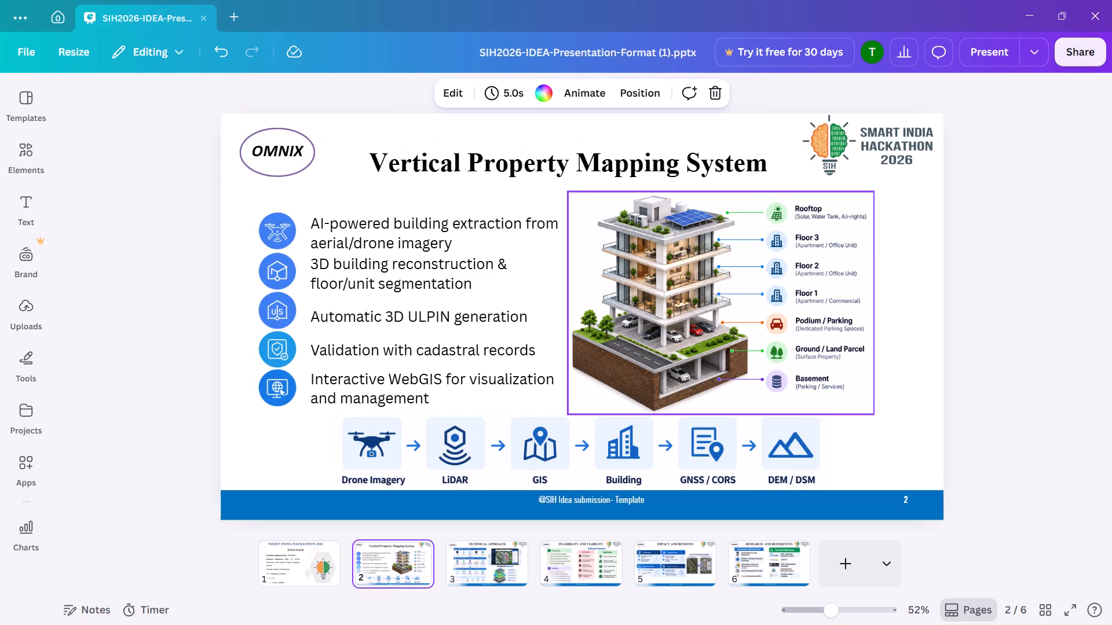
left_click(301, 160)
left_click(343, 167)
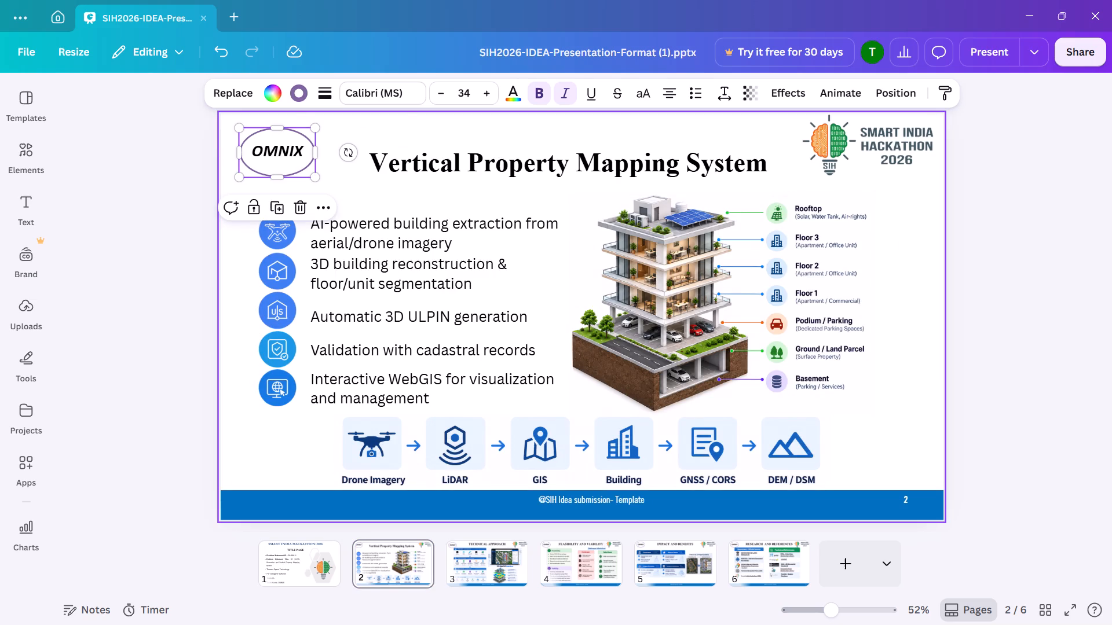
left_click_drag(343, 167, 228, 131)
key("Delete")
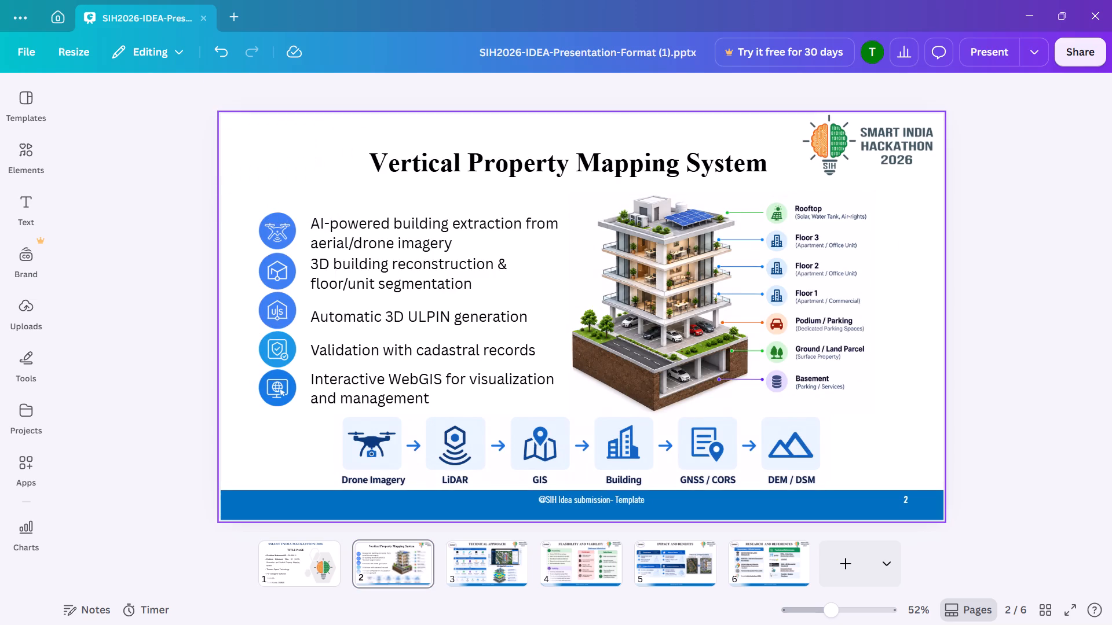
left_click_drag(789, 134, 991, 158)
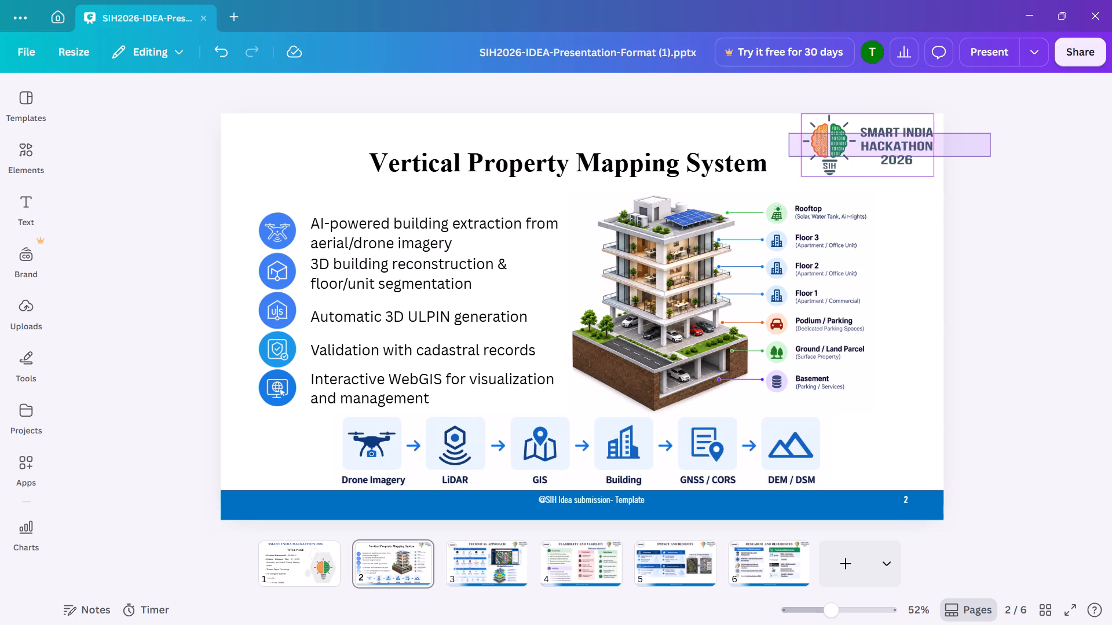
left_click_drag(991, 158, 994, 159)
key("Delete")
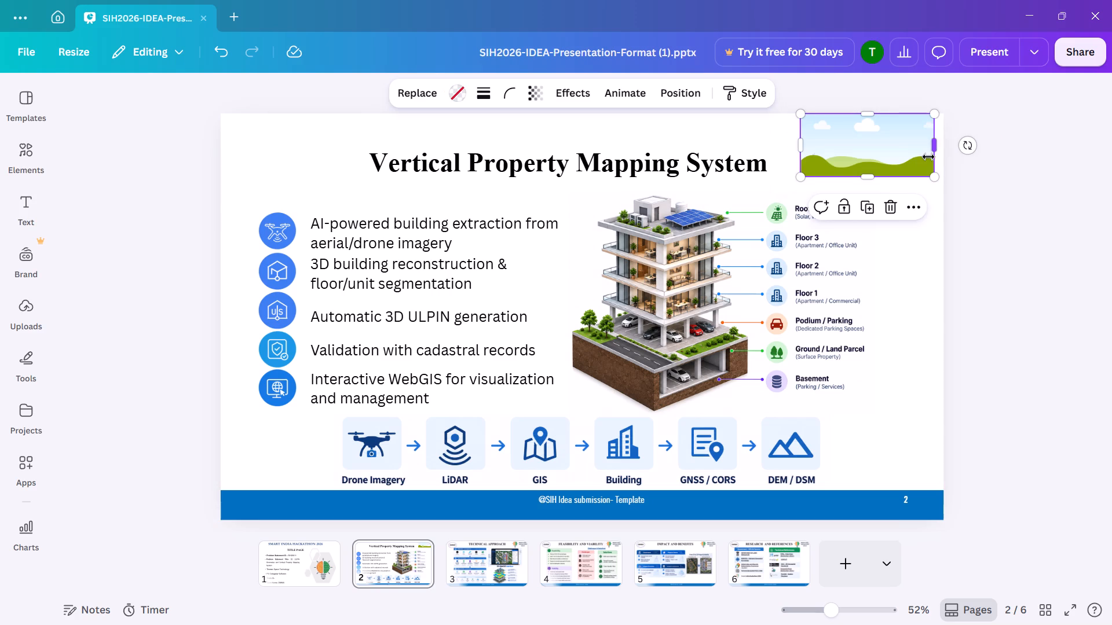
key("Delete")
Delete the blue footer bar with its template text and page number from slide 2.
left_click(821, 504)
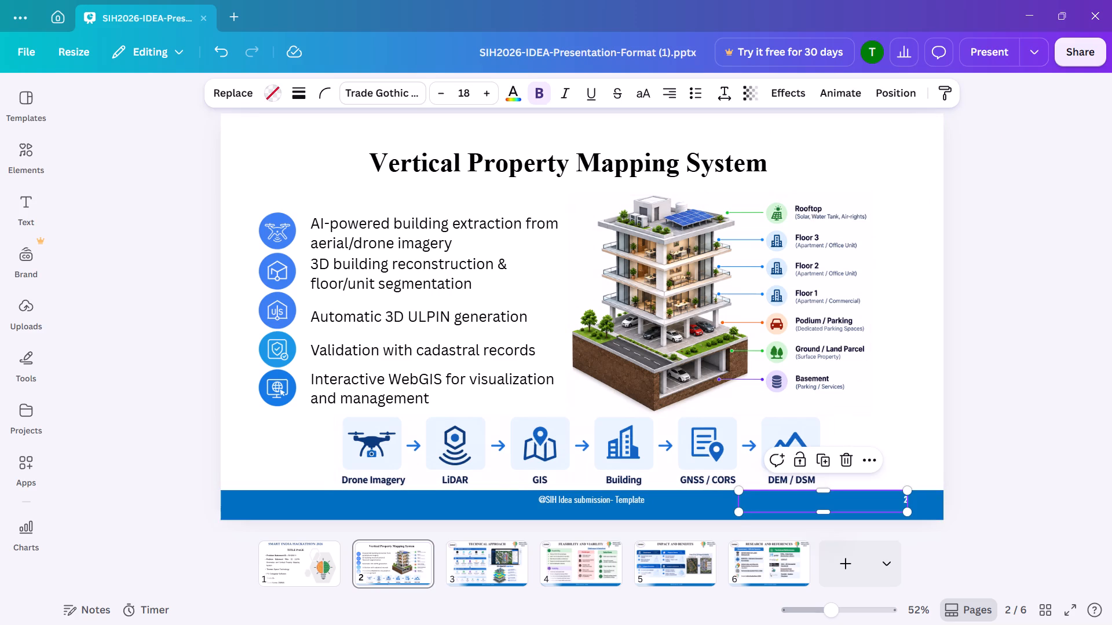
left_click(720, 508)
key("Delete")
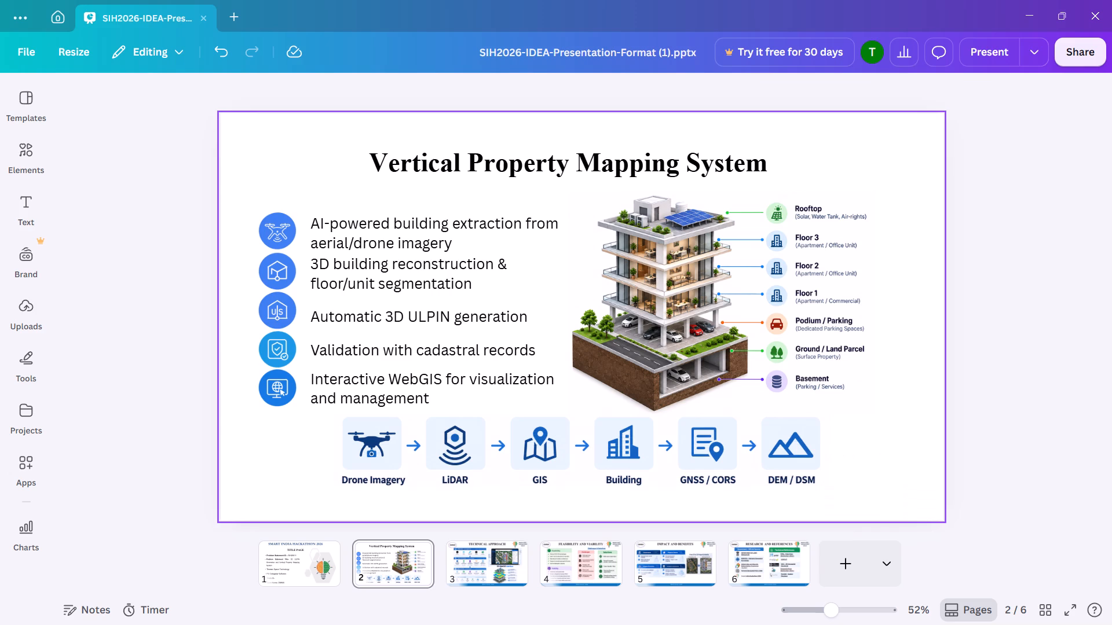
key("f")
left_click(1038, 444)
Delete the SIH light-bulb illustration and the grey hexagon graphic behind it from slide 1.
left_click(286, 565)
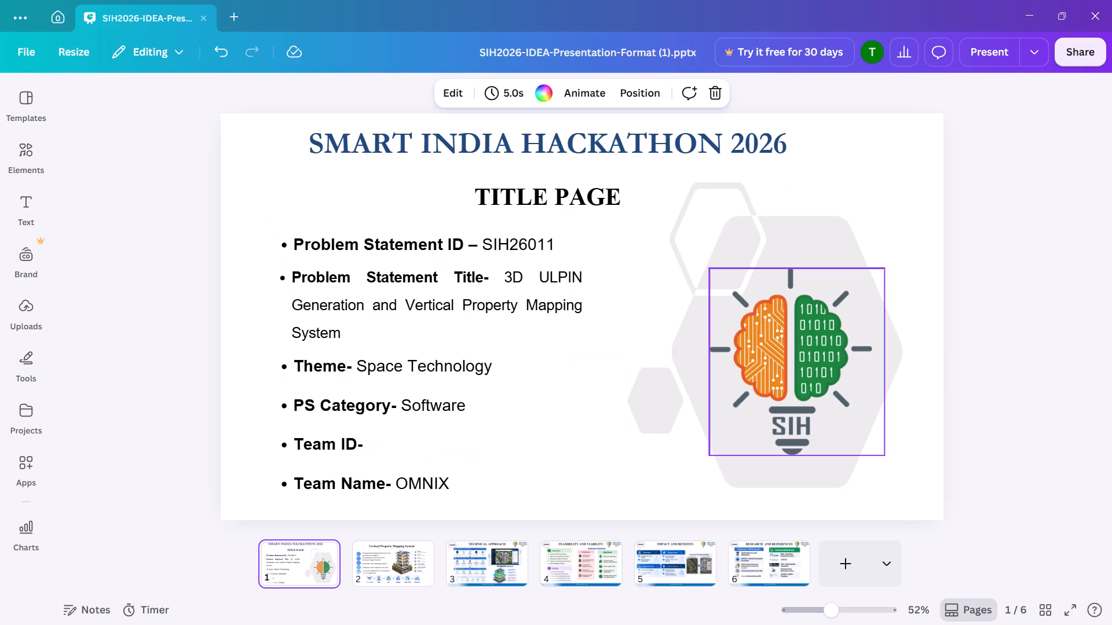
left_click(826, 286)
key("Delete")
left_click(809, 285)
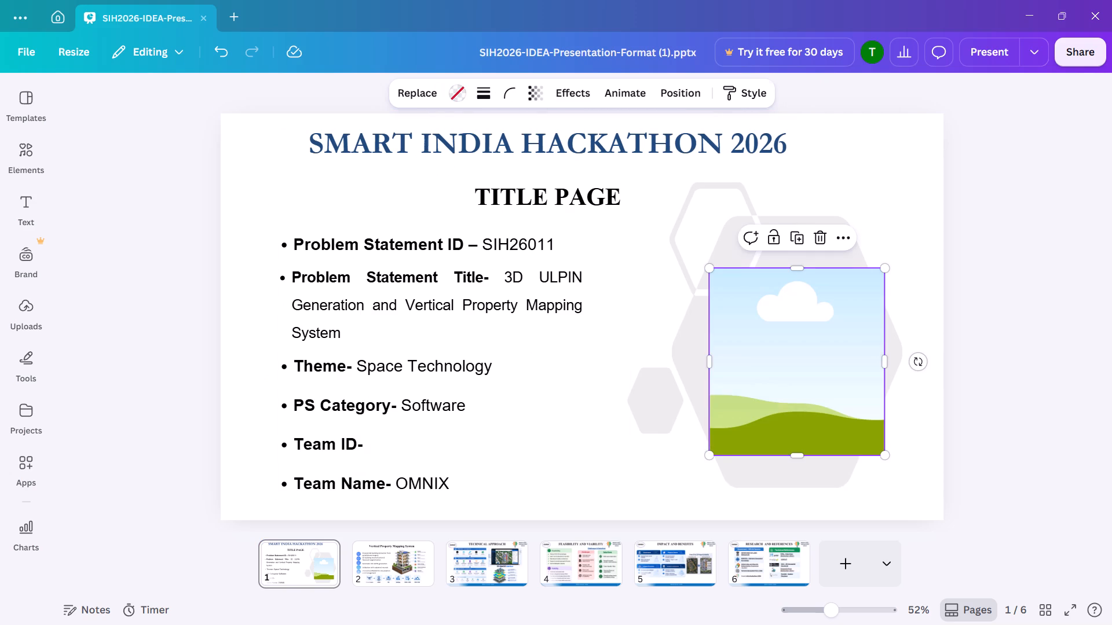
key("Delete")
left_click(777, 293)
key("BackSpace")
key("Delete")
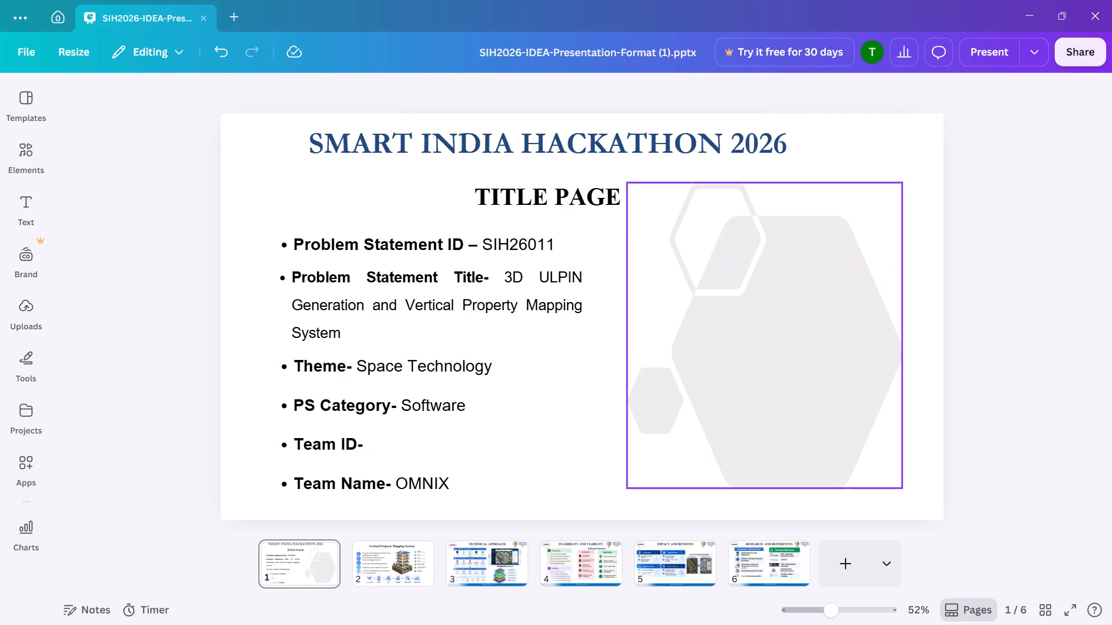
left_click(777, 293)
key("Delete")
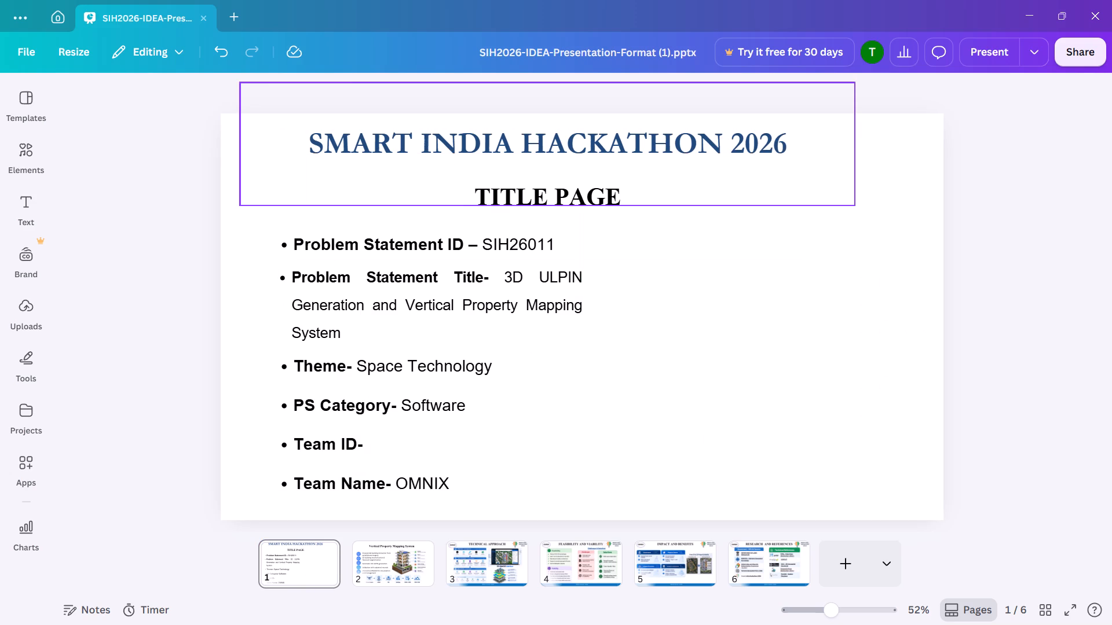
Delete the TITLE PAGE and SMART INDIA HACKATHON 2026 headings from slide 1.
left_click(566, 197)
left_click(670, 247)
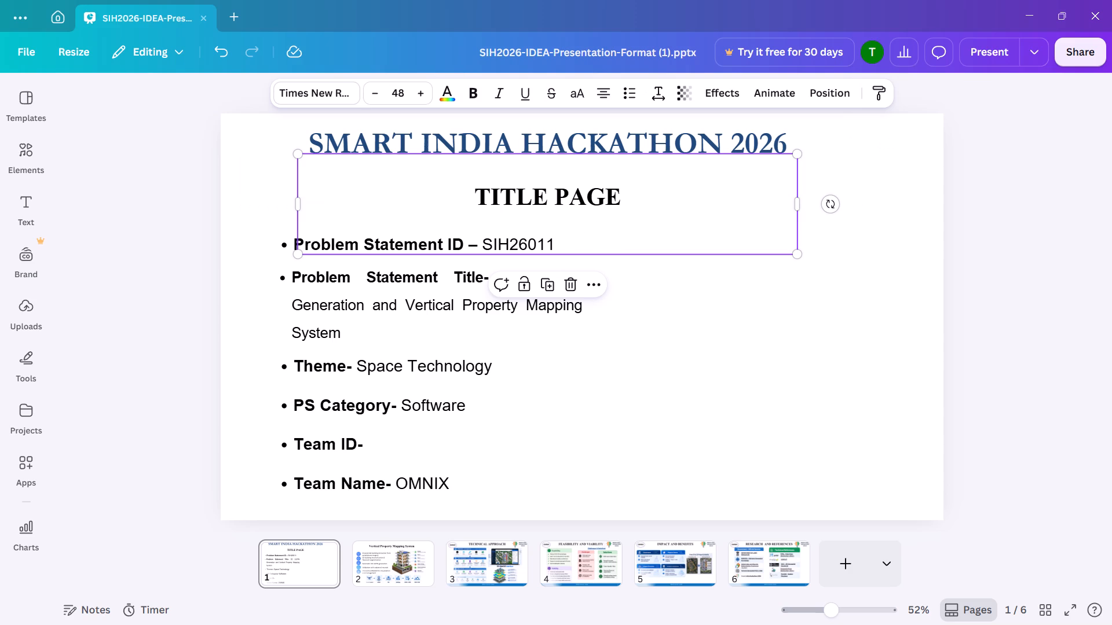
key("Delete")
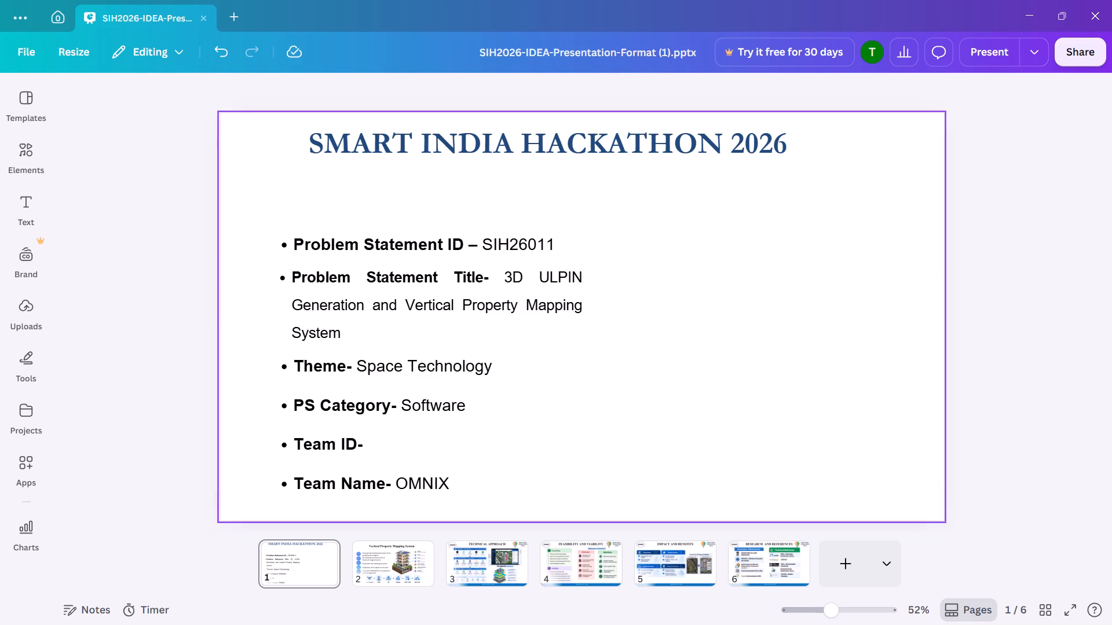
left_click(682, 138)
key("BackSpace")
key("Delete")
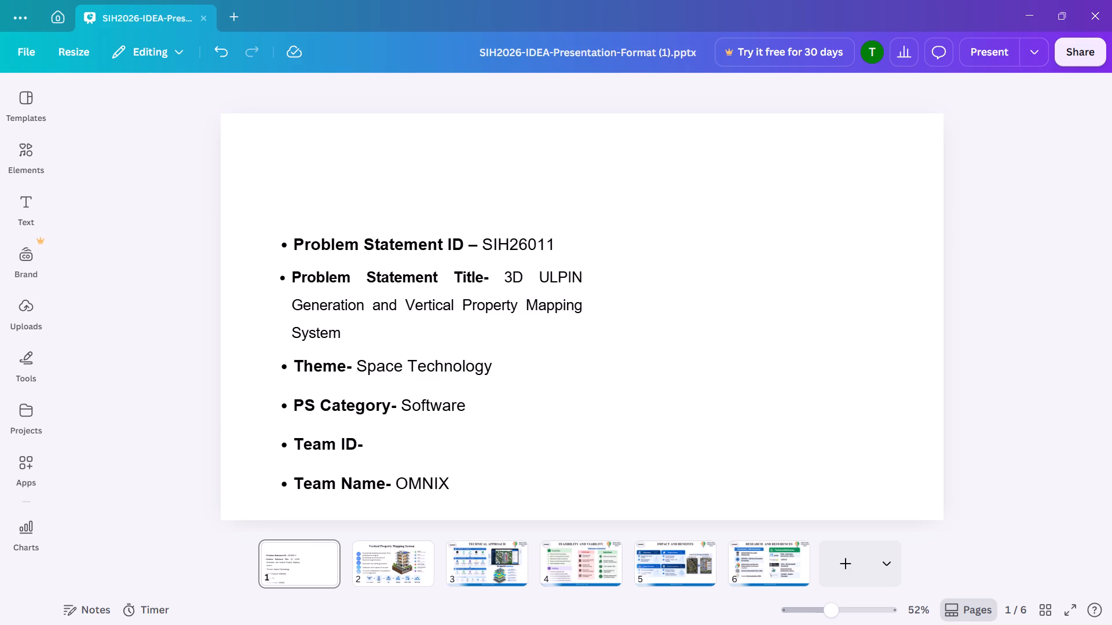
Delete the OMNIX oval badge and the Smart India Hackathon logo from the Technical Approach slide.
left_click(482, 561)
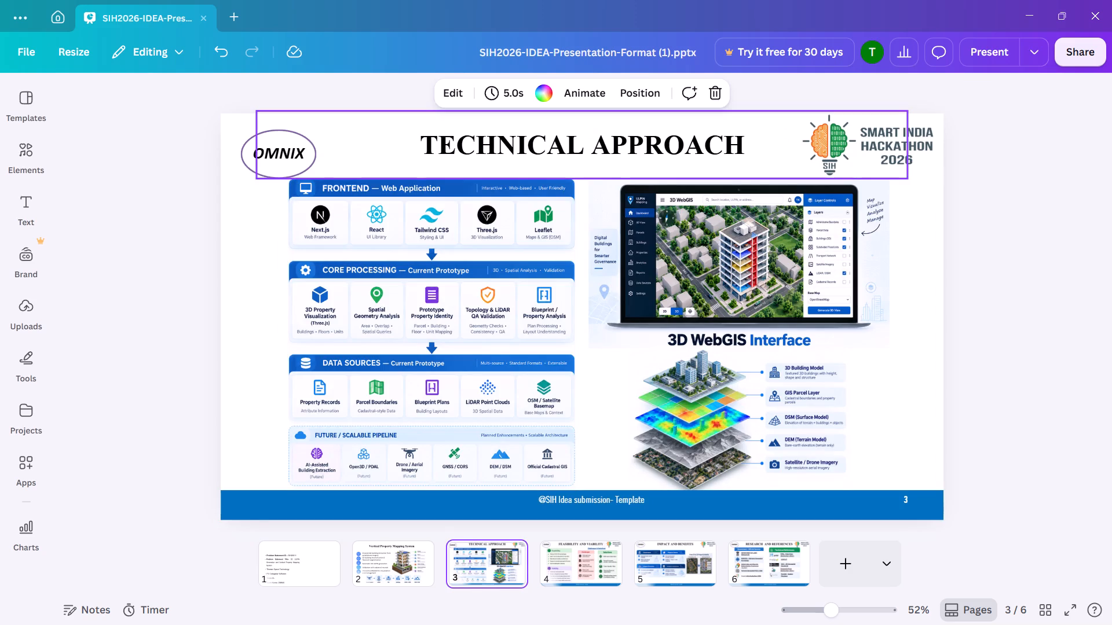
left_click(341, 152)
left_click(245, 156)
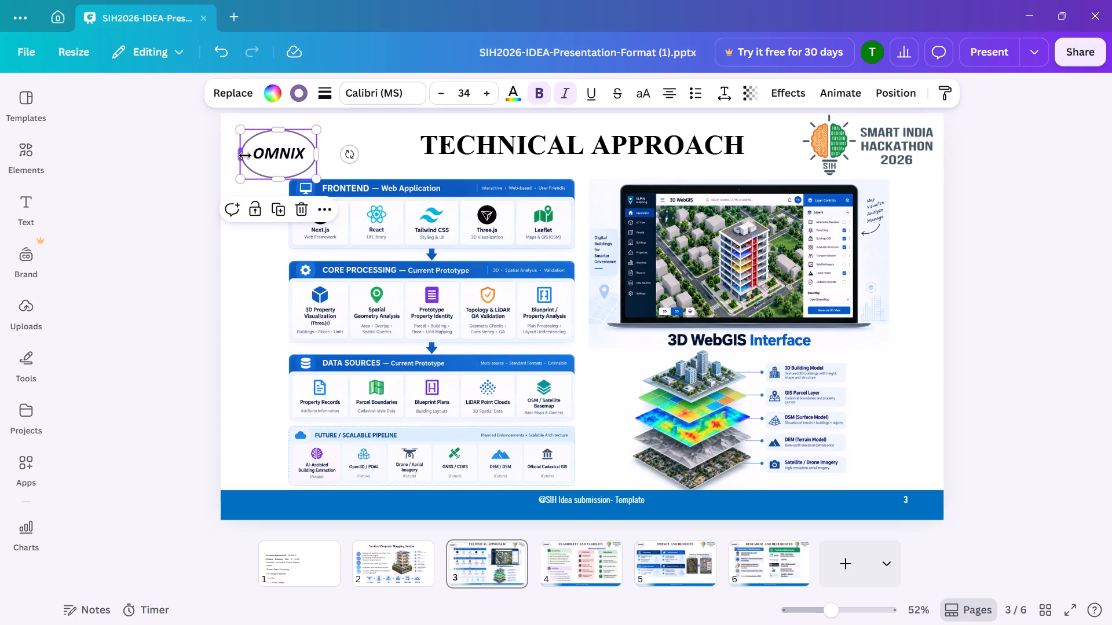
key("Delete")
left_click(864, 144)
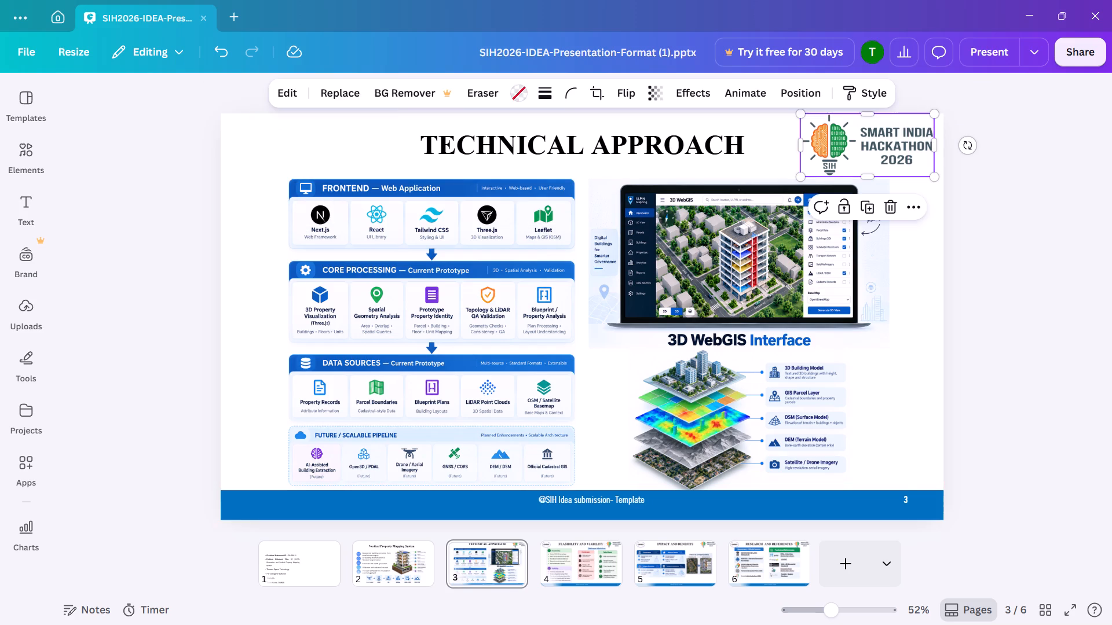
key("Delete")
key("Delete")
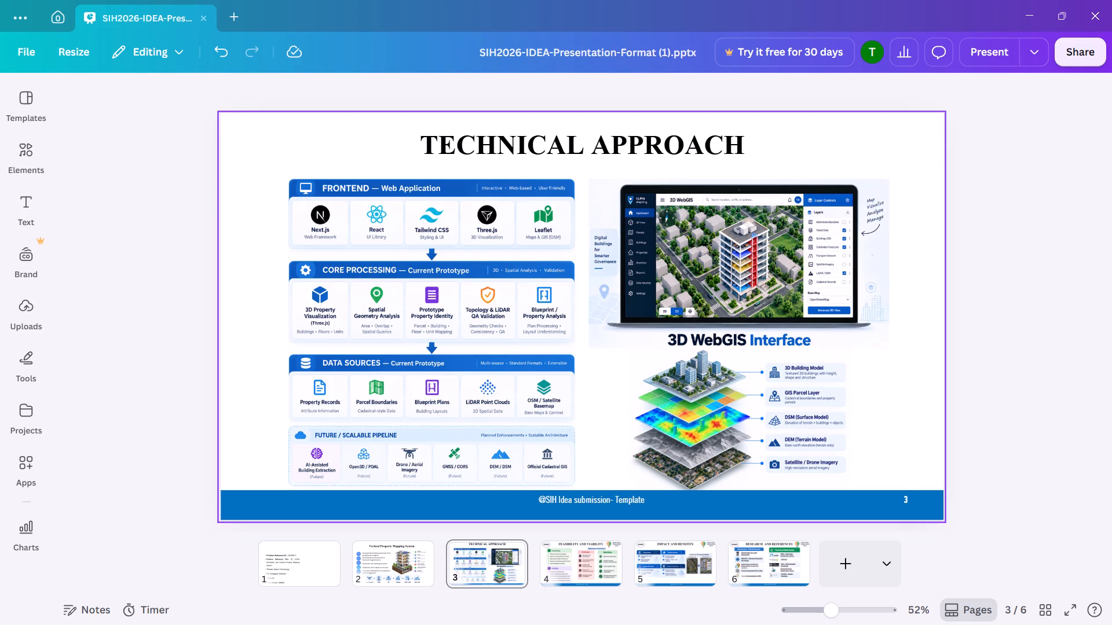
Delete the blue footer bar with its template text and page number from the Technical Approach slide.
left_click(843, 507)
left_click(701, 502)
key("Delete")
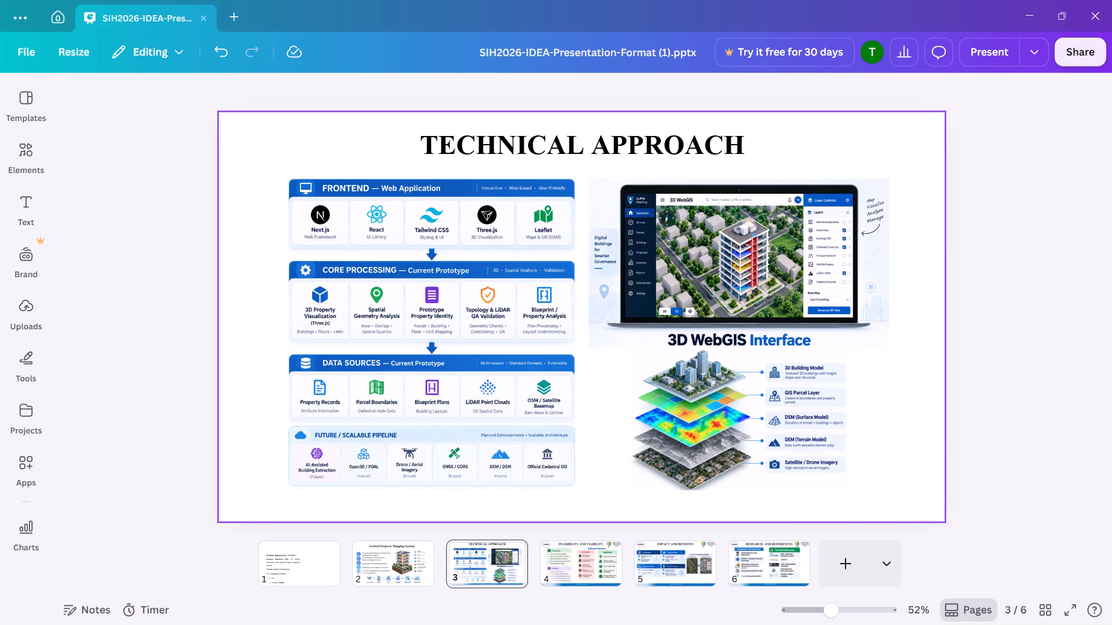
Open slide 4, Feasibility and Viability.
left_click(589, 561)
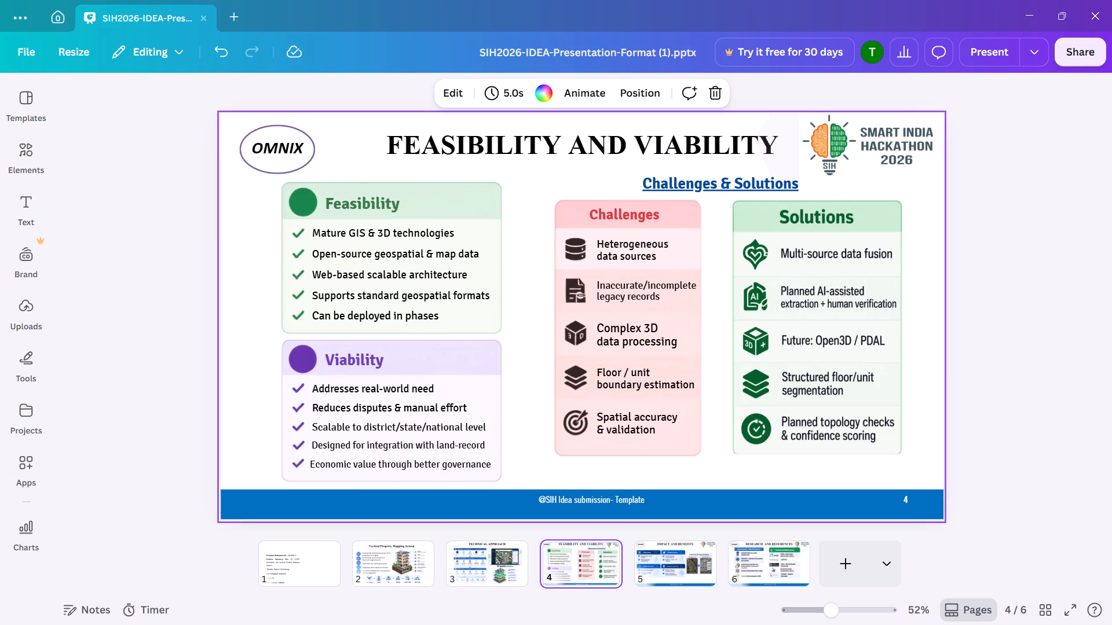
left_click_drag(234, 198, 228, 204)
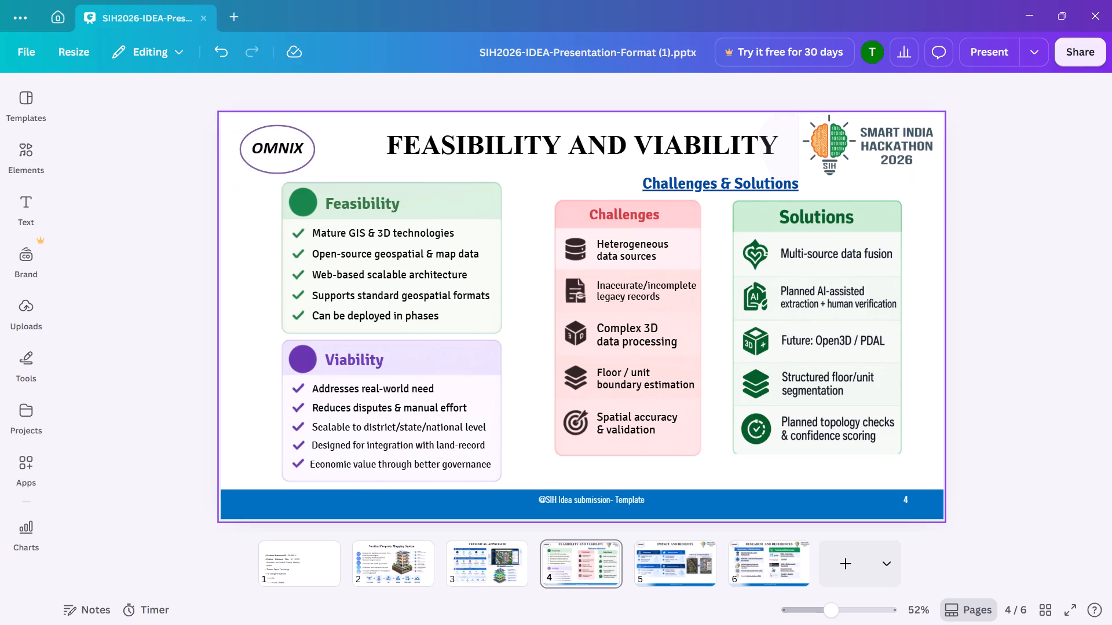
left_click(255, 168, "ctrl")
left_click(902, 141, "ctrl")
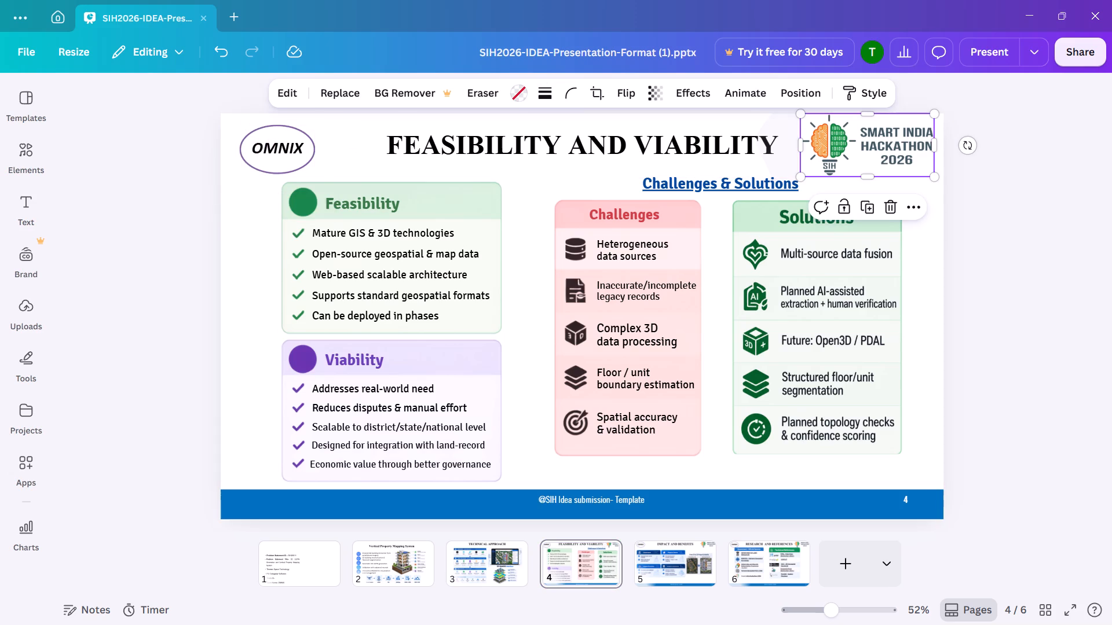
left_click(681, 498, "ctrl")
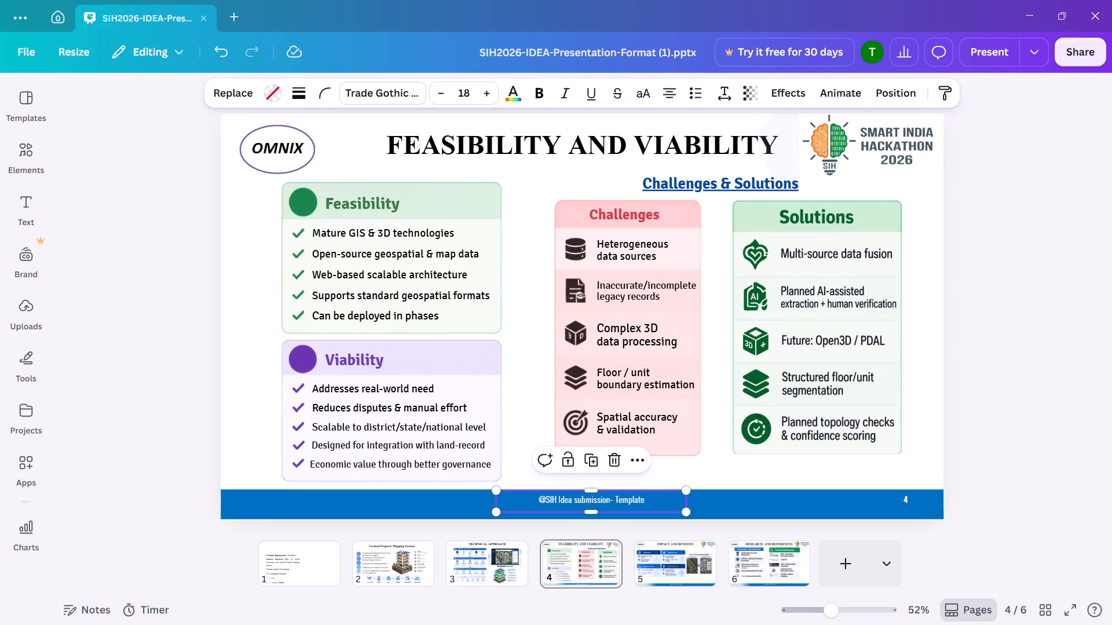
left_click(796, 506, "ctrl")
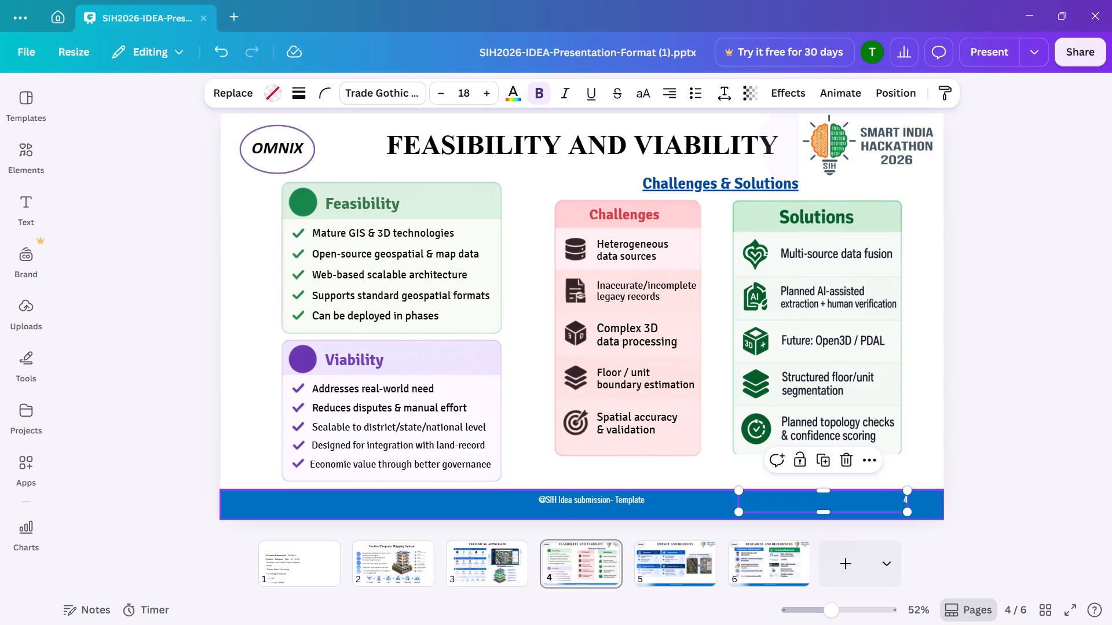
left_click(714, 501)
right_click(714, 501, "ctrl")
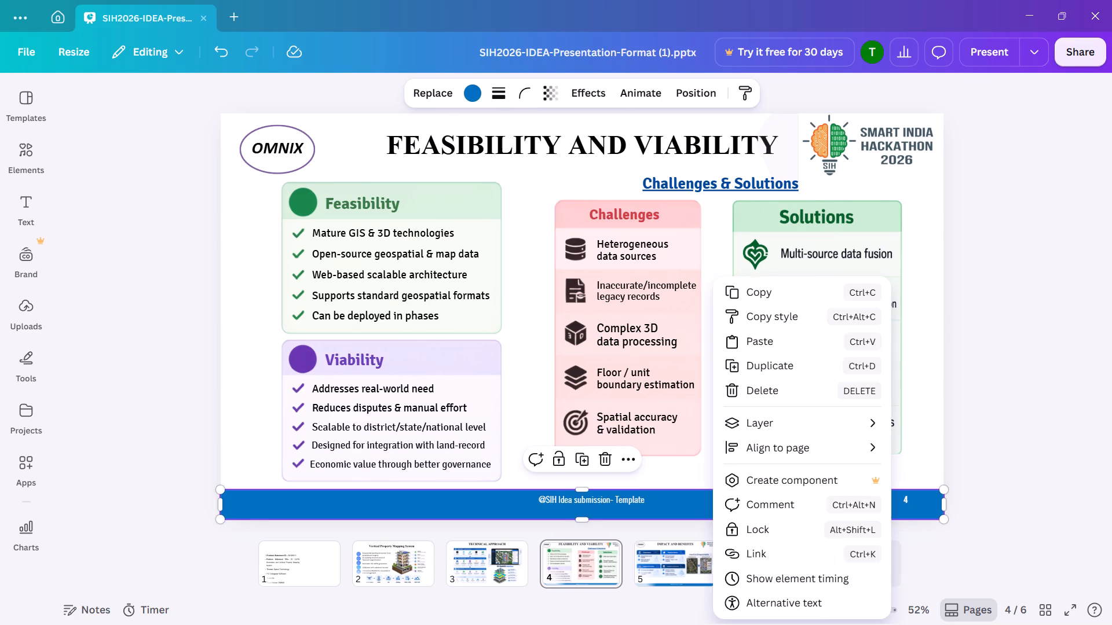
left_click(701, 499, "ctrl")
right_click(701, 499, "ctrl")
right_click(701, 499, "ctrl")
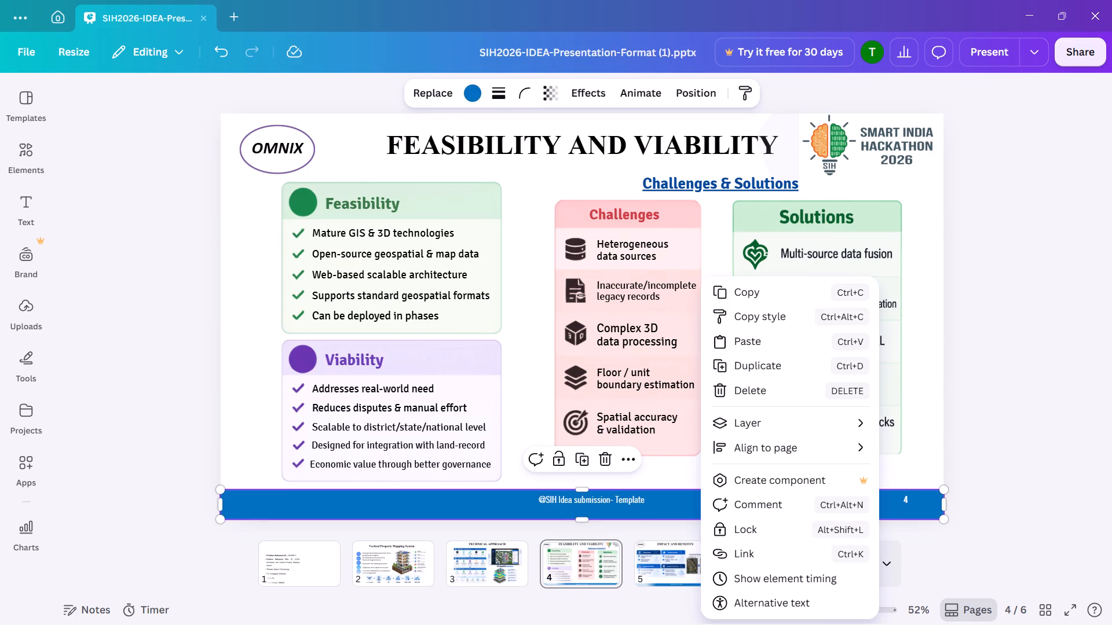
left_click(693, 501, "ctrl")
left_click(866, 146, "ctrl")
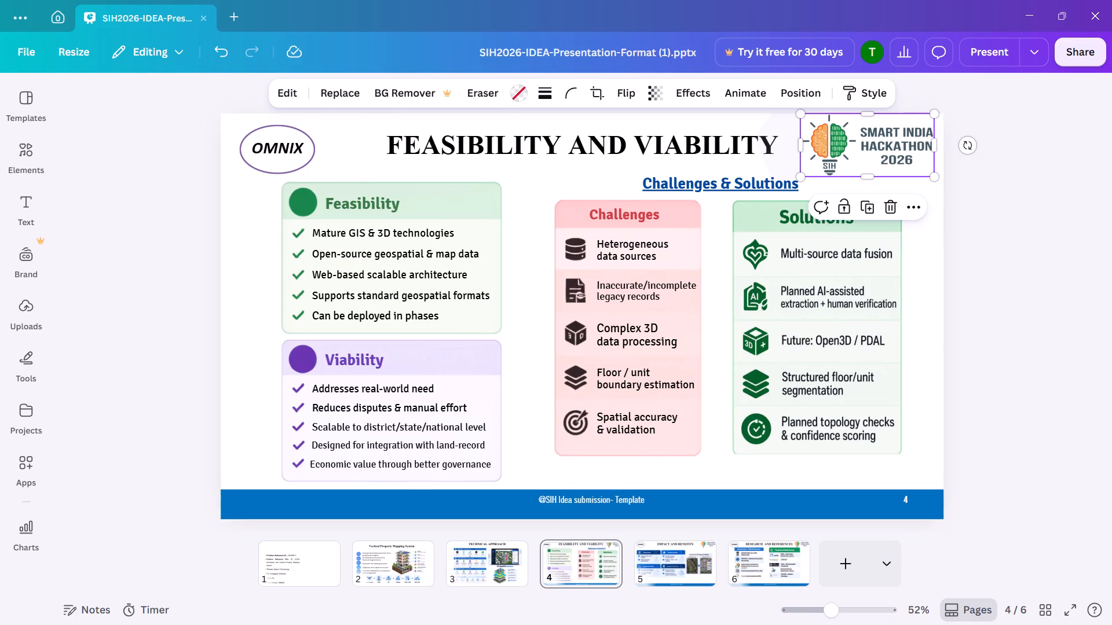
Delete the OMNIX oval badge and the Smart India Hackathon logo, including its empty image frame, from the Feasibility and Viability slide.
left_click(243, 152, "ctrl")
key("Delete")
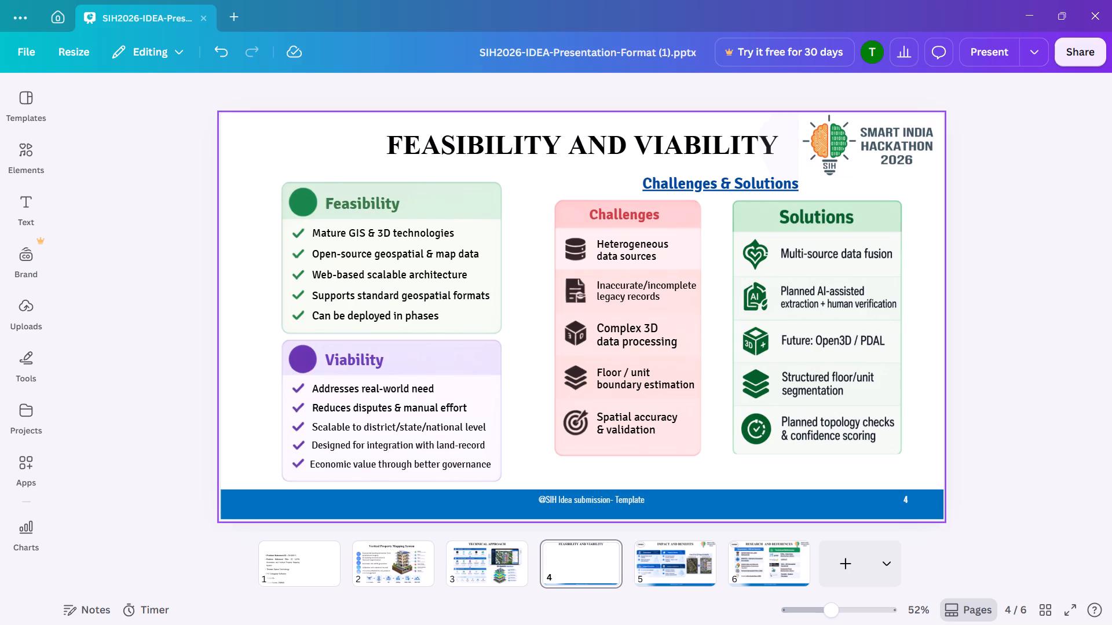
left_click(887, 144)
key("Delete")
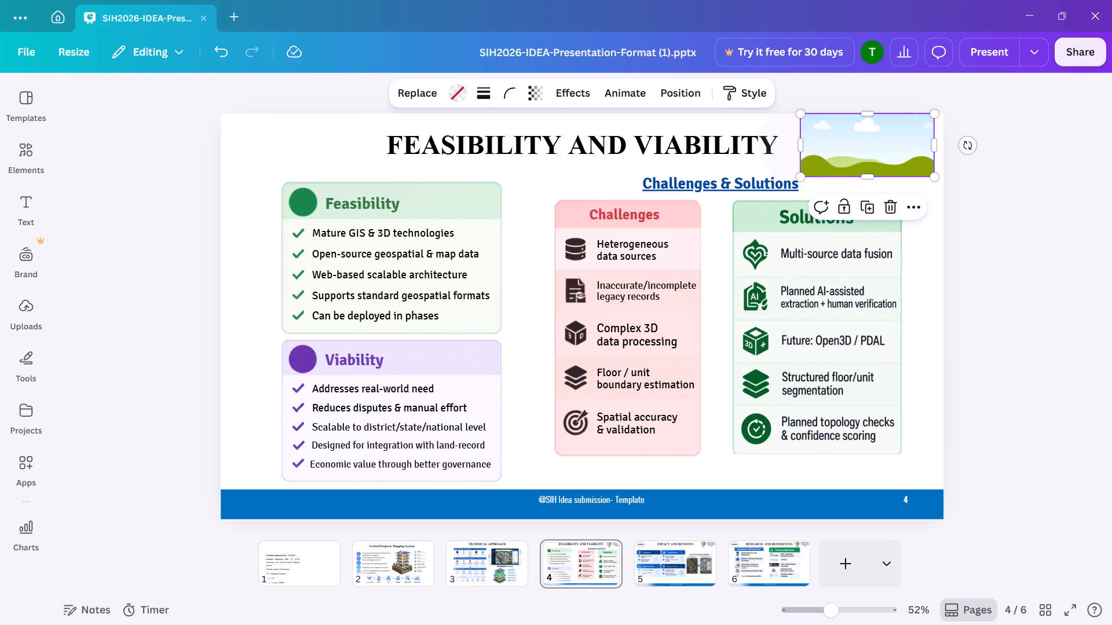
left_click(887, 144)
key("Delete")
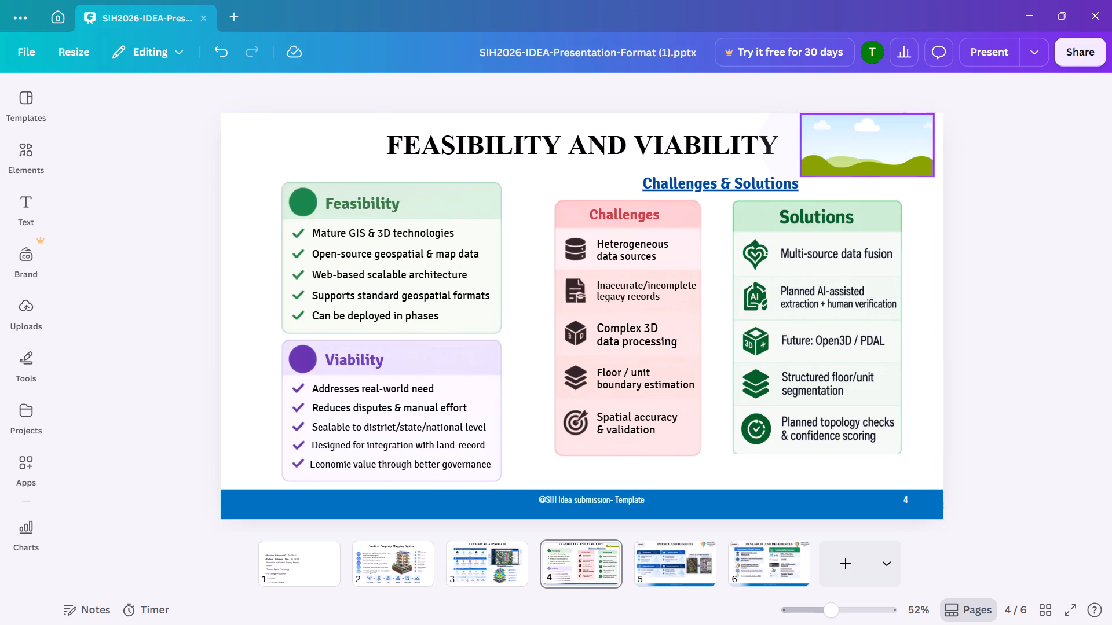
key("Delete")
left_click(887, 144)
key("Delete")
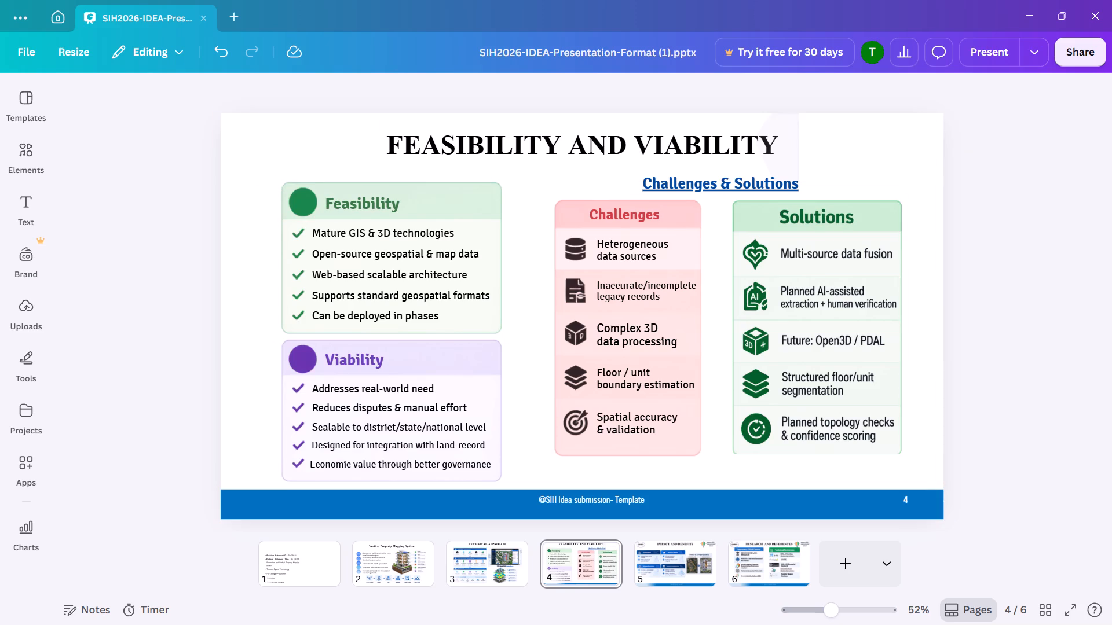
Delete the page number and the blue footer bar with its template text from the Feasibility and Viability slide.
left_click(867, 500)
key("Delete")
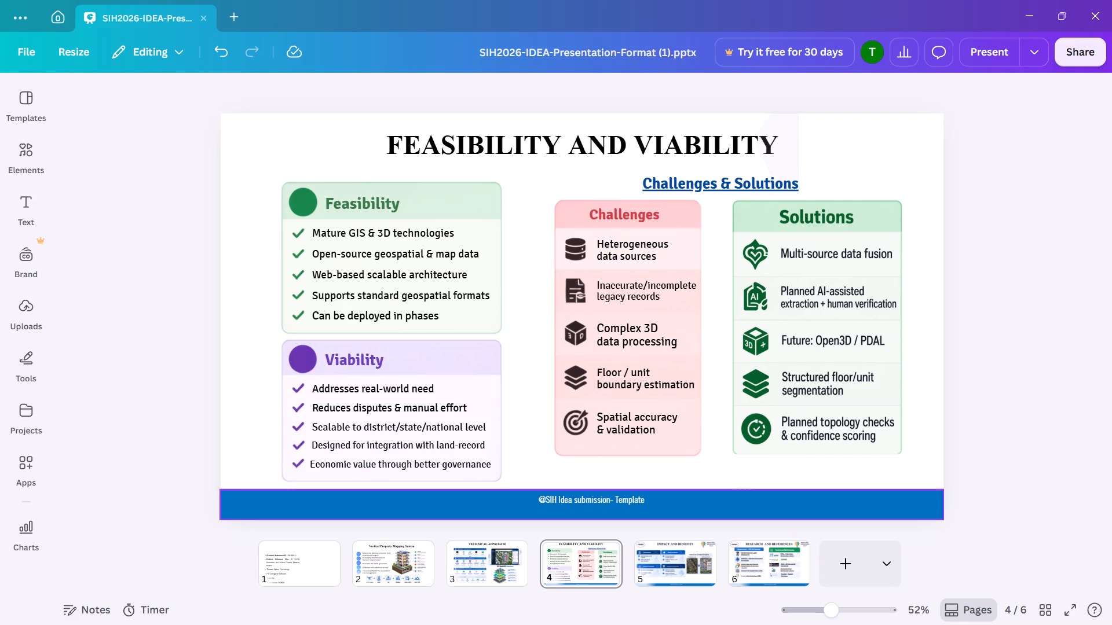
right_click(867, 500)
key("Delete")
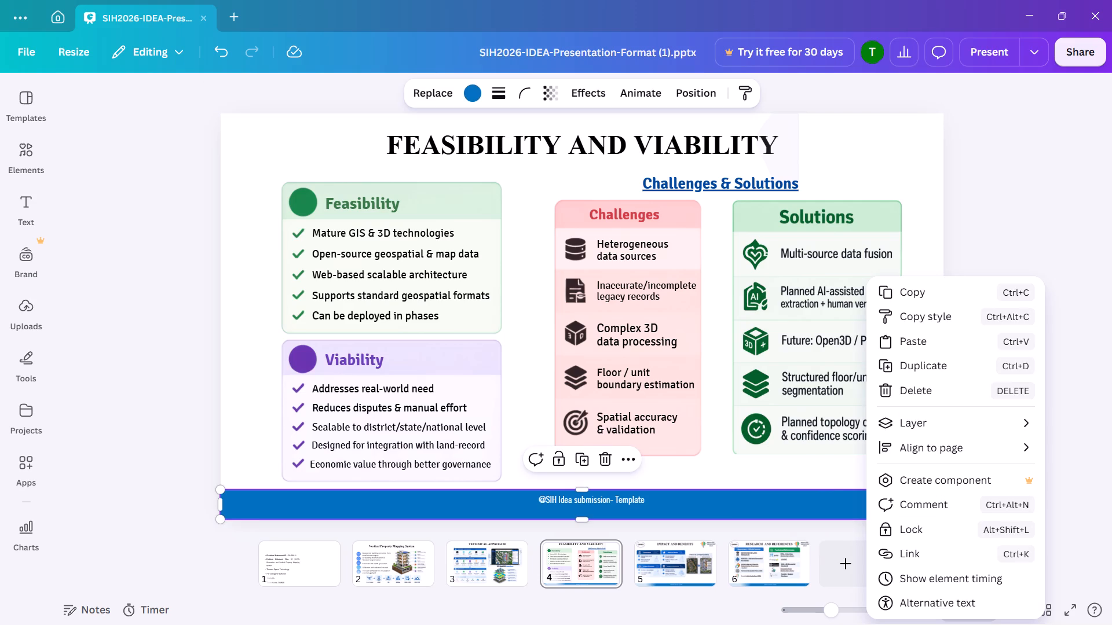
left_click(833, 493)
key("Delete")
Delete the Smart India Hackathon logo with its image frame and the OMNIX oval badge from the Impact and Benefits slide.
left_click(648, 573)
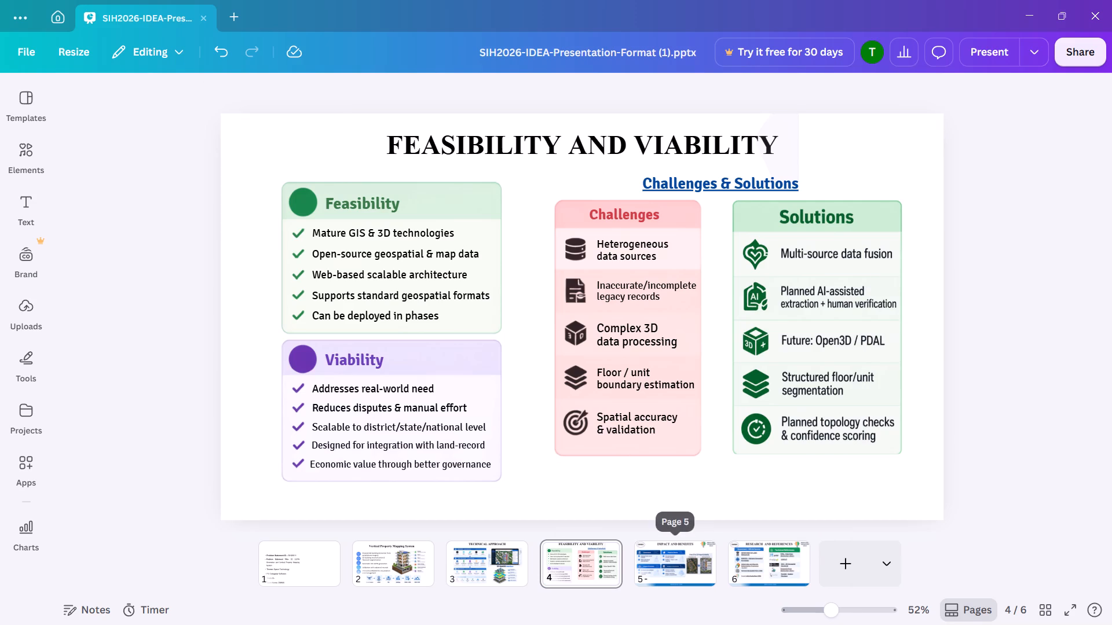
left_click(837, 160)
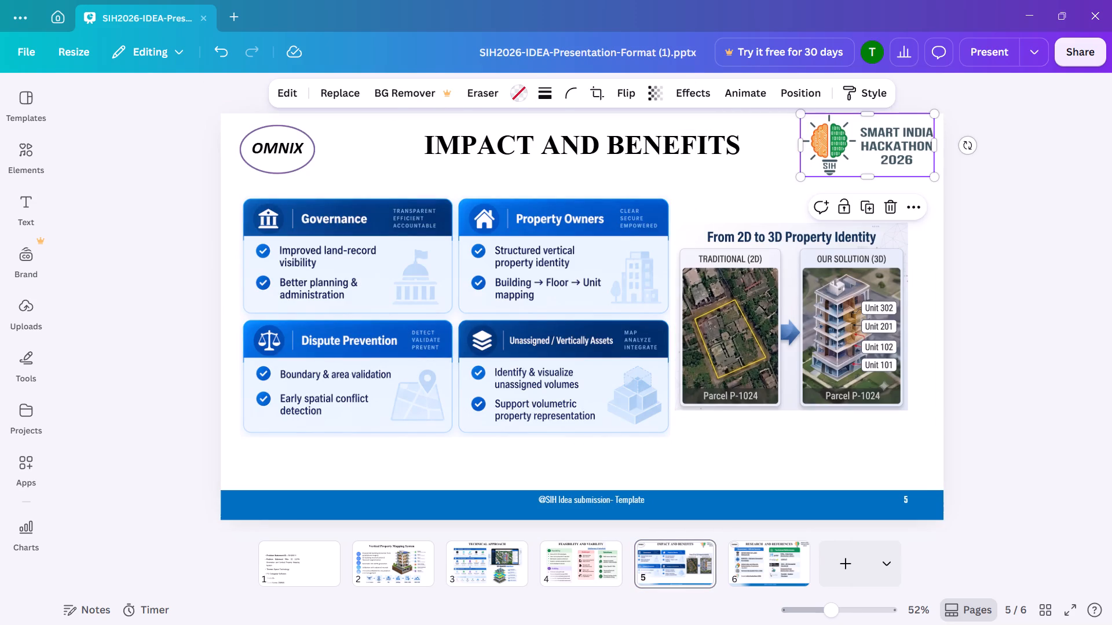
key("Delete")
left_click(837, 160)
key("Delete")
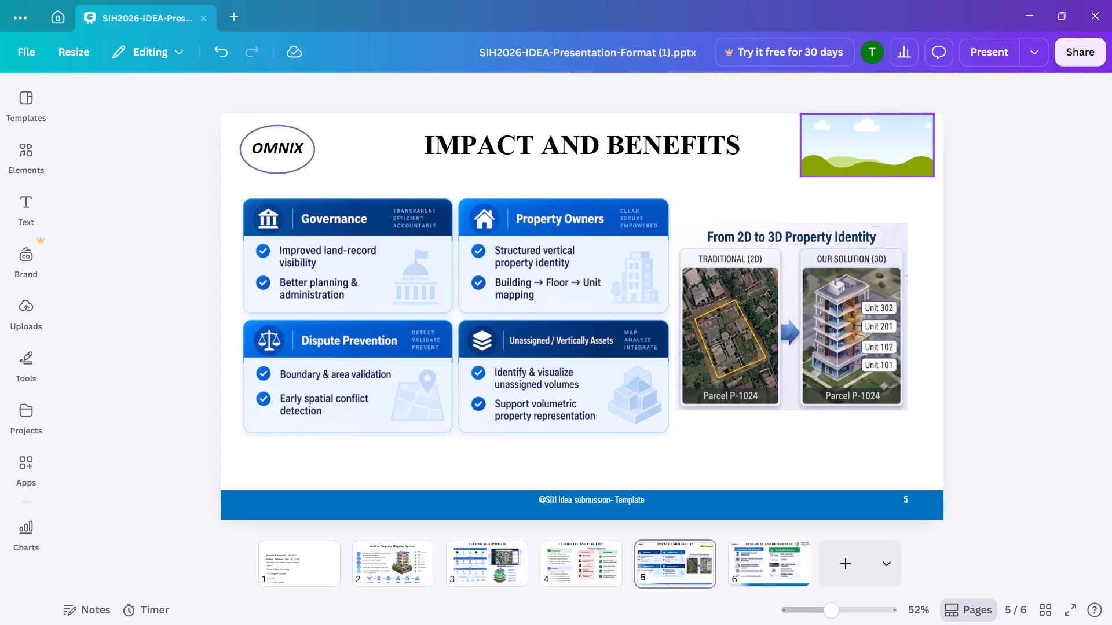
key("Delete")
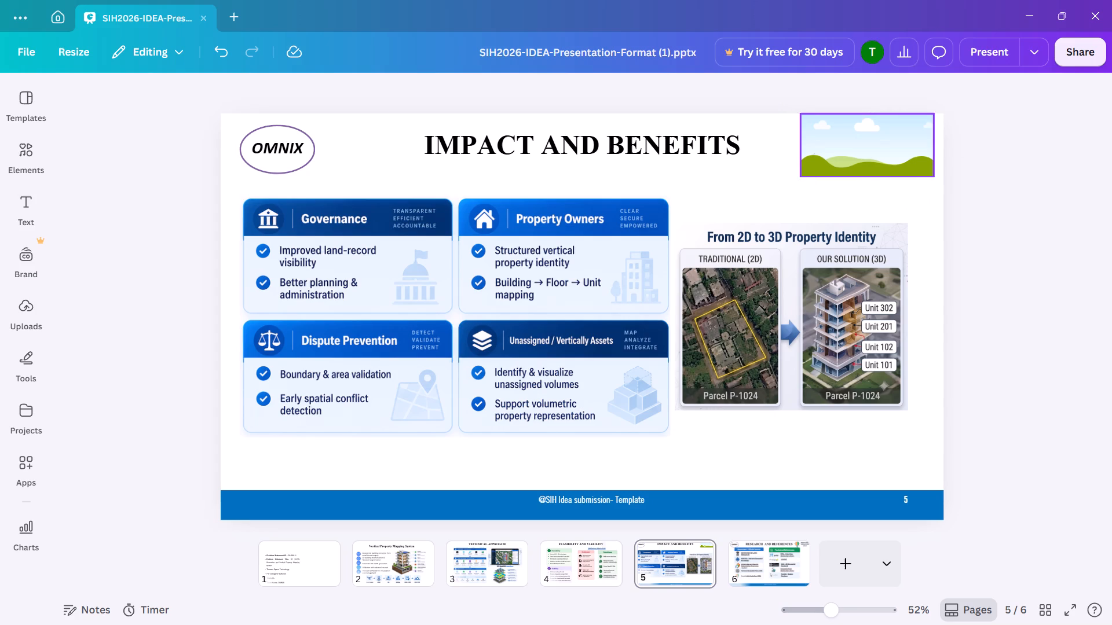
left_click(829, 157)
key("Delete")
left_click(322, 154)
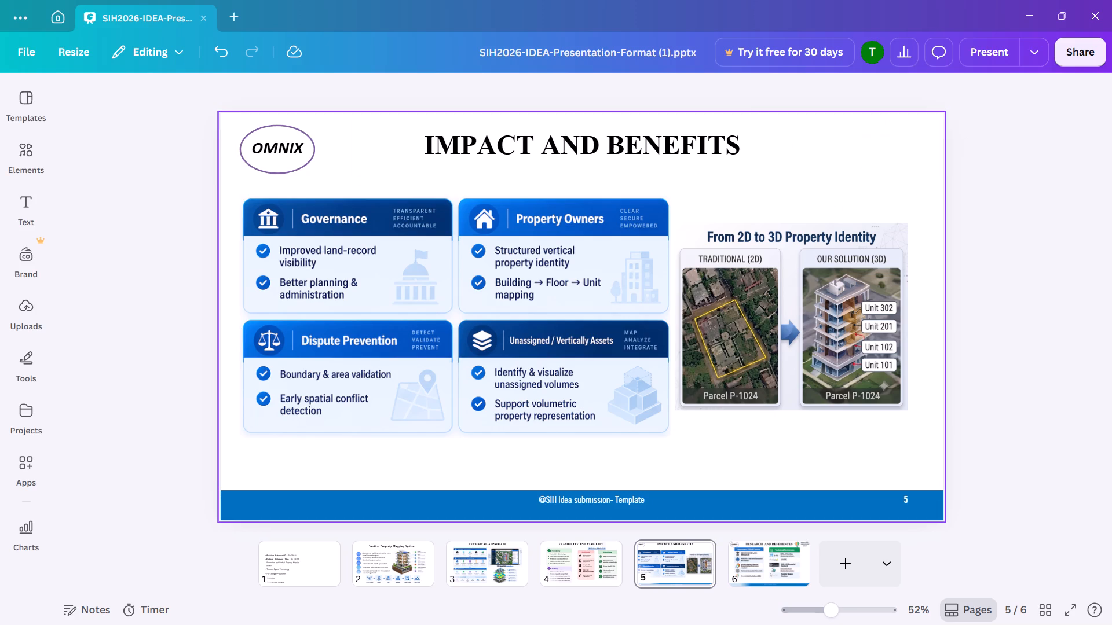
left_click(299, 157)
key("Delete")
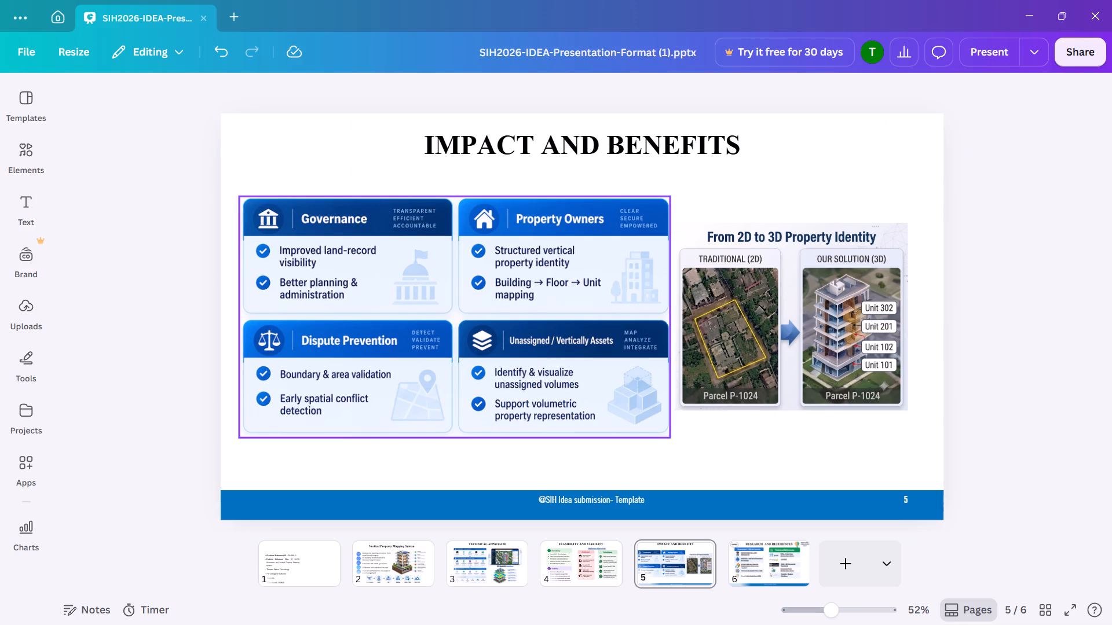
Delete the blue footer bar with its template text and page number from the Impact and Benefits slide.
left_click(321, 512)
key("Delete")
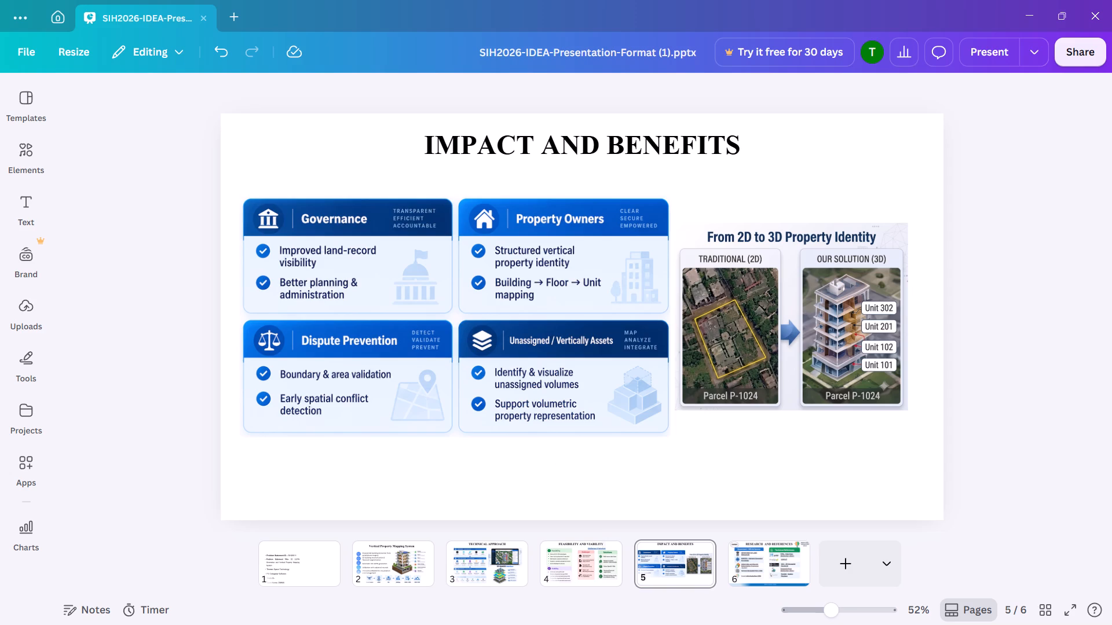
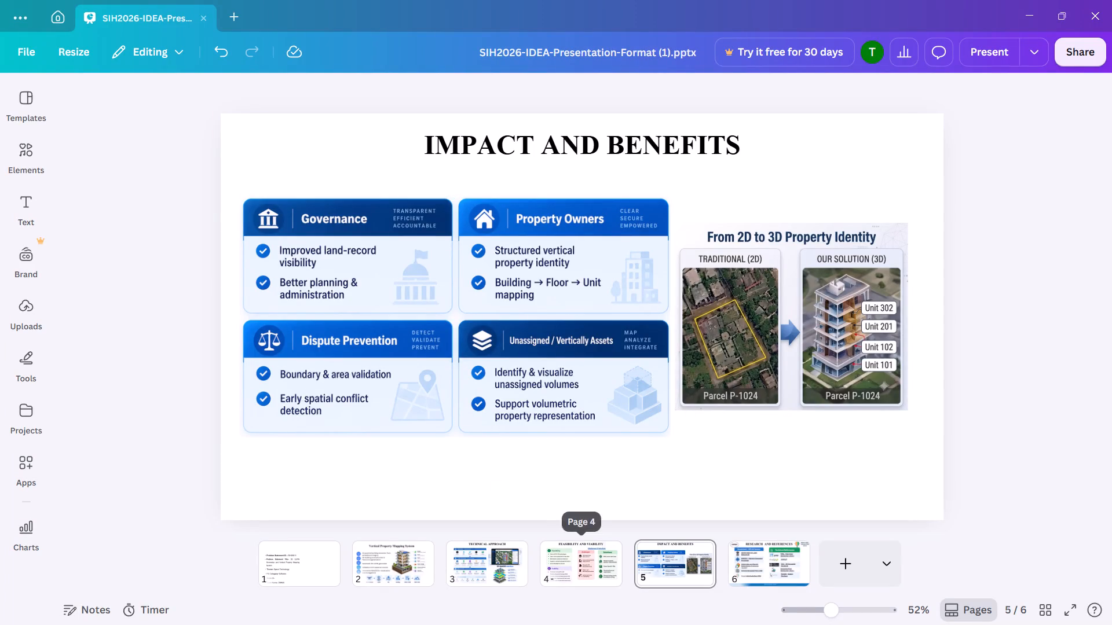
Delete the OMNIX oval badge and the Smart India Hackathon logo with its image frame from the Research and References slide.
left_click(772, 542)
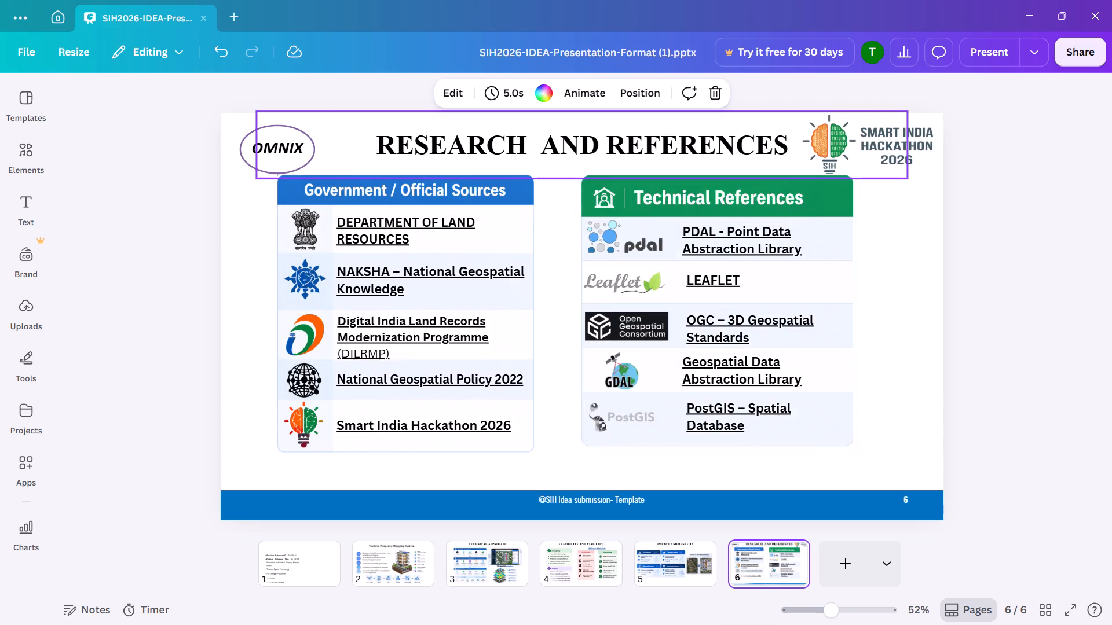
left_click(261, 141)
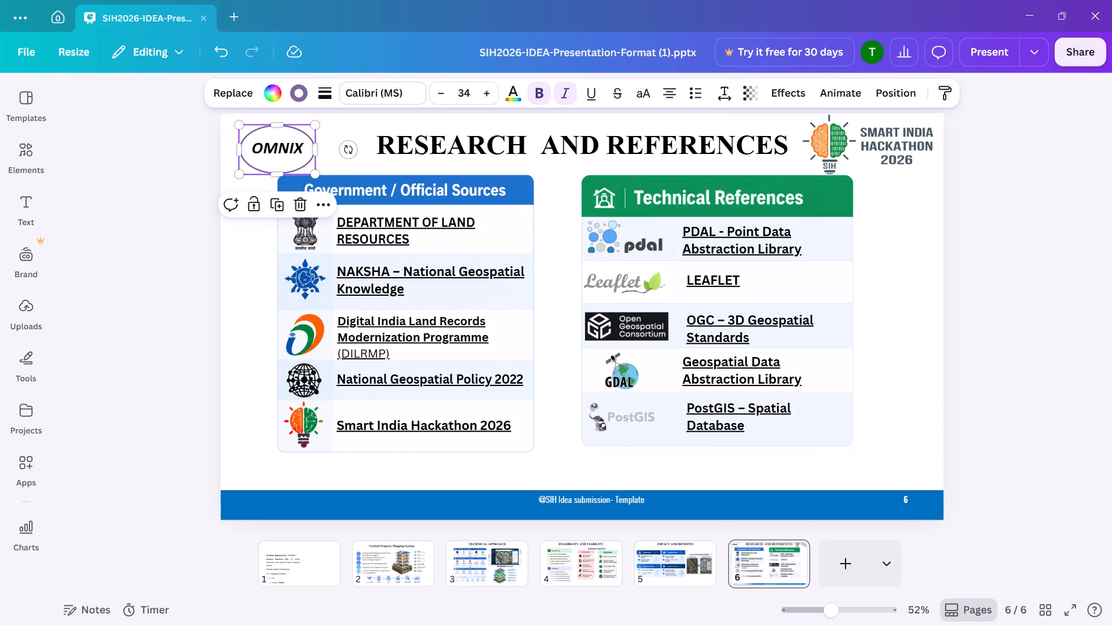
key("BackSpace")
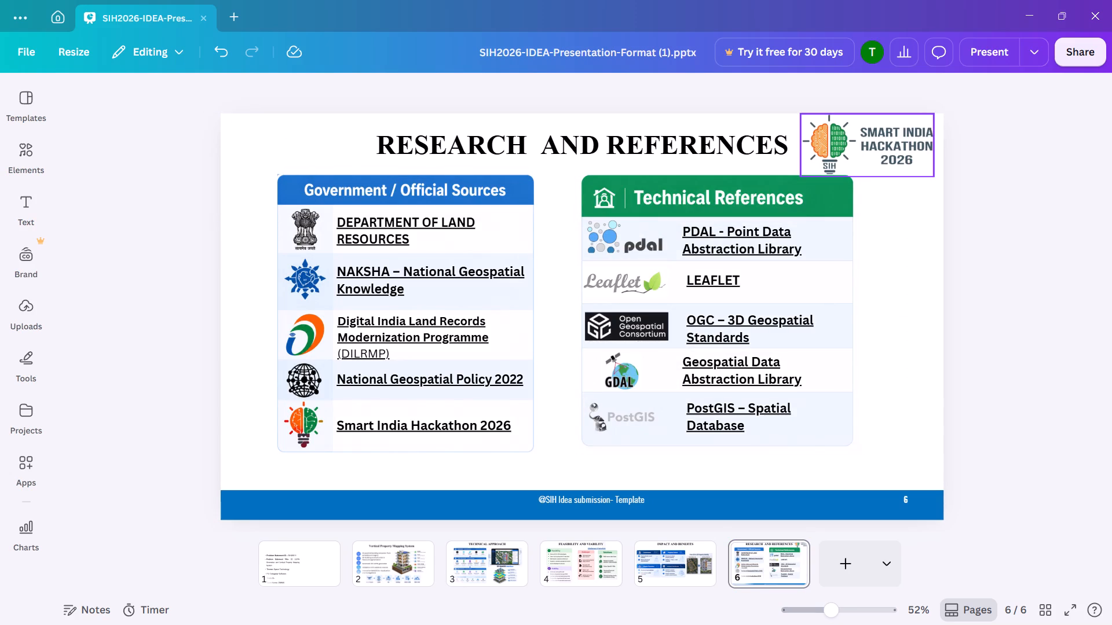
left_click(913, 142)
key("Delete")
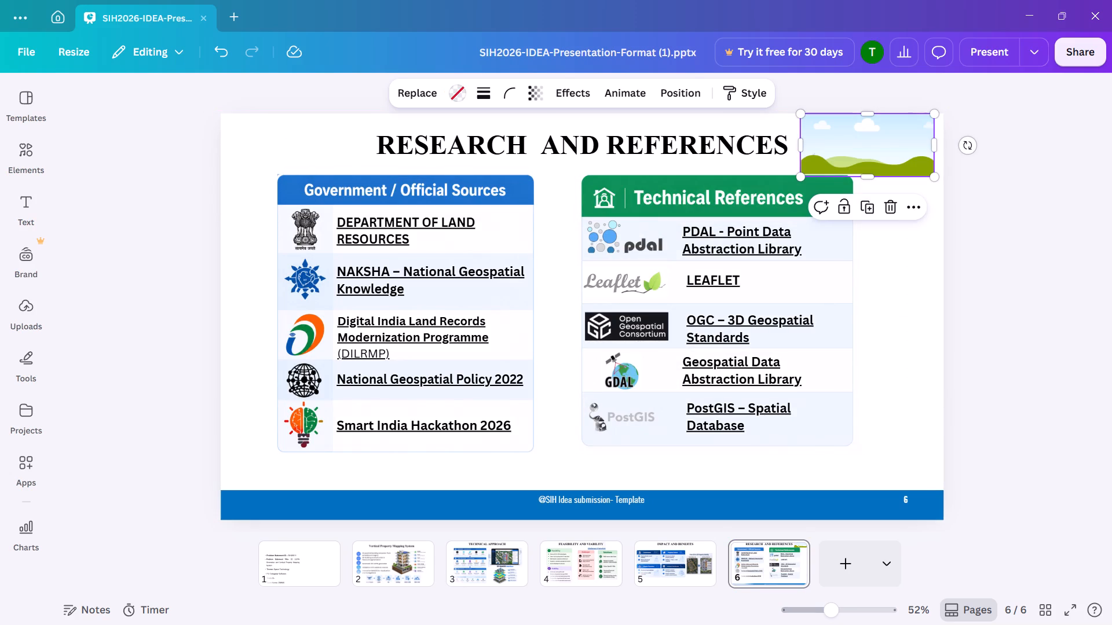
key("Delete")
Delete the blue footer bar from the Research and References slide.
left_click(647, 500)
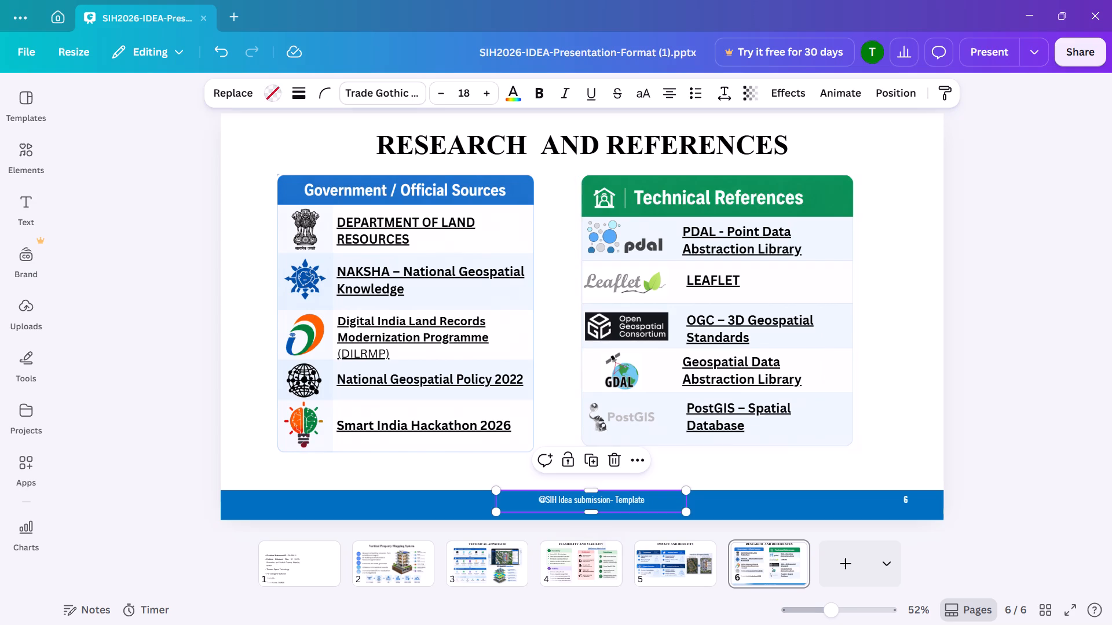
left_click(723, 516)
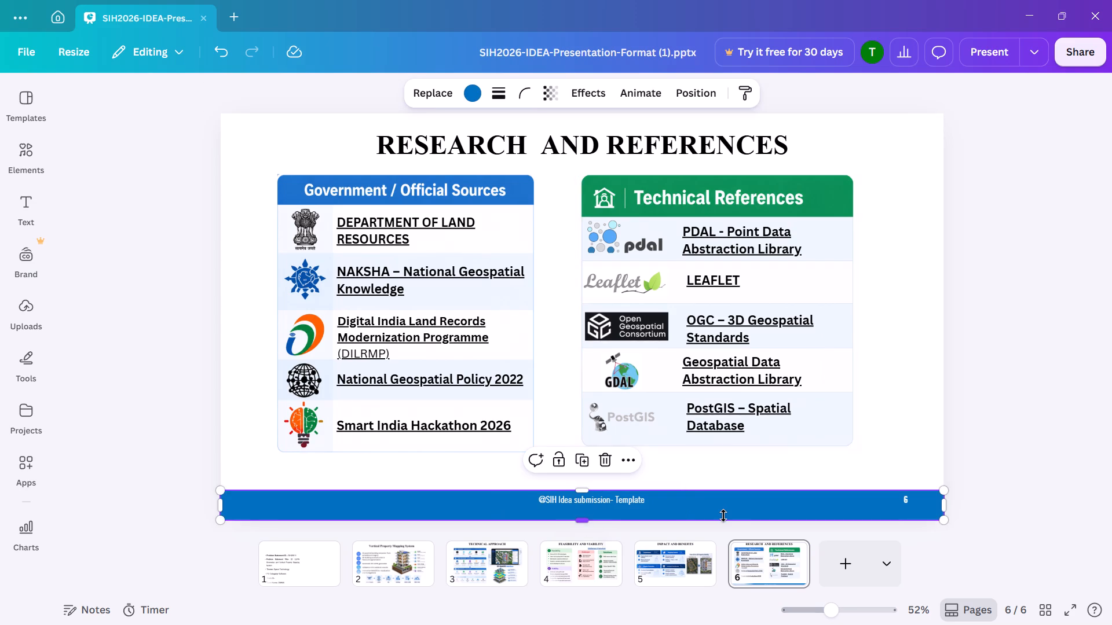
key("Delete")
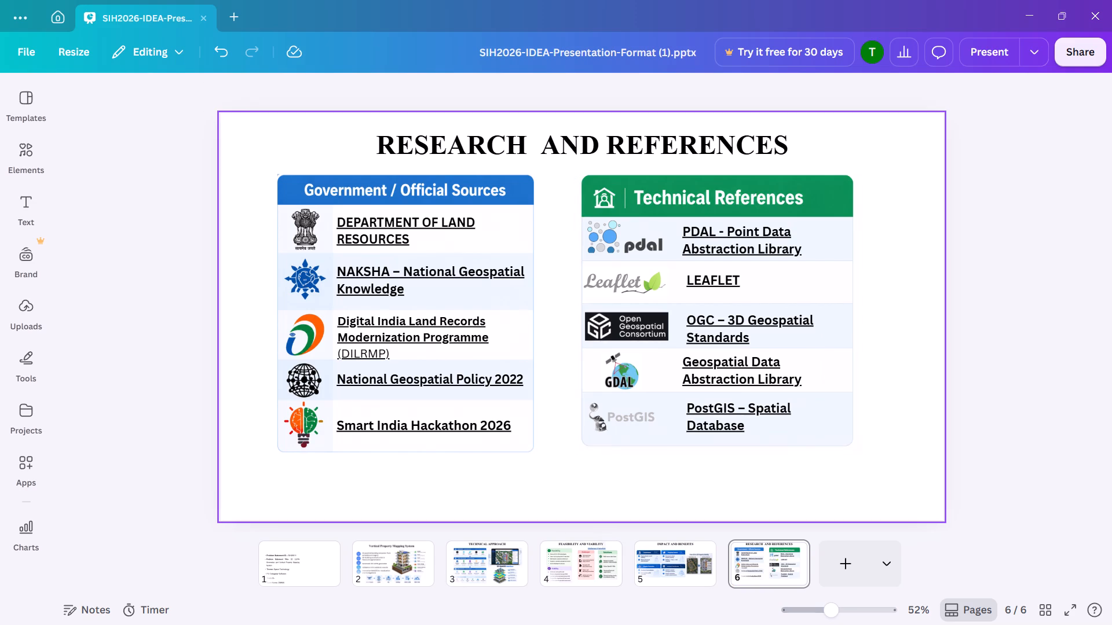
Enlarge the Government / Official Sources and Technical References tables together with their link texts, and recentre them below the slide title.
left_click_drag(265, 191, 919, 441)
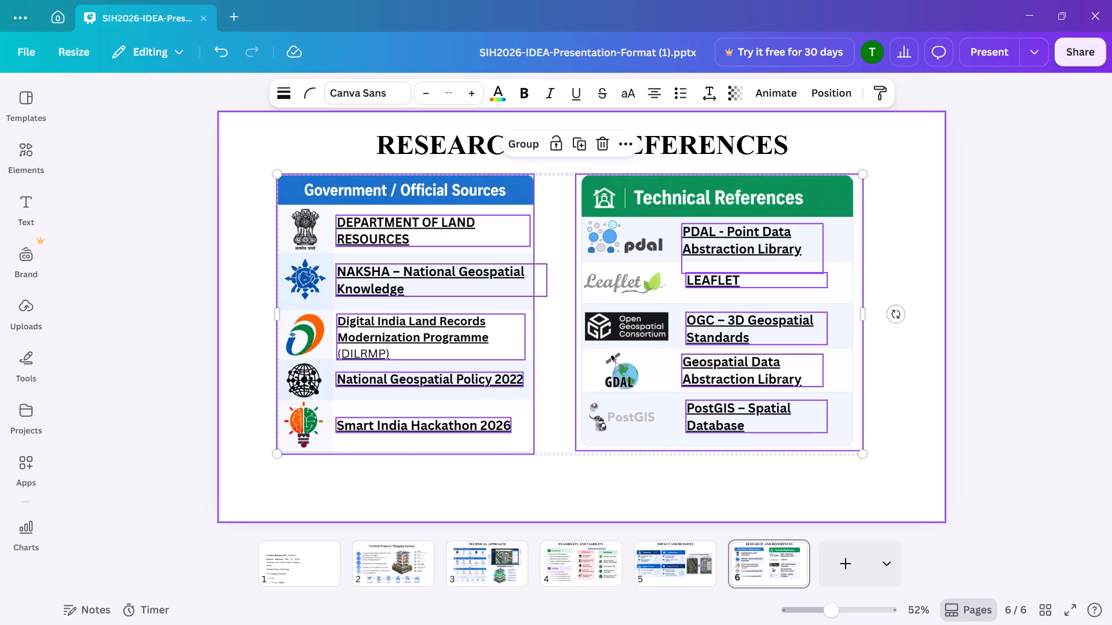
left_click_drag(868, 450, 881, 465)
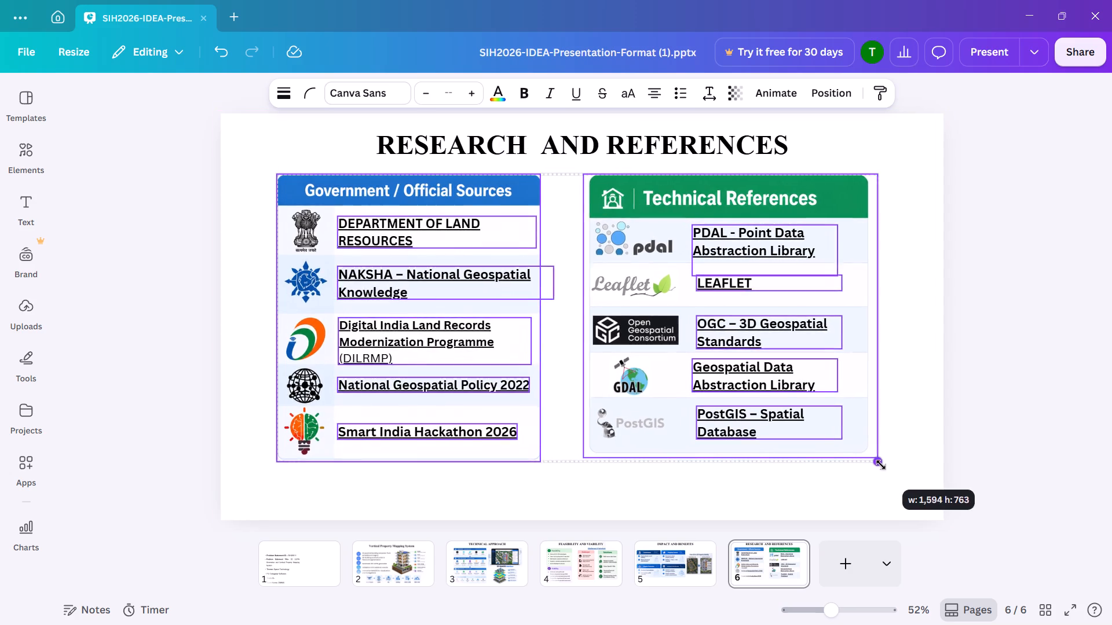
left_click_drag(881, 465, 908, 484)
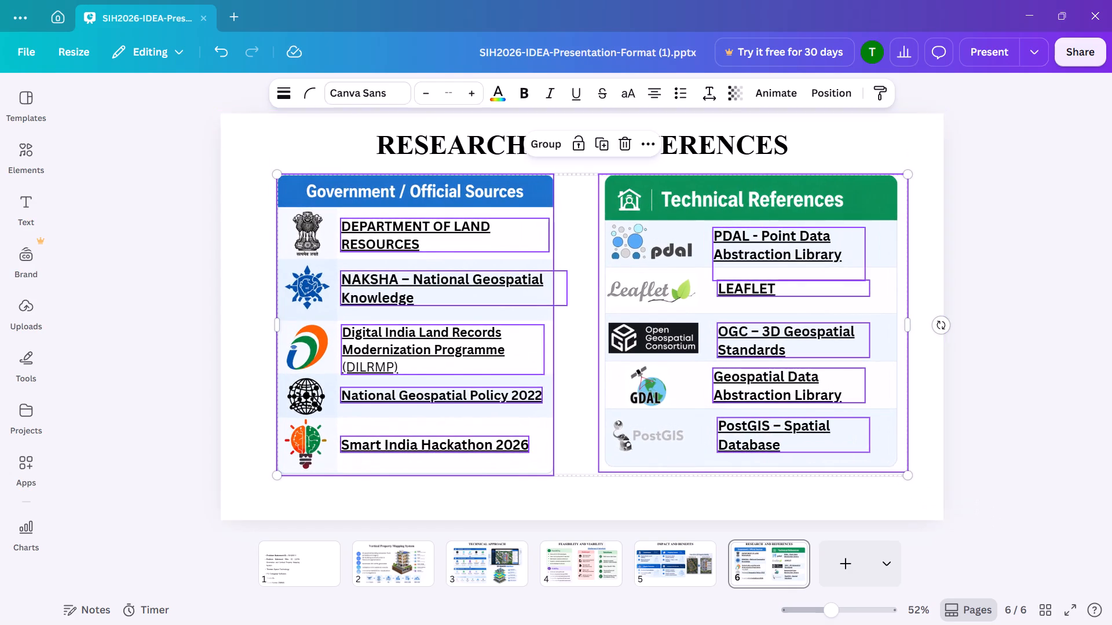
left_click_drag(583, 369, 564, 373)
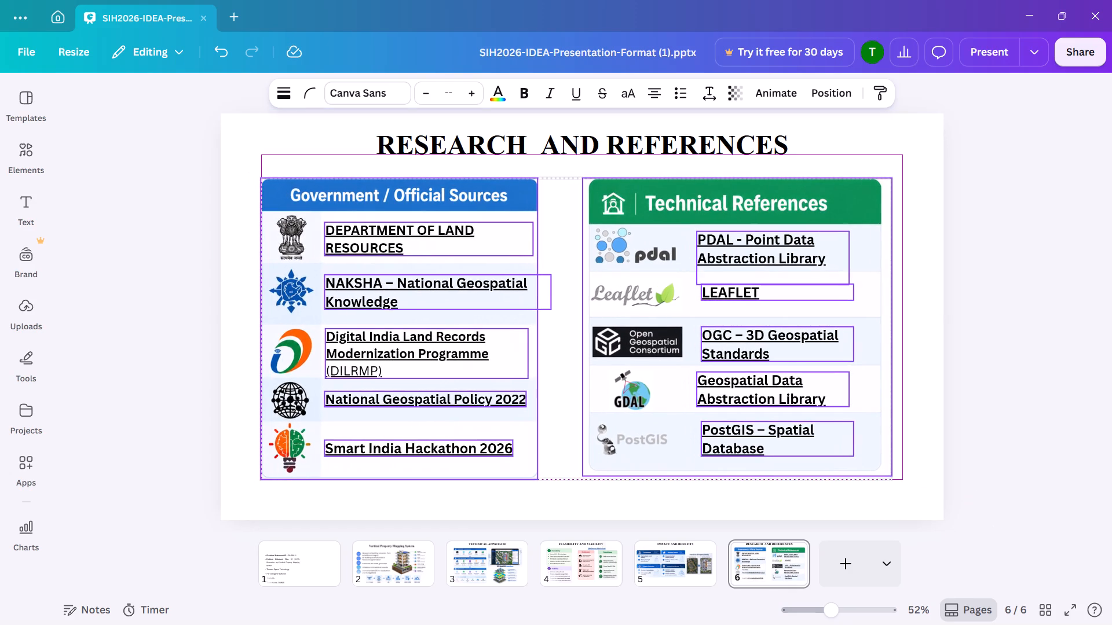
left_click_drag(564, 373, 565, 373)
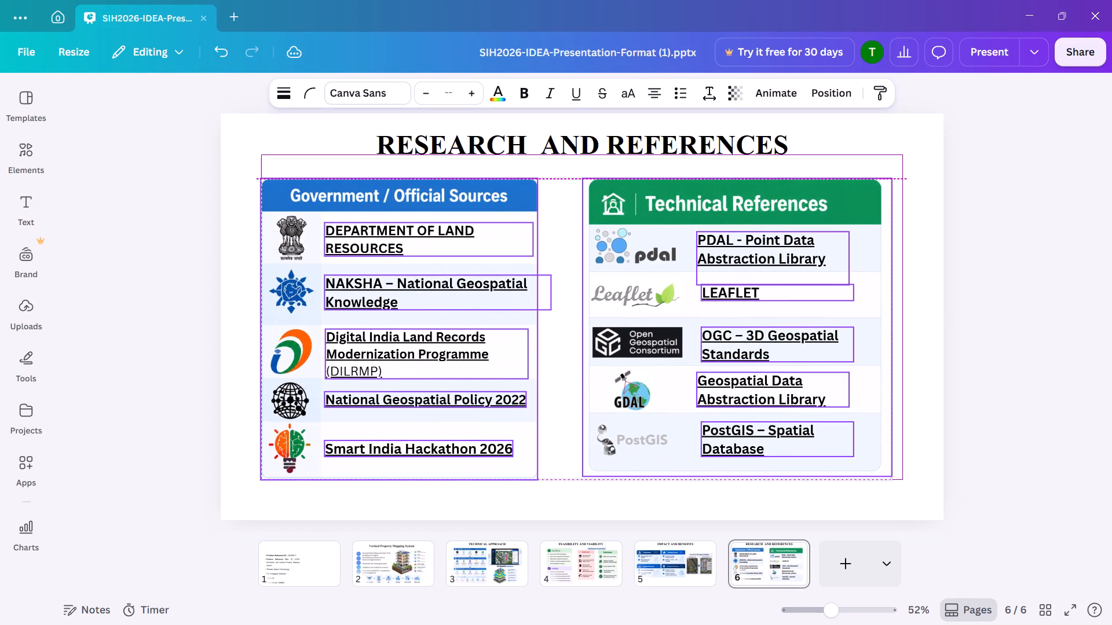
left_click_drag(565, 373, 565, 373)
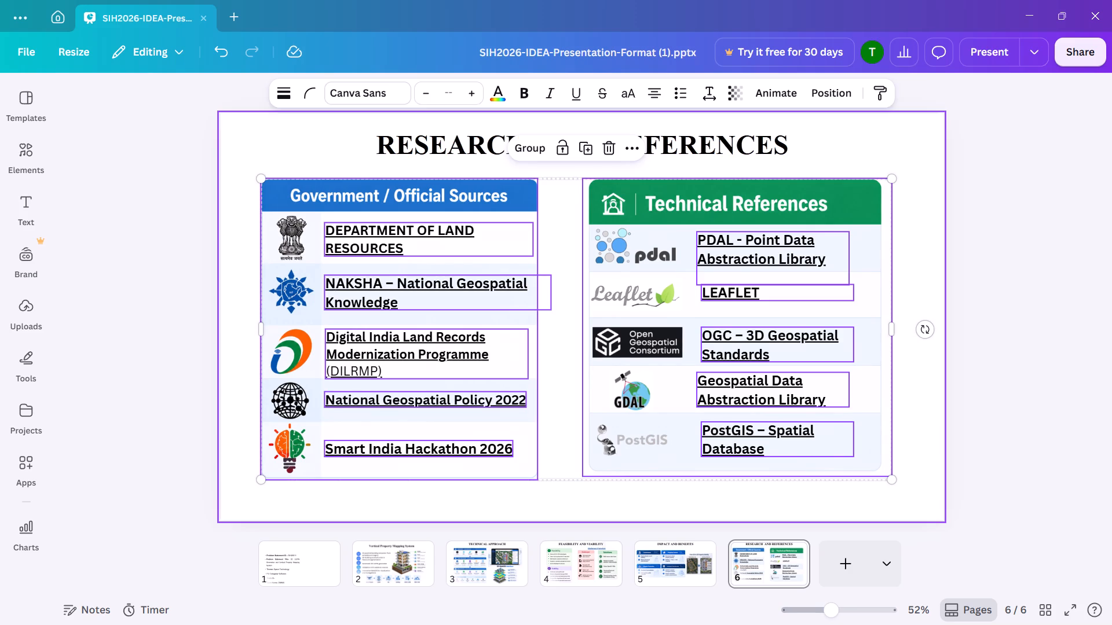
left_click(932, 387)
On the Impact and Benefits slide, enlarge the four-card graphic and the 2D to 3D property image together, and centre them slightly lower.
left_click(679, 568)
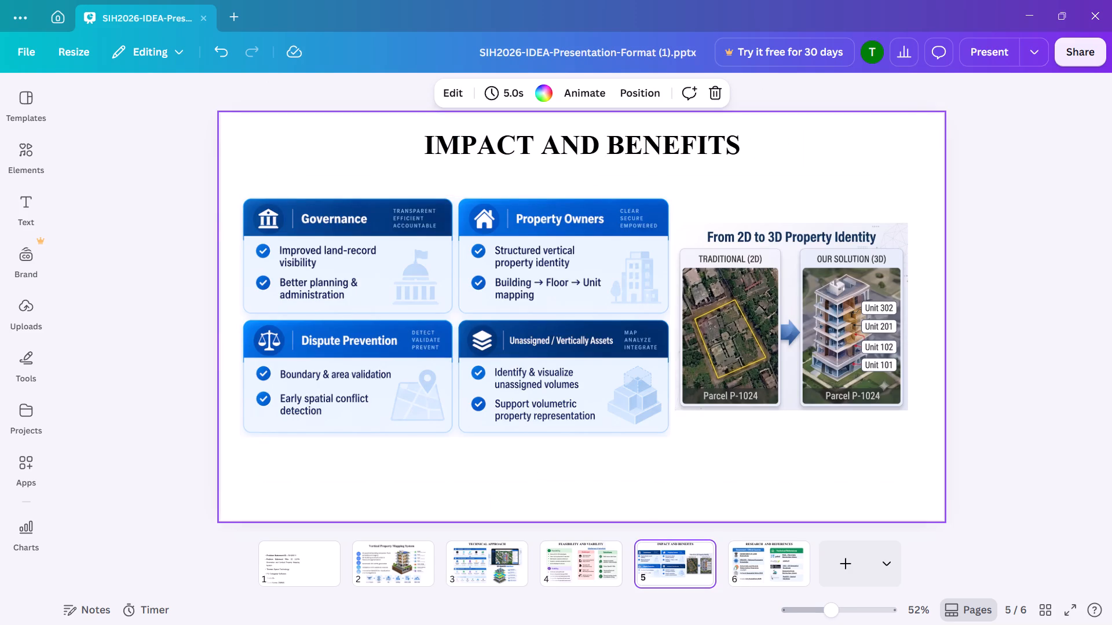
left_click_drag(228, 172, 734, 397)
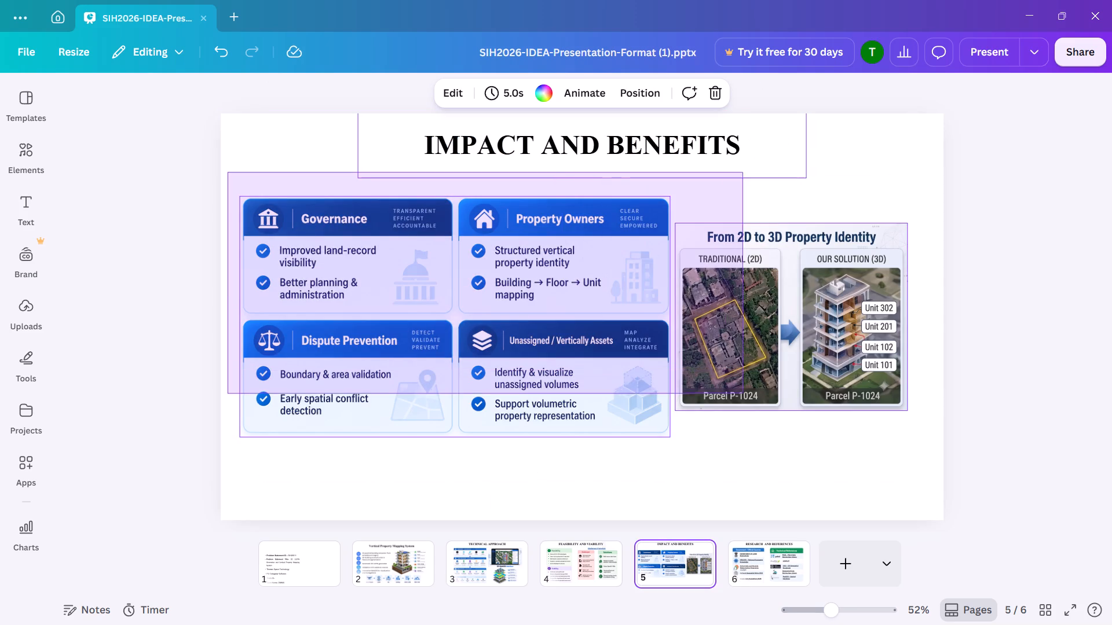
left_click_drag(734, 397, 590, 395)
left_click(230, 231)
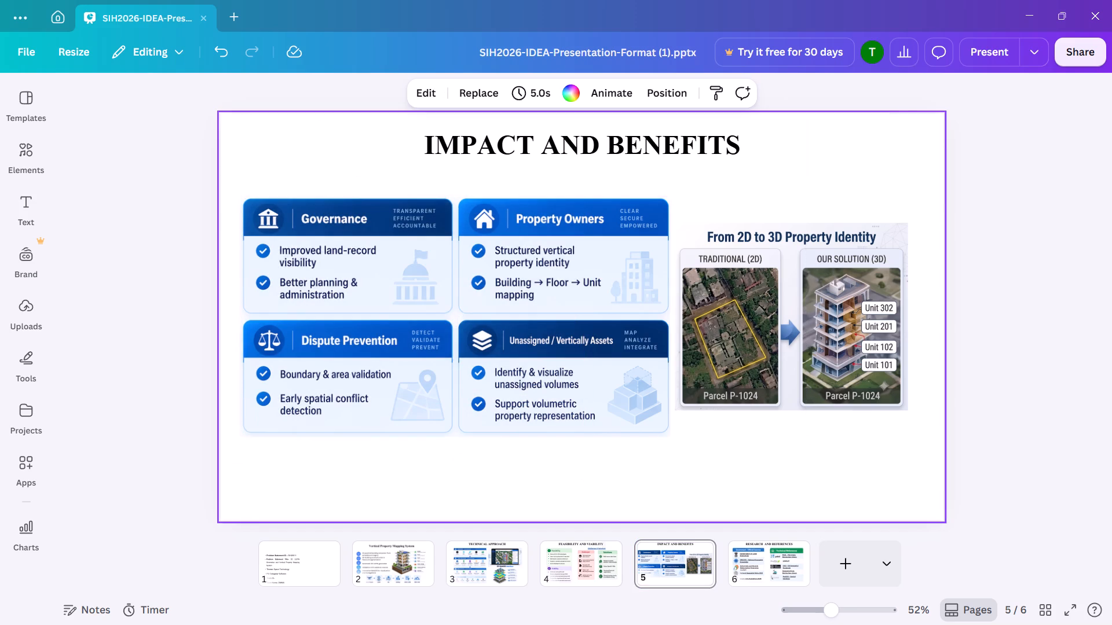
left_click_drag(230, 231, 938, 433)
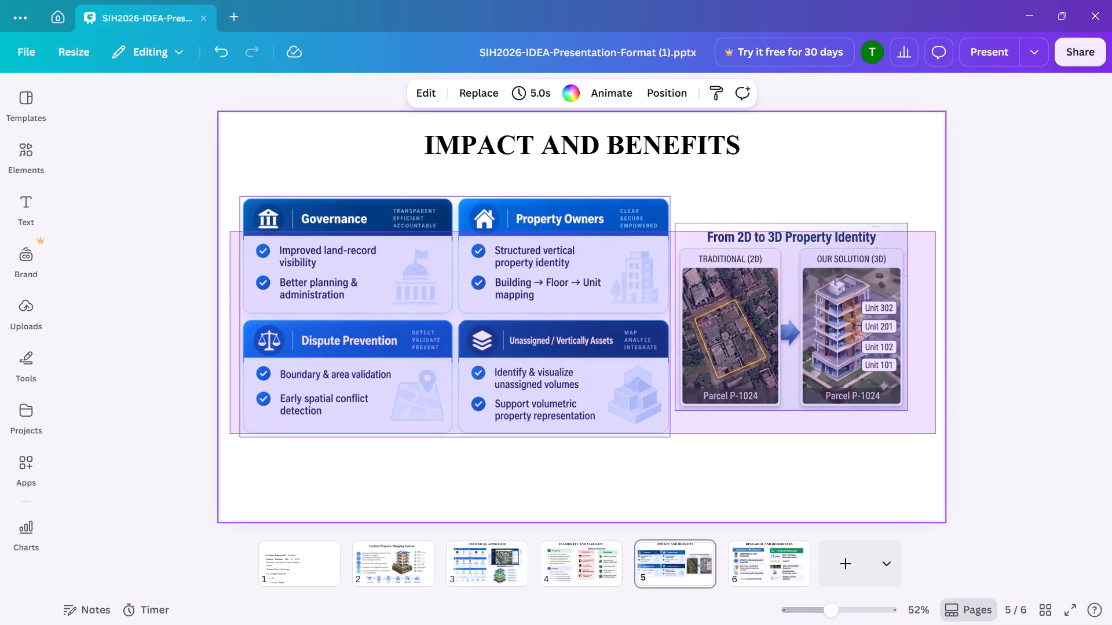
left_click_drag(903, 437, 901, 470)
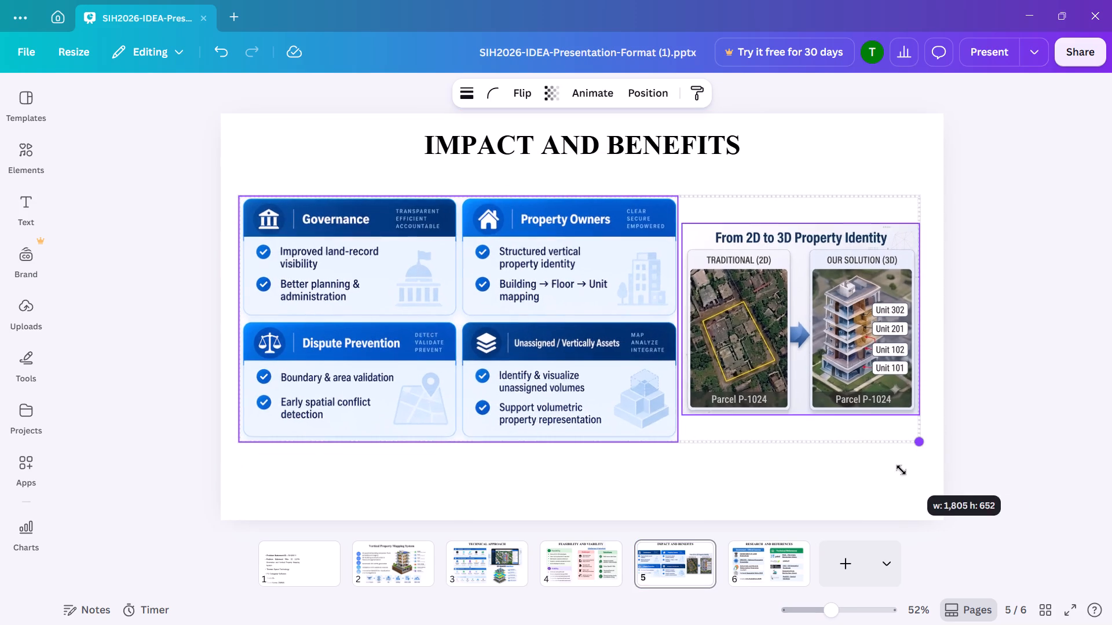
left_click_drag(901, 470, 916, 478)
left_click_drag(602, 340, 599, 353)
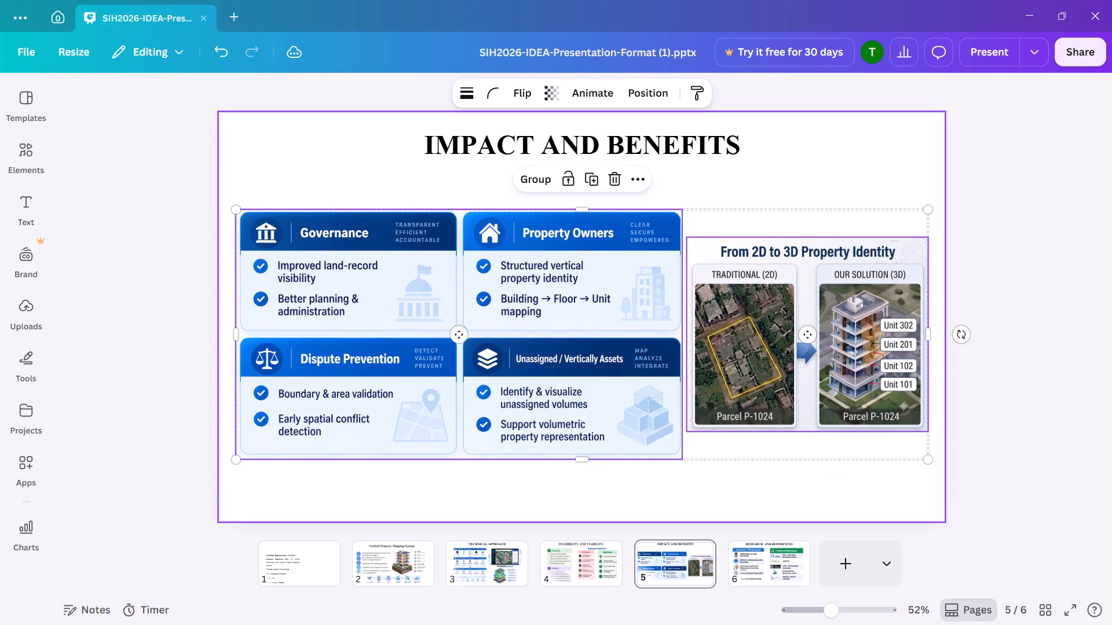
left_click(714, 487)
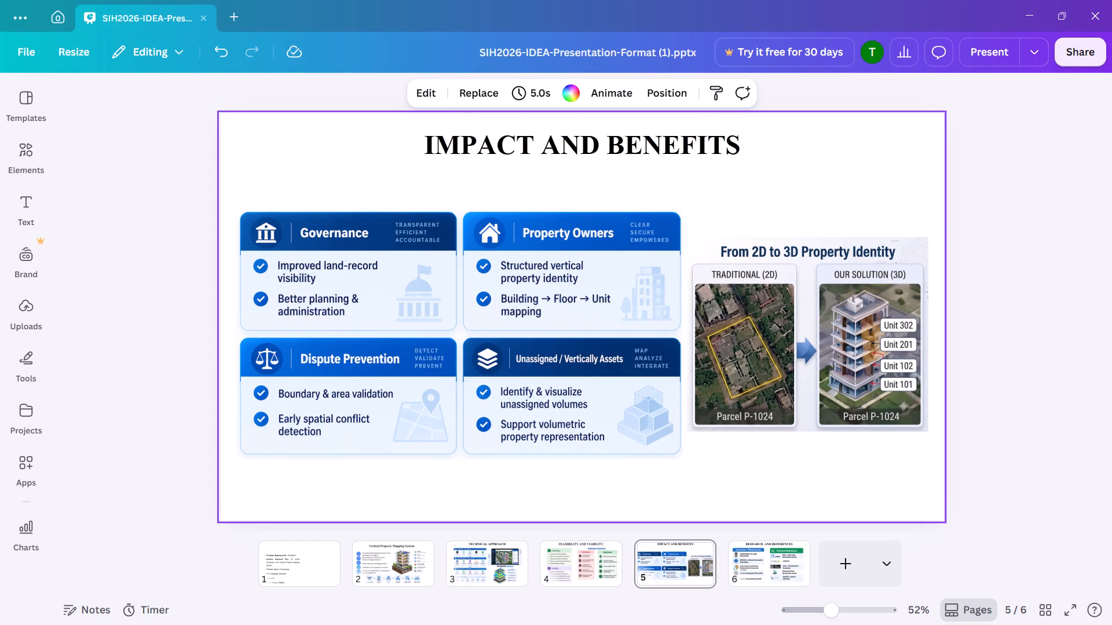
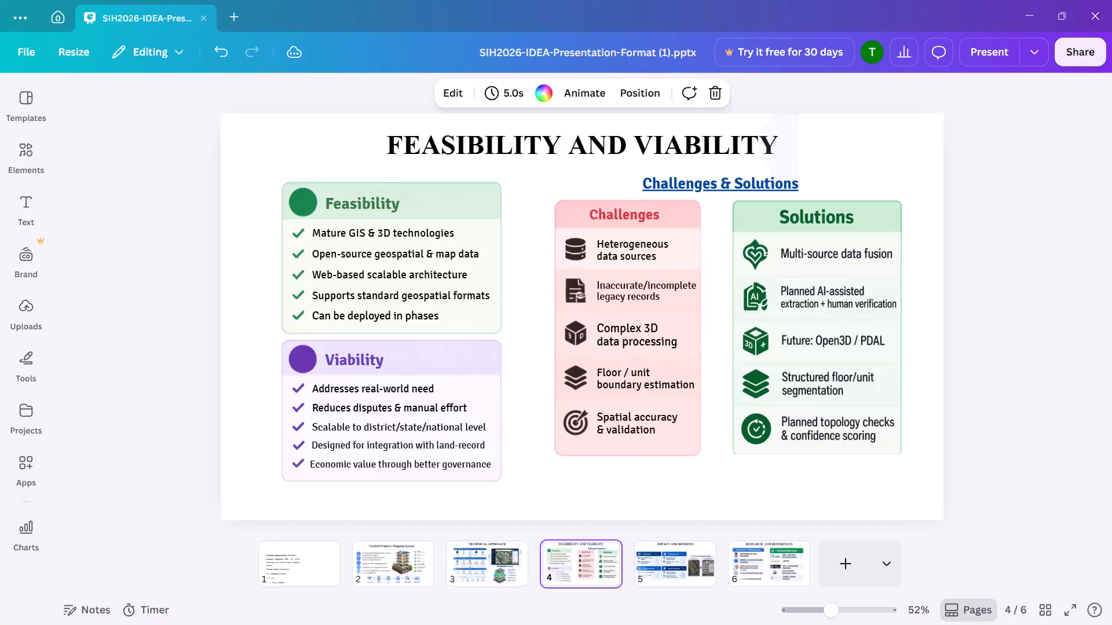
On the first slide, delete the Theme, PS Category, Team ID and Team Name bullets from the text box.
left_click(482, 564)
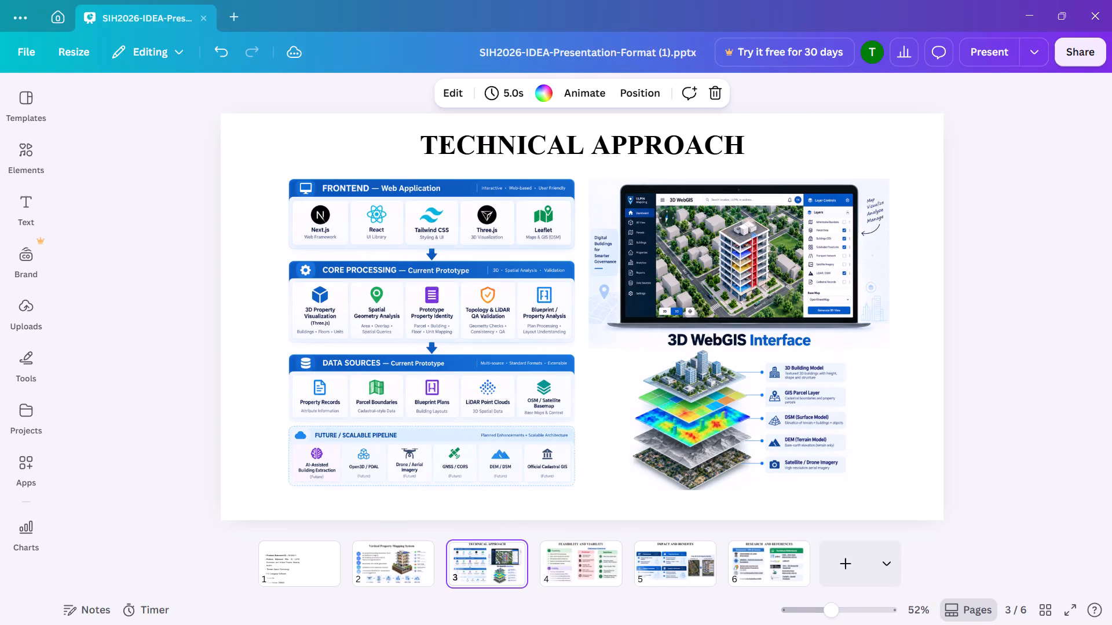
left_click(371, 573)
left_click(328, 572)
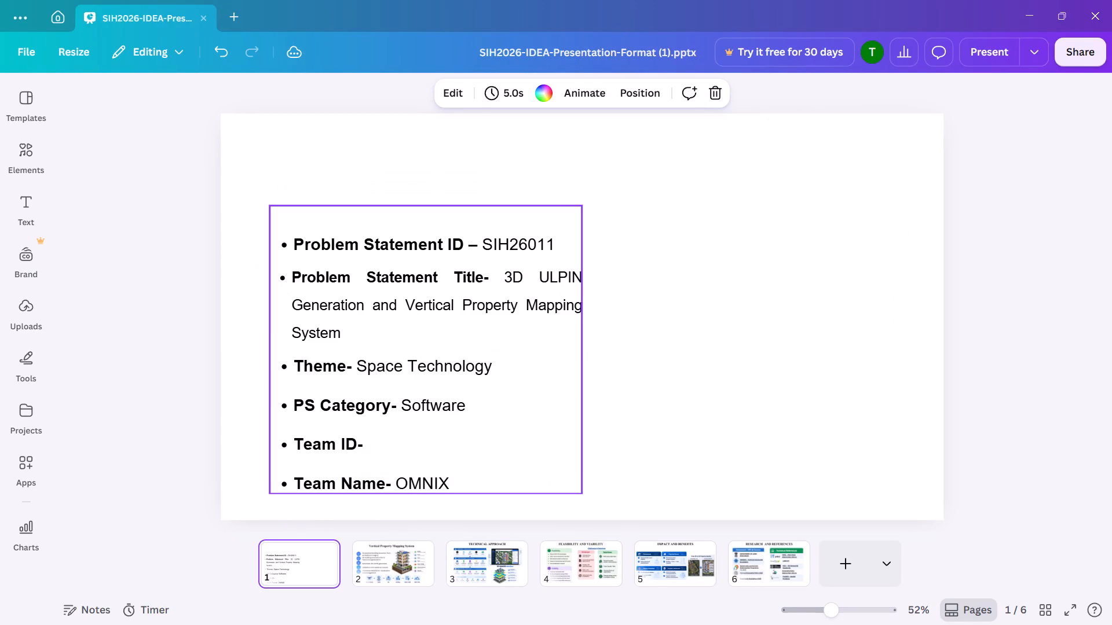
left_click(477, 248)
left_click(657, 242)
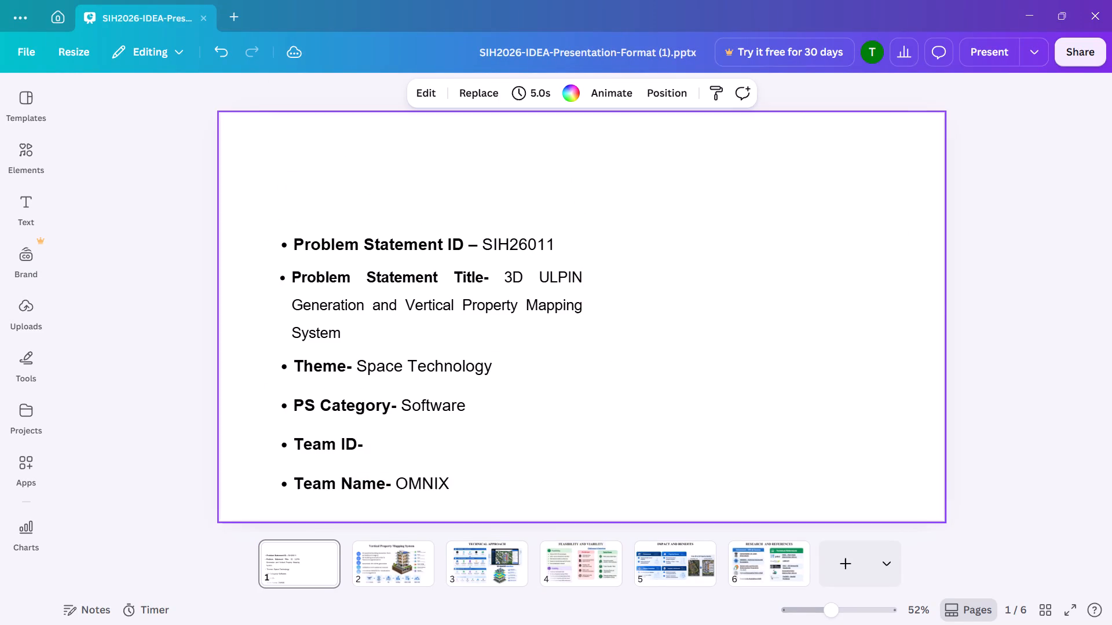
left_click(466, 241)
double_click(466, 241)
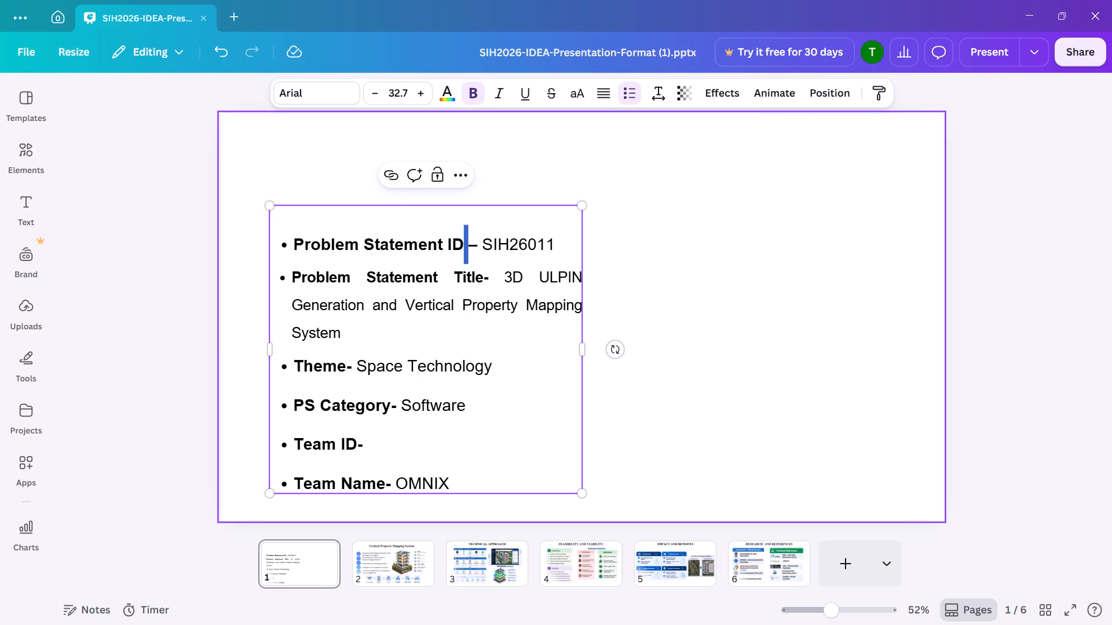
left_click(555, 151)
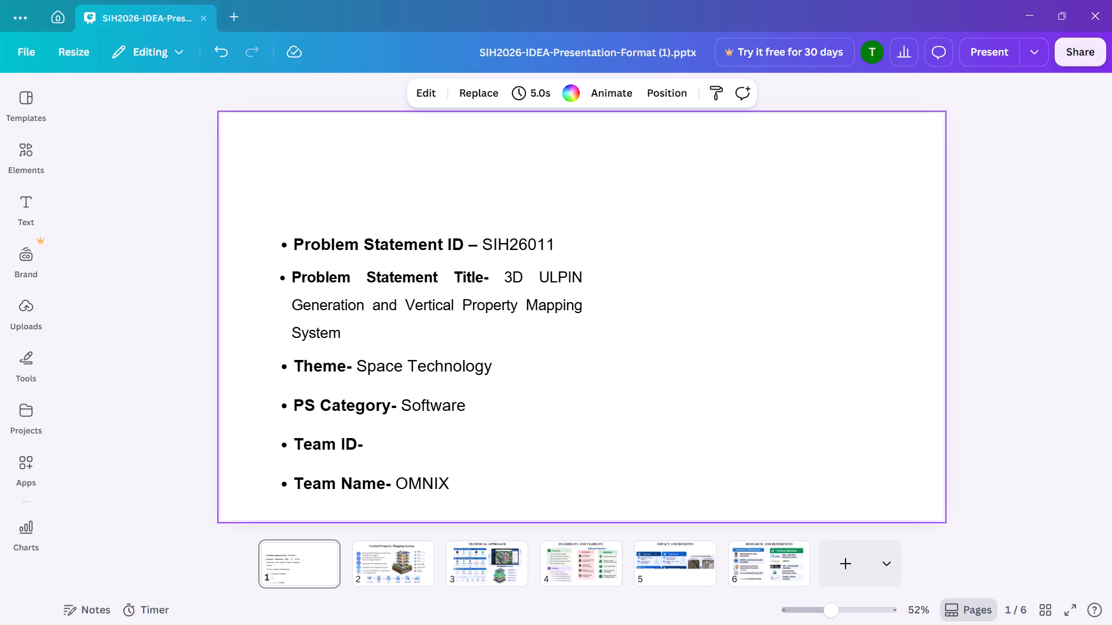
left_click(35, 207)
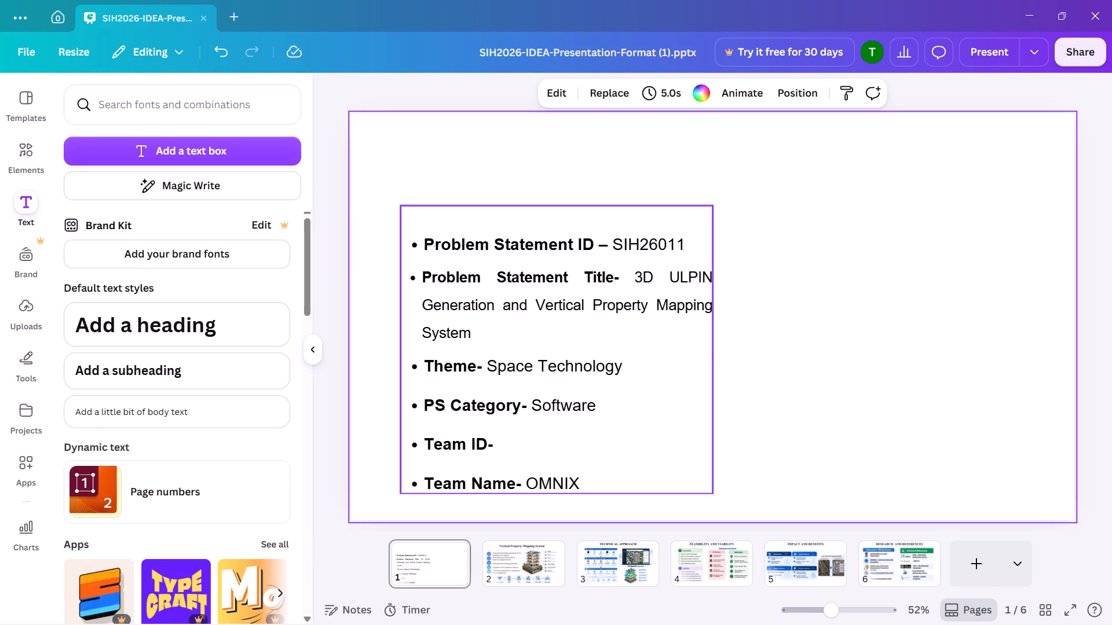
left_click(595, 468)
left_click(593, 477)
left_click(593, 477)
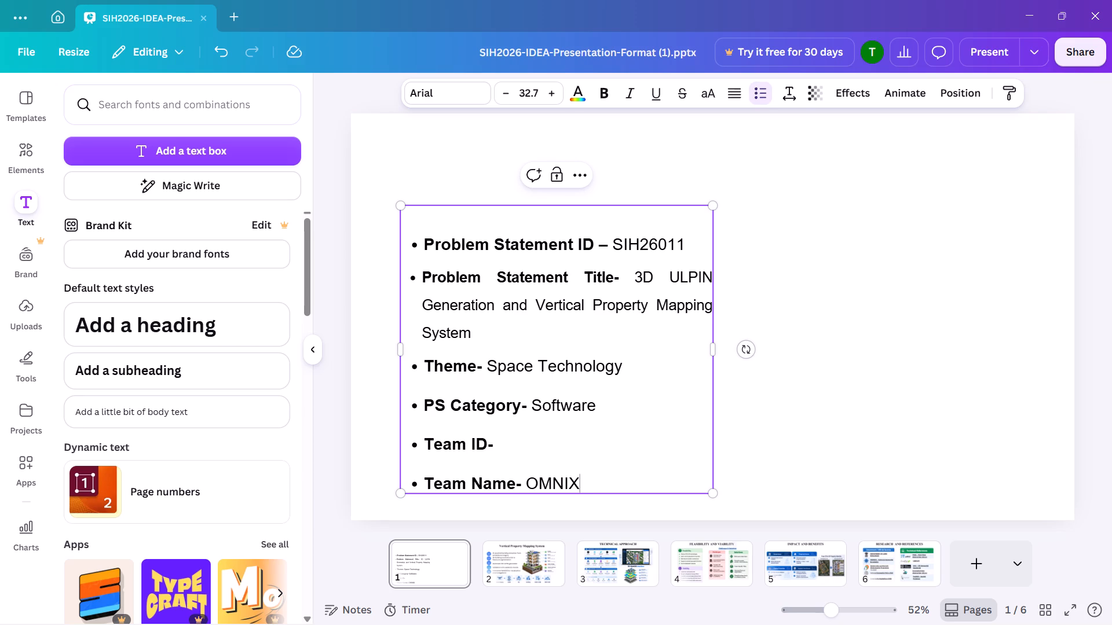
left_click_drag(593, 477, 412, 365)
key("BackSpace")
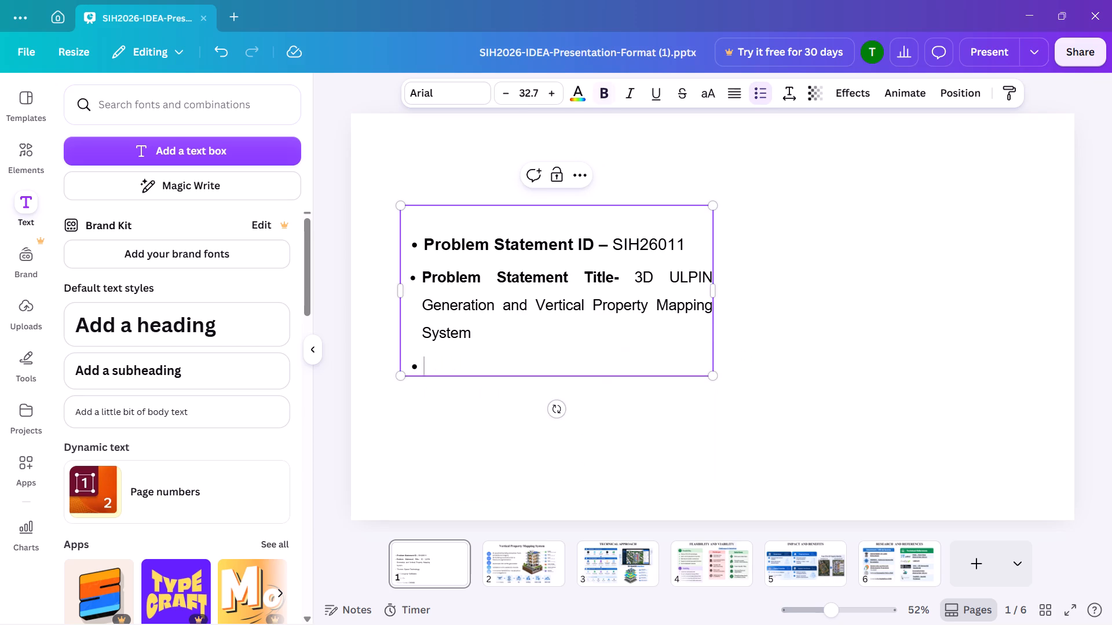
key("BackSpace")
key("BackSpace")
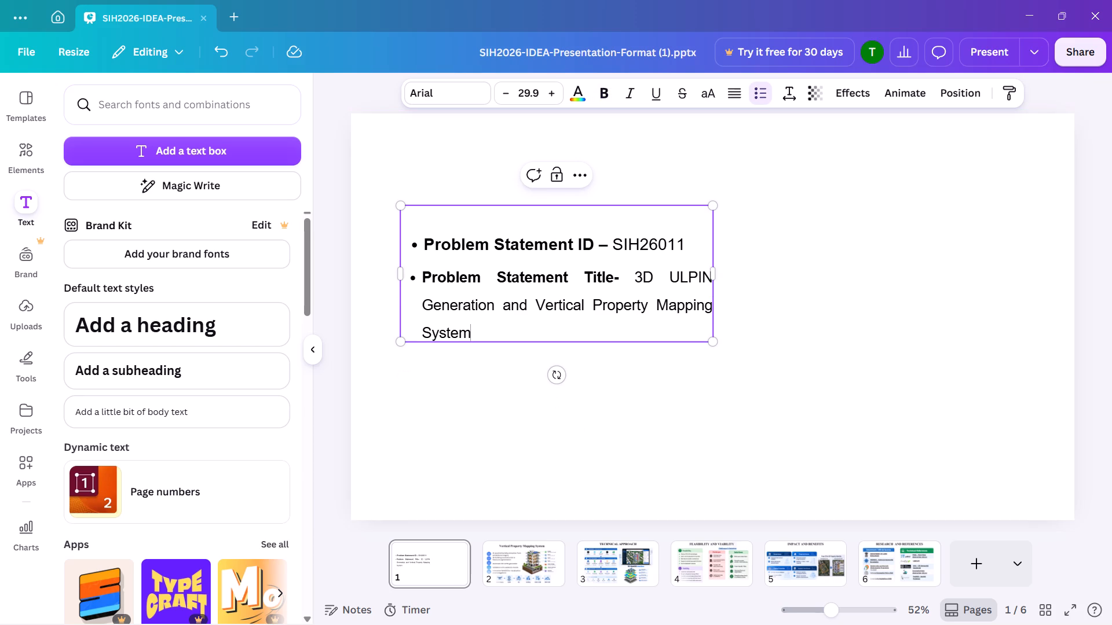
Delete the Problem Statement ID line, the "Problem Statement Title-" label and the bullet, keeping only the project title as plain text.
left_click_drag(633, 277, 324, 273)
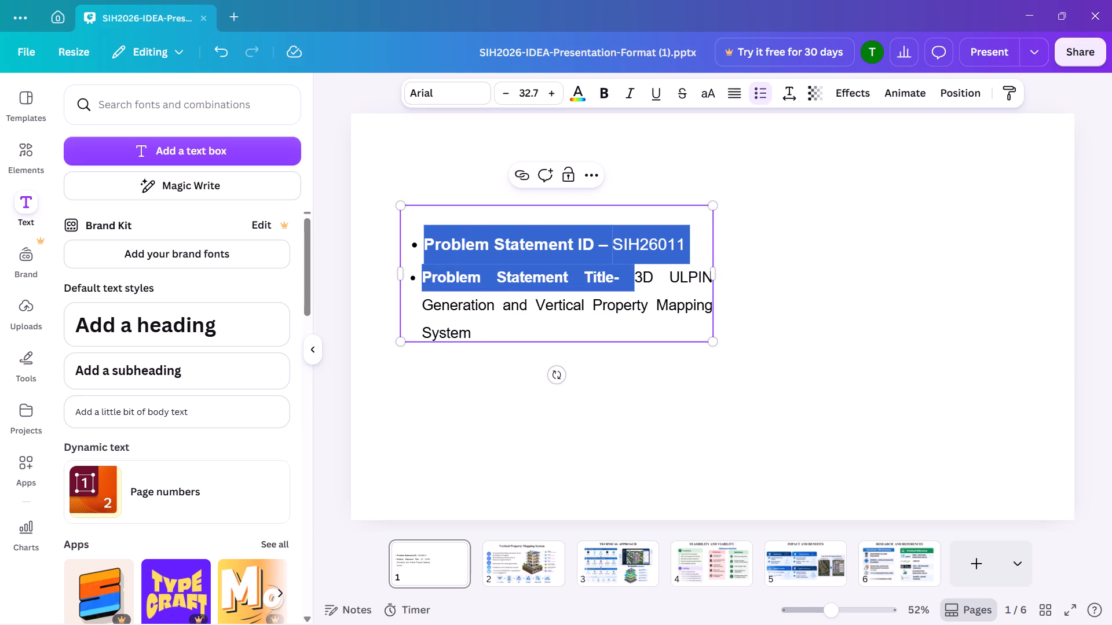
key("BackSpace")
key("BackSpace")
key("BackSpace")
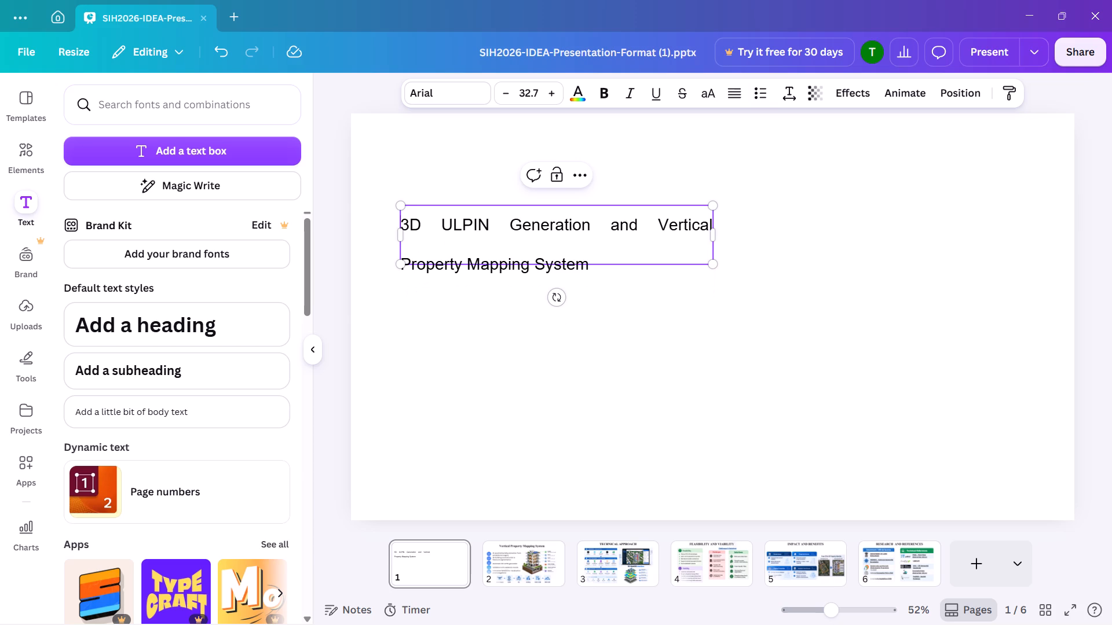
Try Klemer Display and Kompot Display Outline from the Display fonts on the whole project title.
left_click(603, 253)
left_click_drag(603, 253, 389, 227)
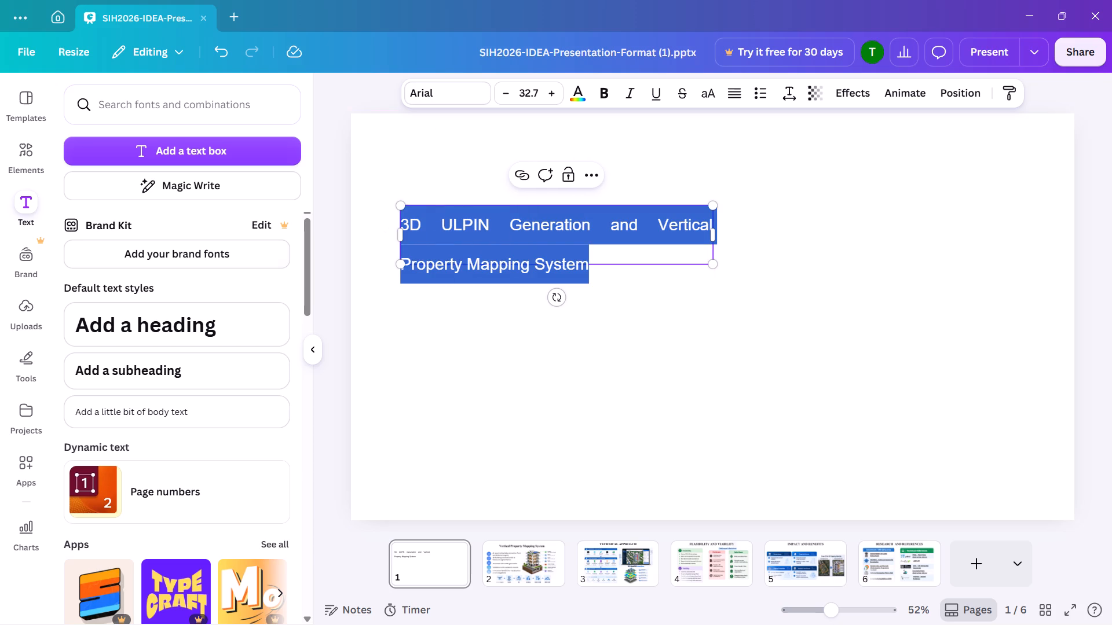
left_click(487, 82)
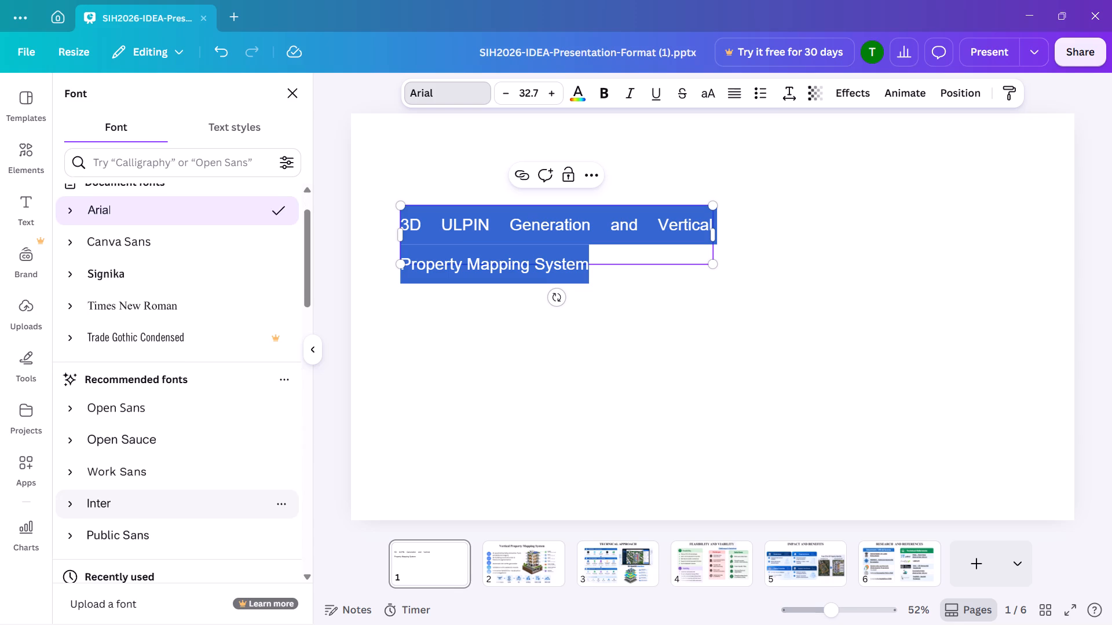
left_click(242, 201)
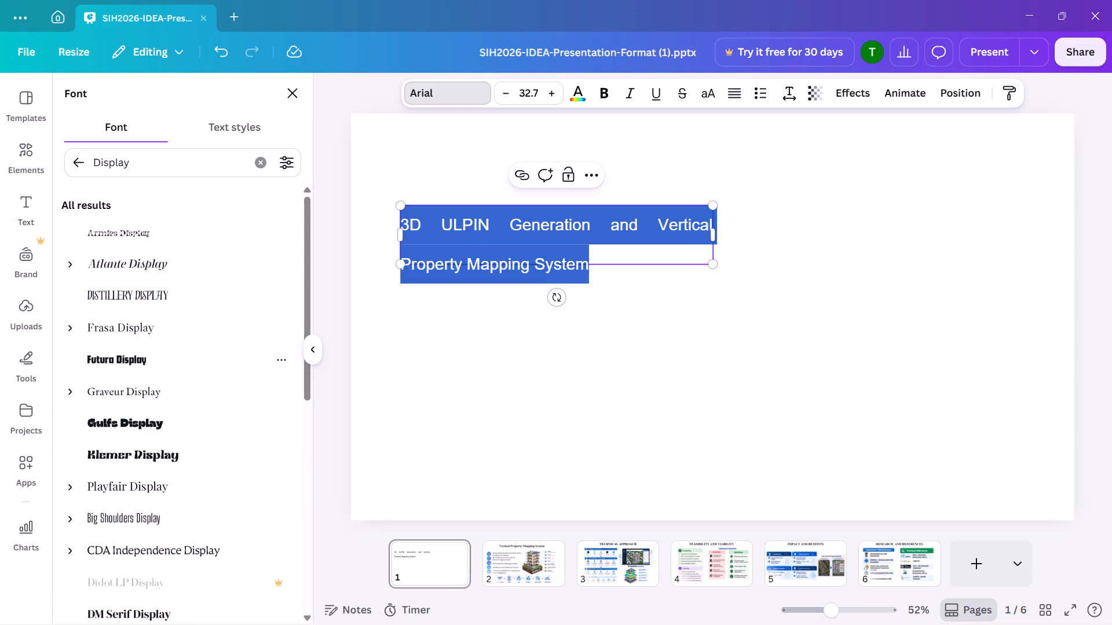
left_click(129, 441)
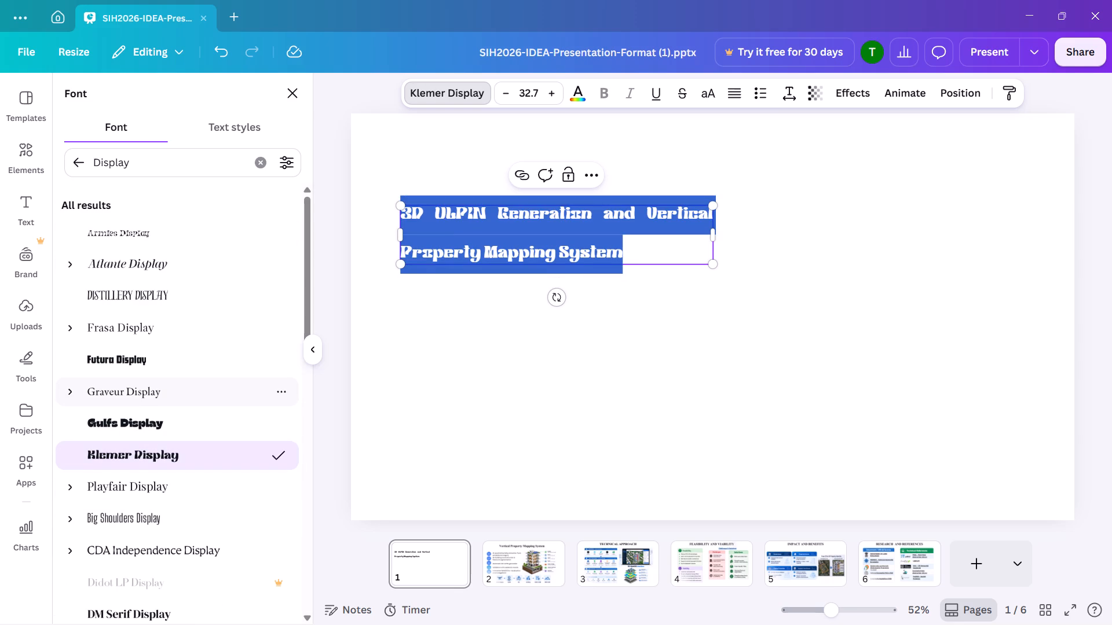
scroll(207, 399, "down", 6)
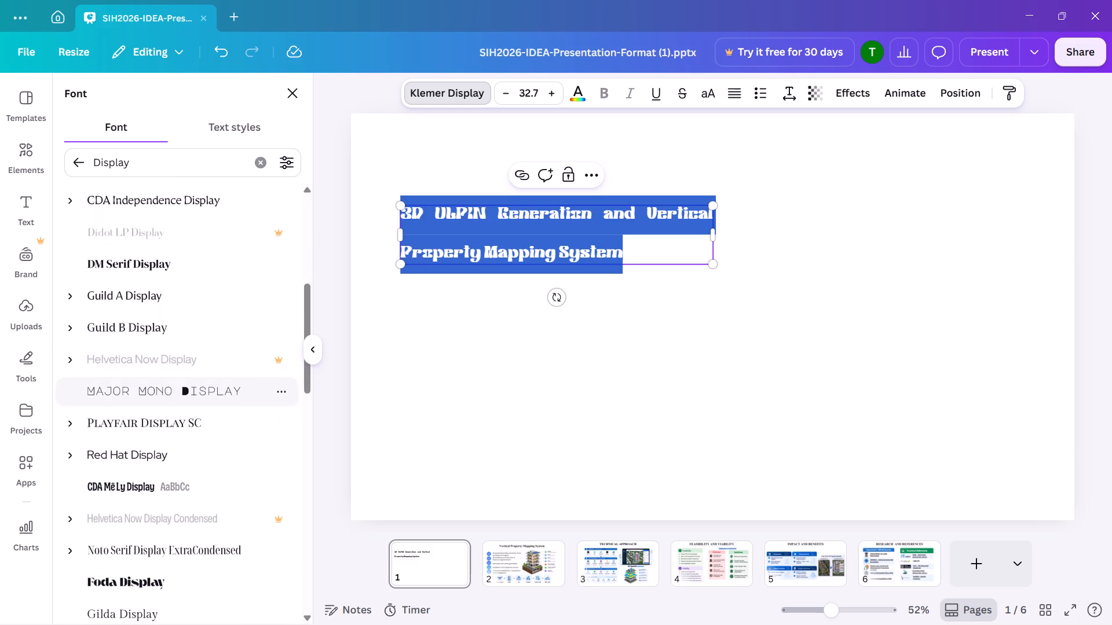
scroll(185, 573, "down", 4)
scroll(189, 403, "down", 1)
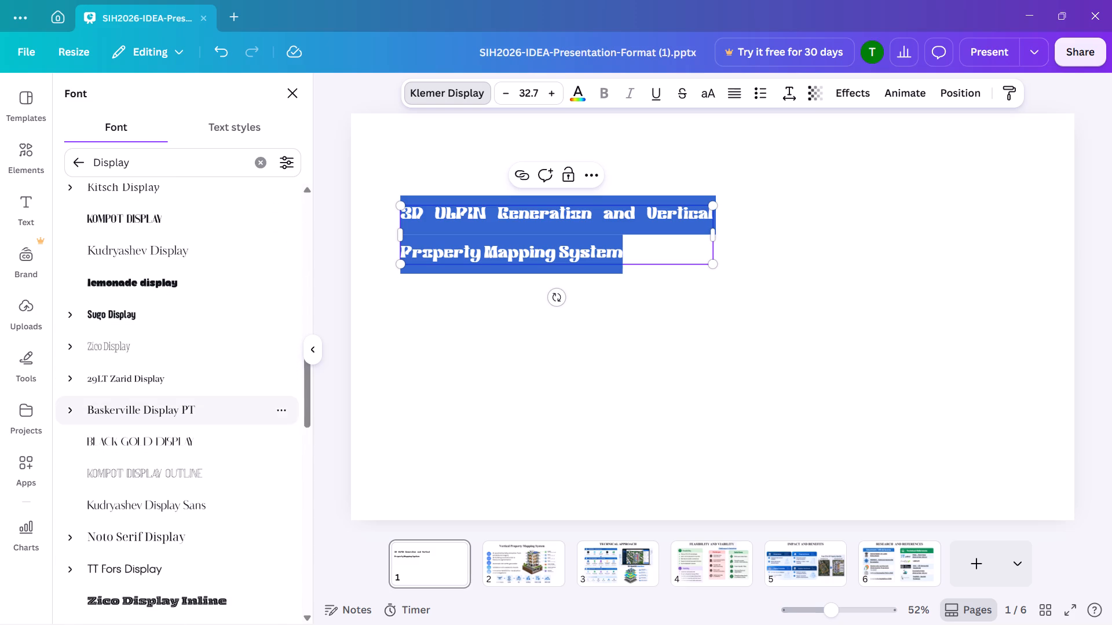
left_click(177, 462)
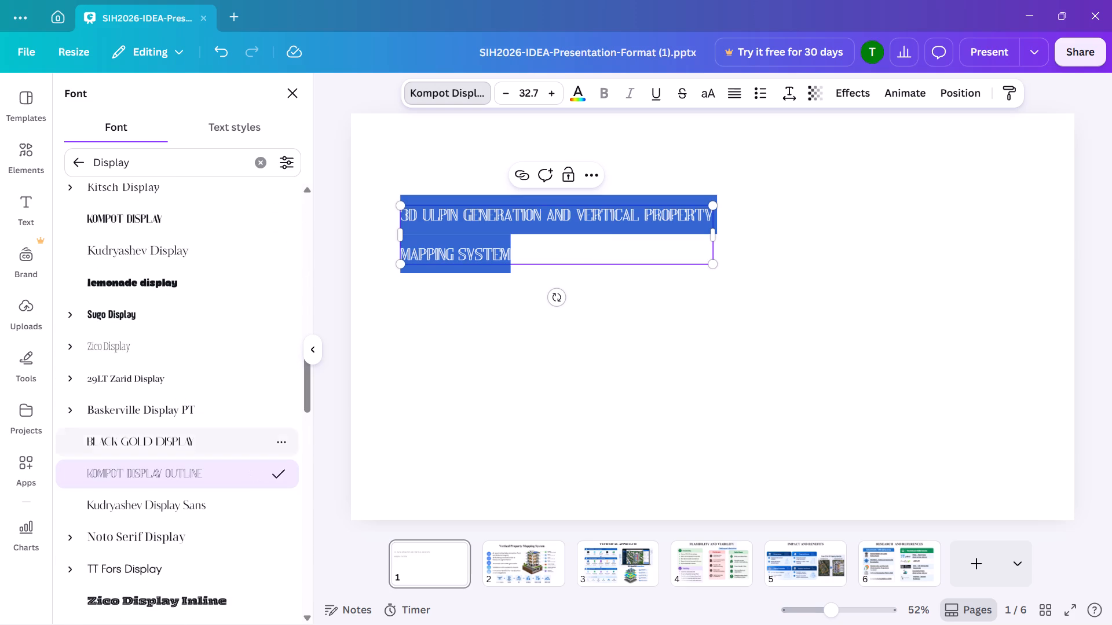
Colour the project title bright red and apply the change from black to red across all slides.
left_click(578, 89)
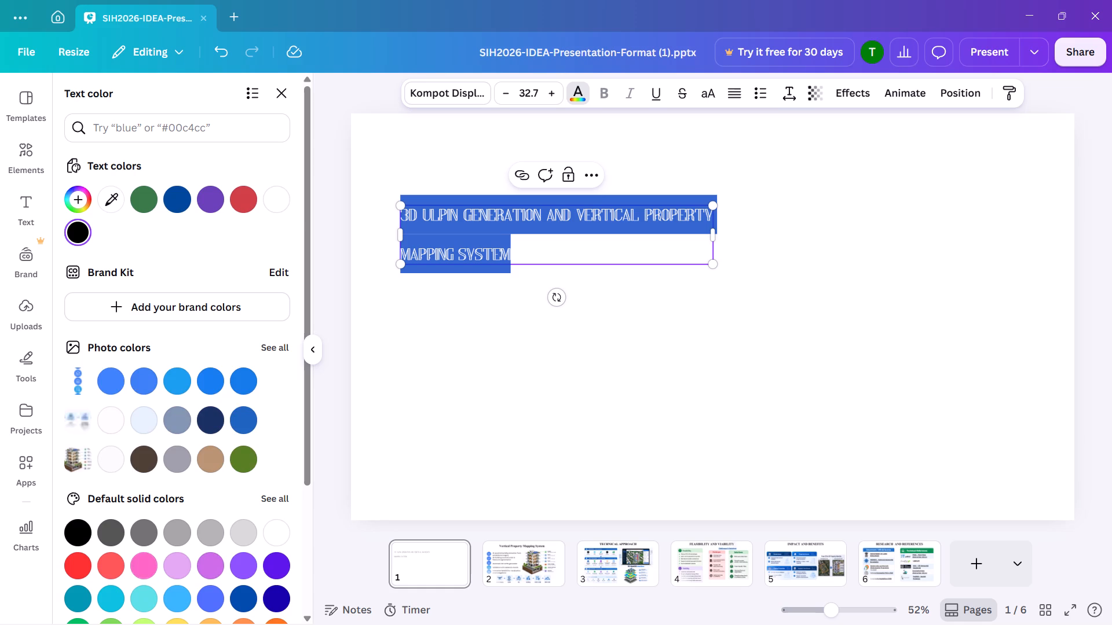
left_click(75, 565)
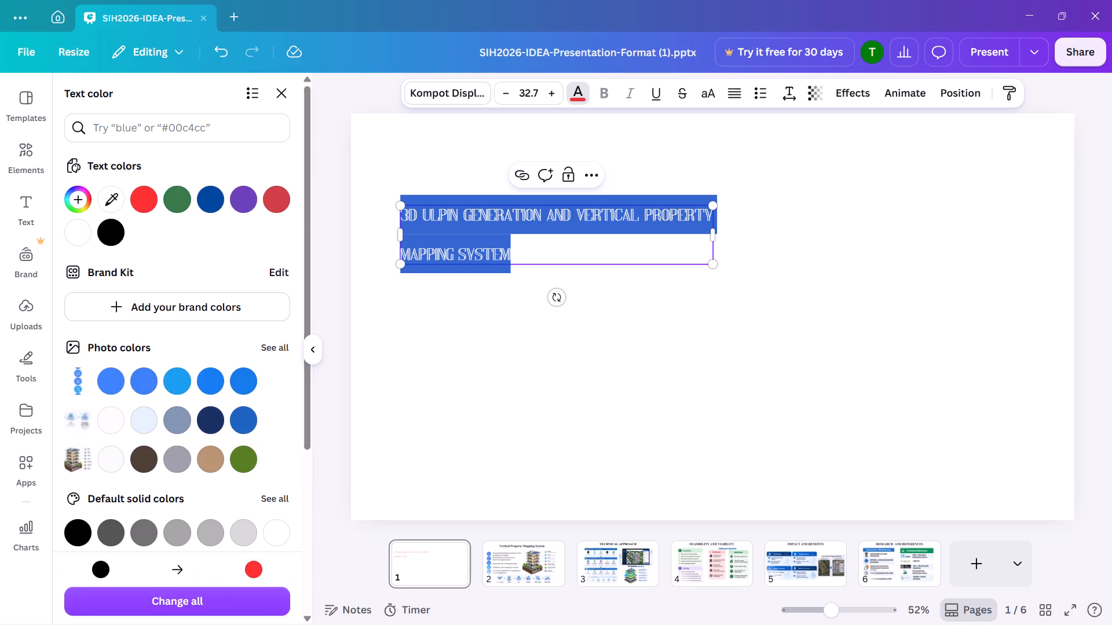
left_click(192, 609)
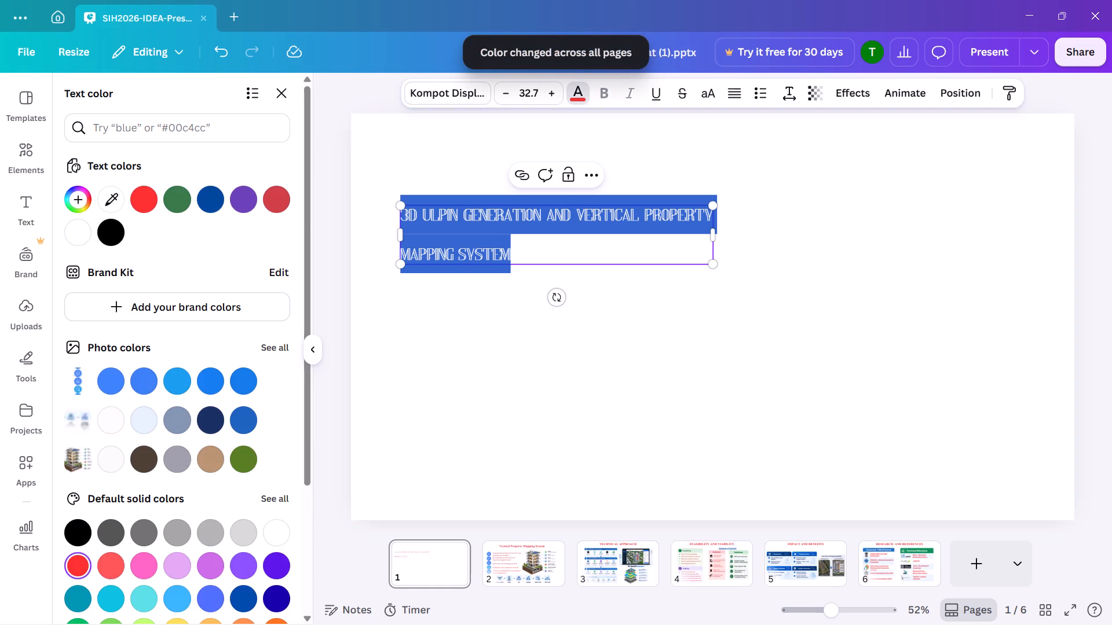
Increase the project title's font size to 40.7 and widen its text box so the title fits on one line.
left_click_drag(714, 237, 904, 198)
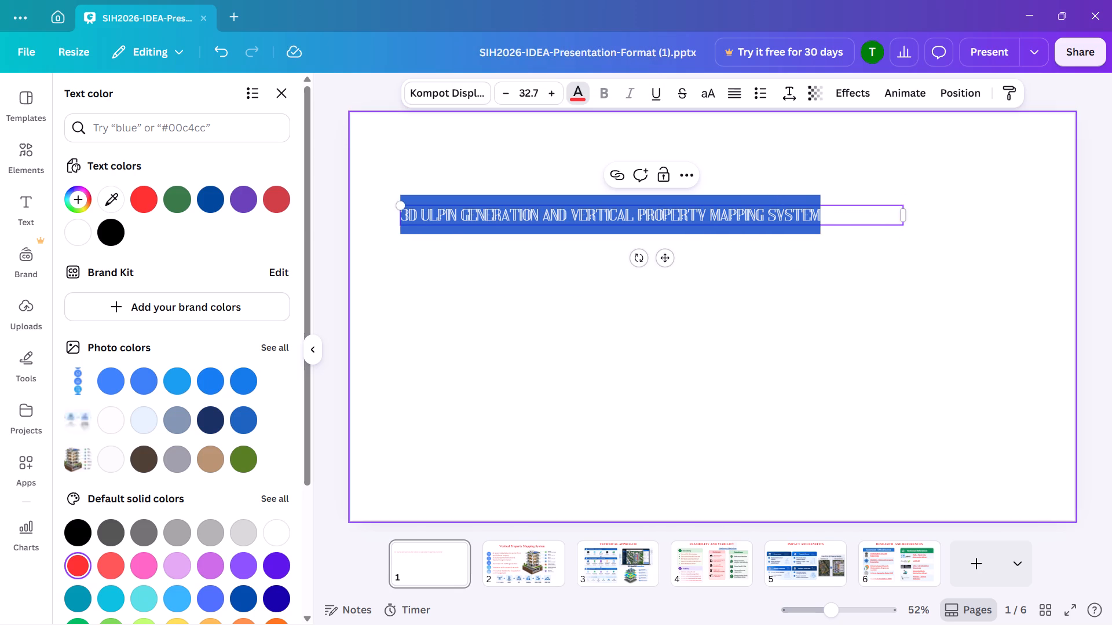
triple_click(554, 87)
triple_click(554, 87)
double_click(554, 87)
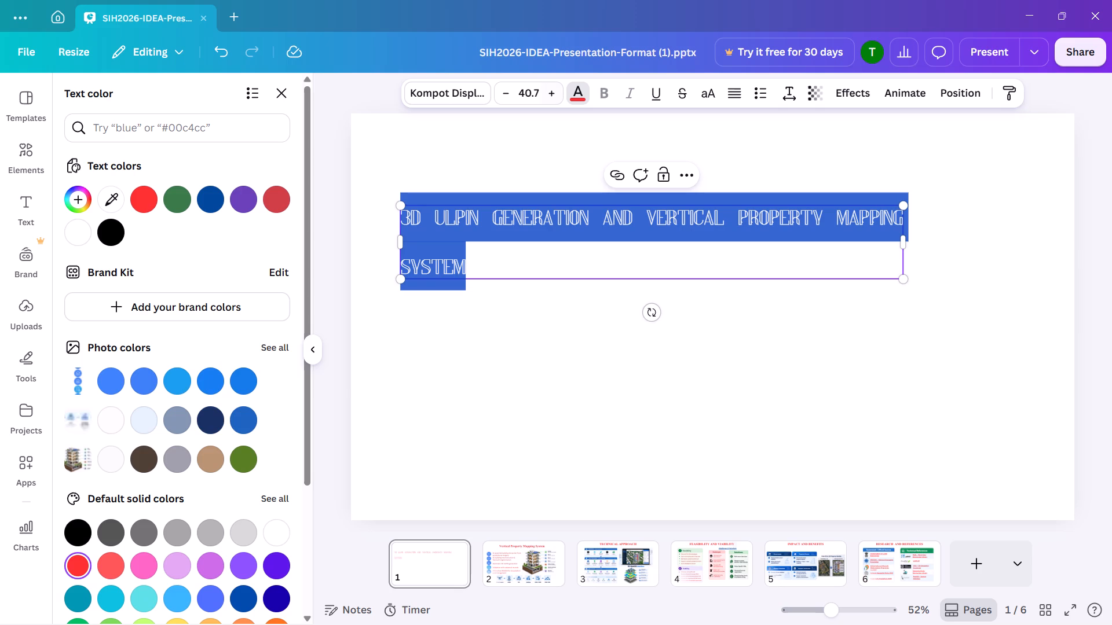
left_click_drag(904, 241, 959, 236)
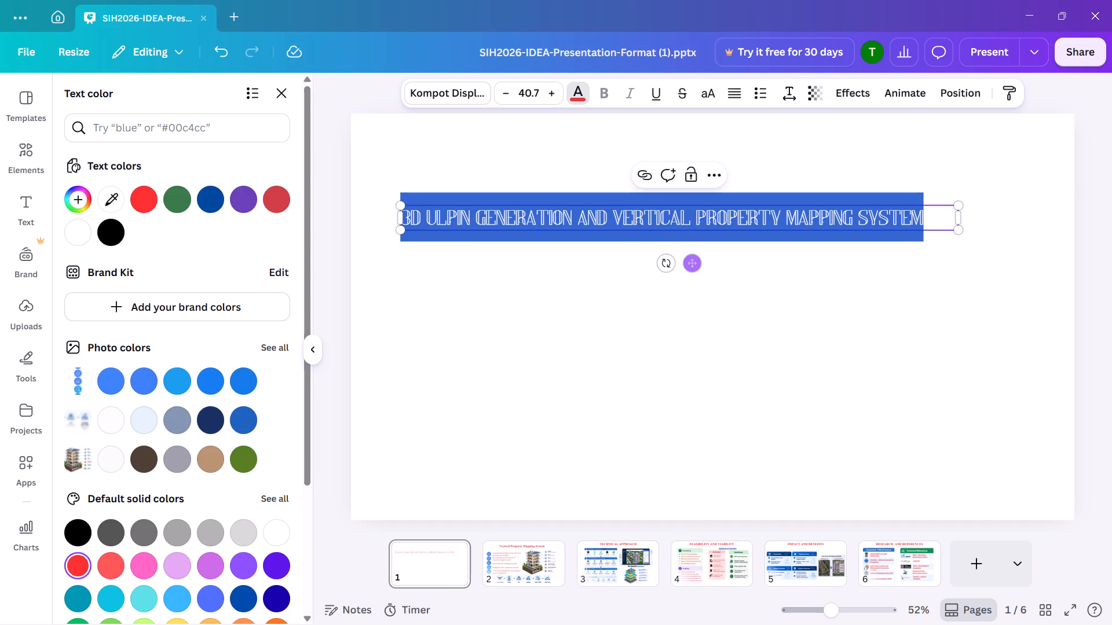
Move the project title down to about the middle of the first slide, roughly centred horizontally.
left_click_drag(692, 261, 711, 322)
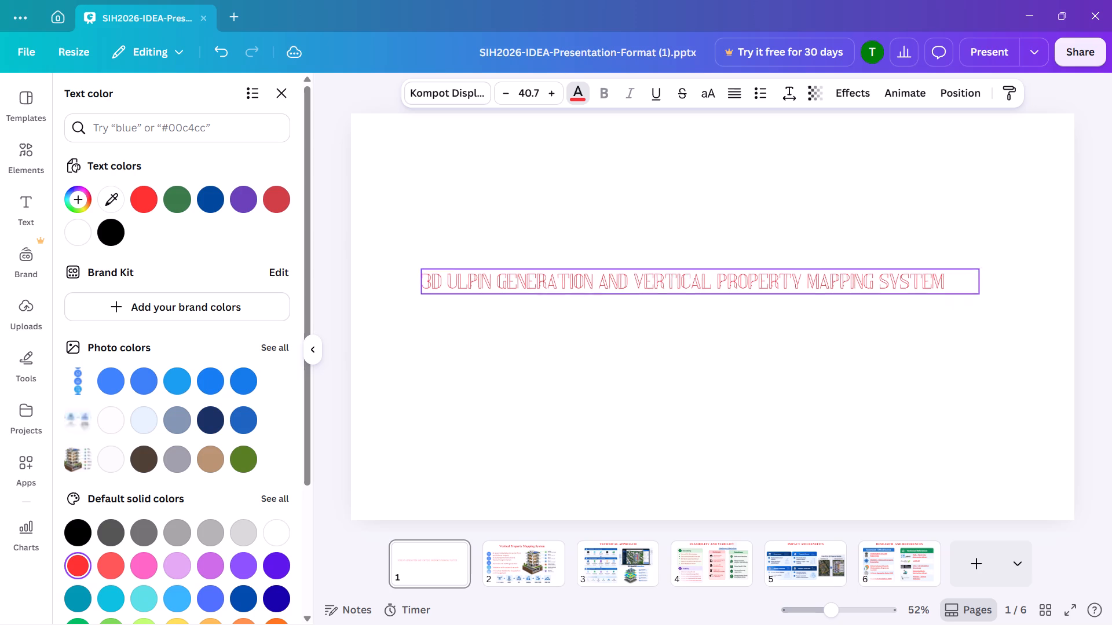
left_click_drag(711, 322, 720, 345)
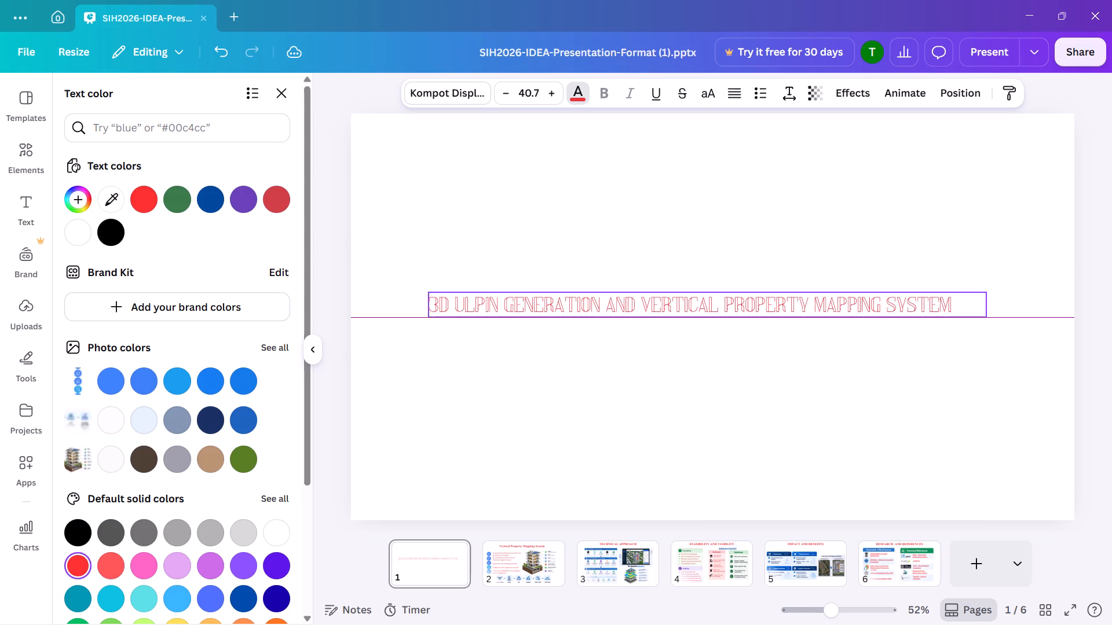
left_click_drag(720, 345, 696, 351)
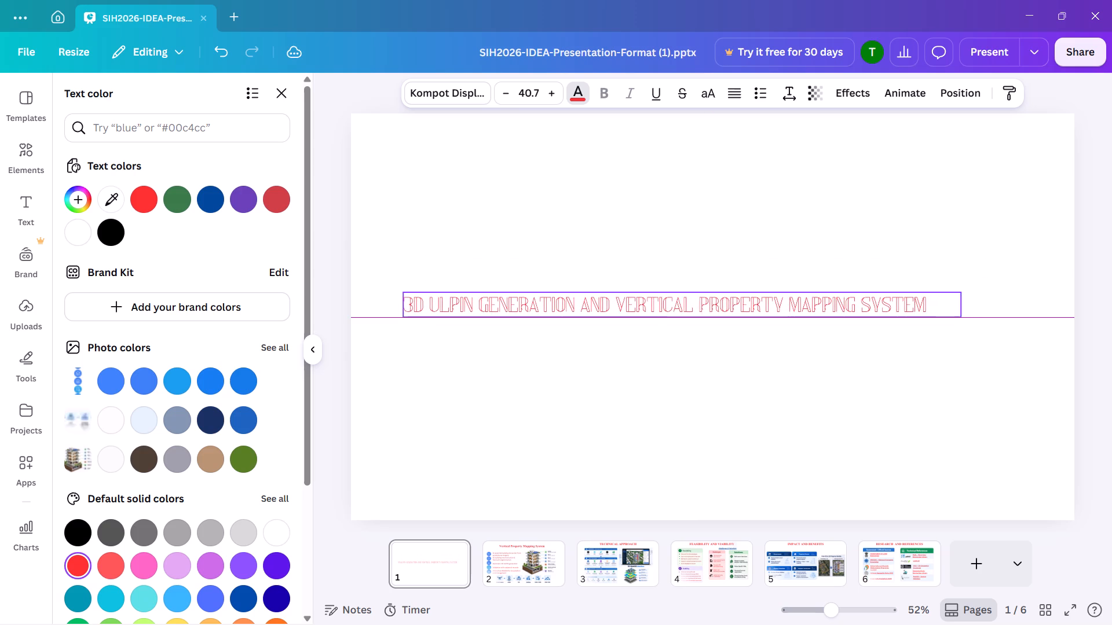
left_click_drag(696, 351, 709, 339)
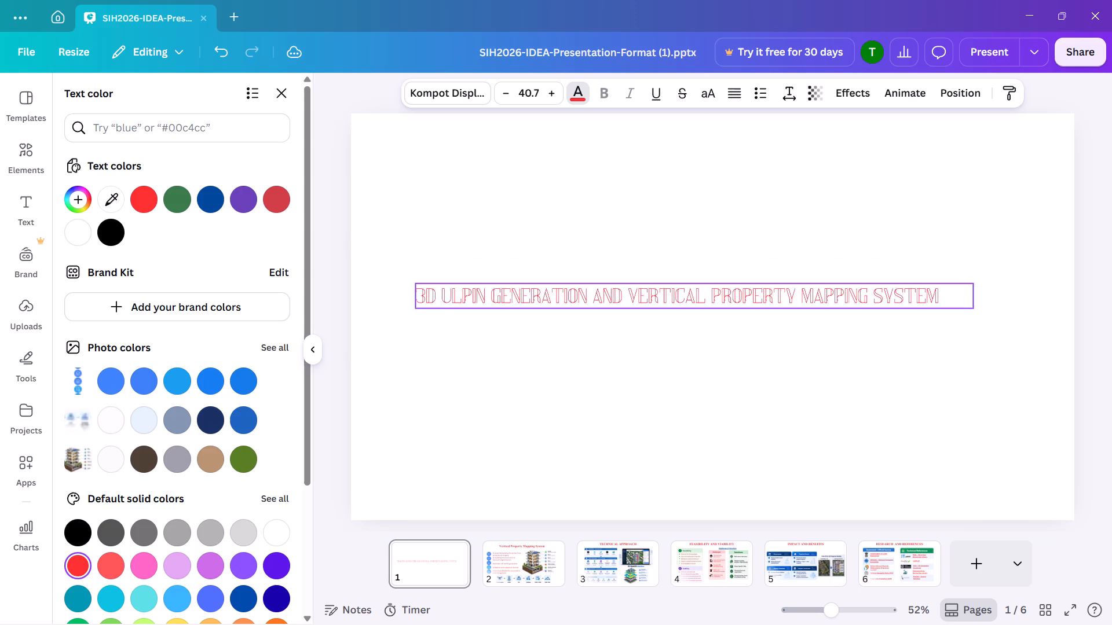
left_click_drag(709, 339, 725, 344)
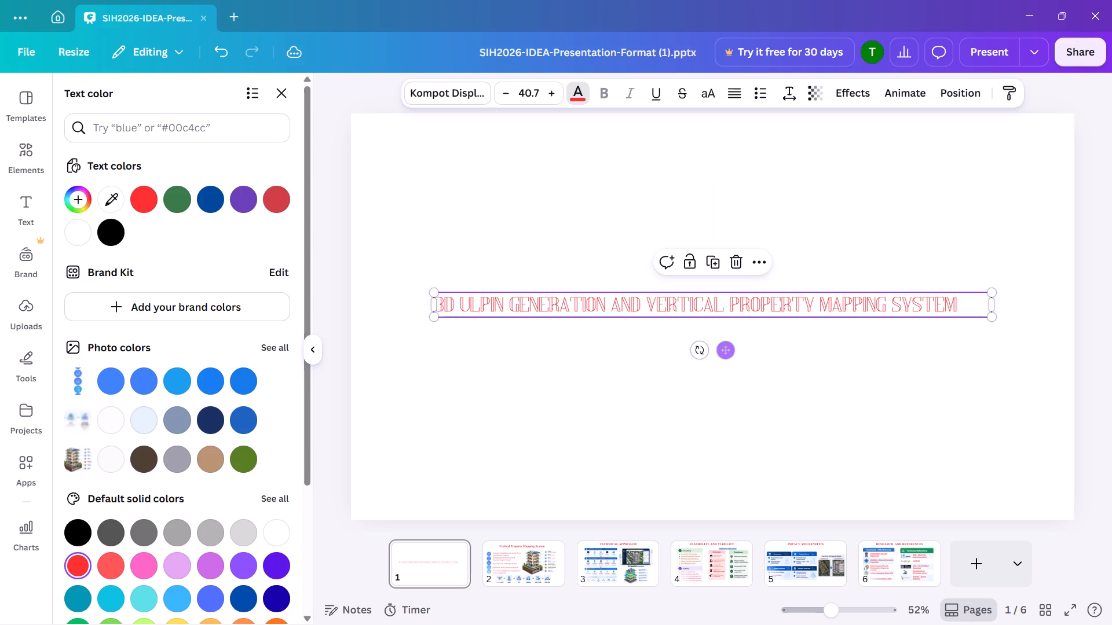
Try Lemonade Display on the project title, and change its font to Rubik Burned.
left_click(454, 97)
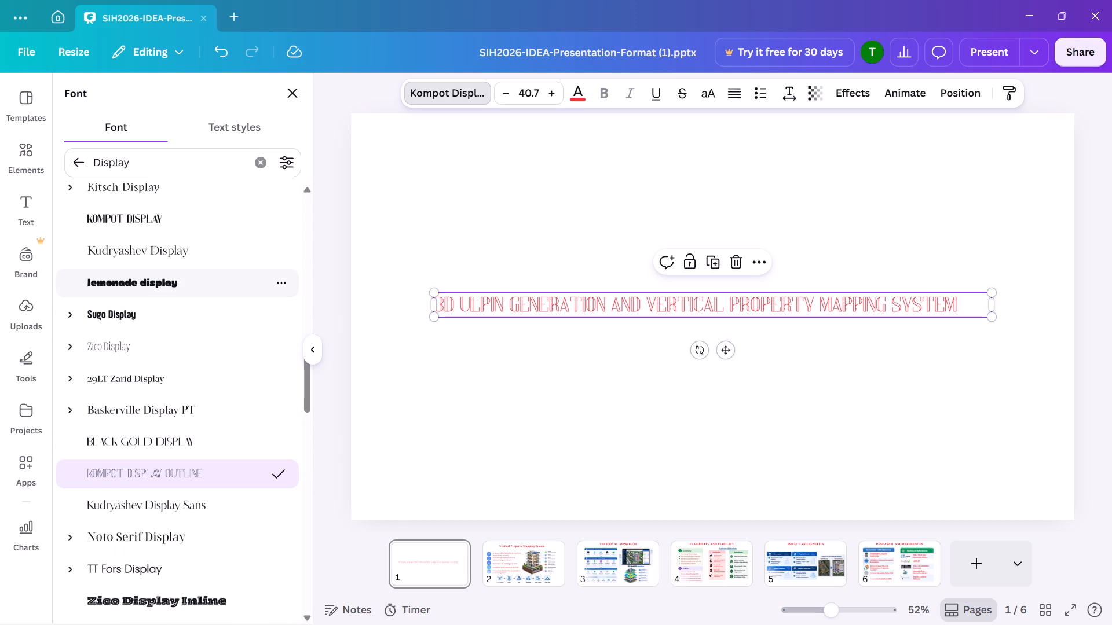
left_click(164, 278)
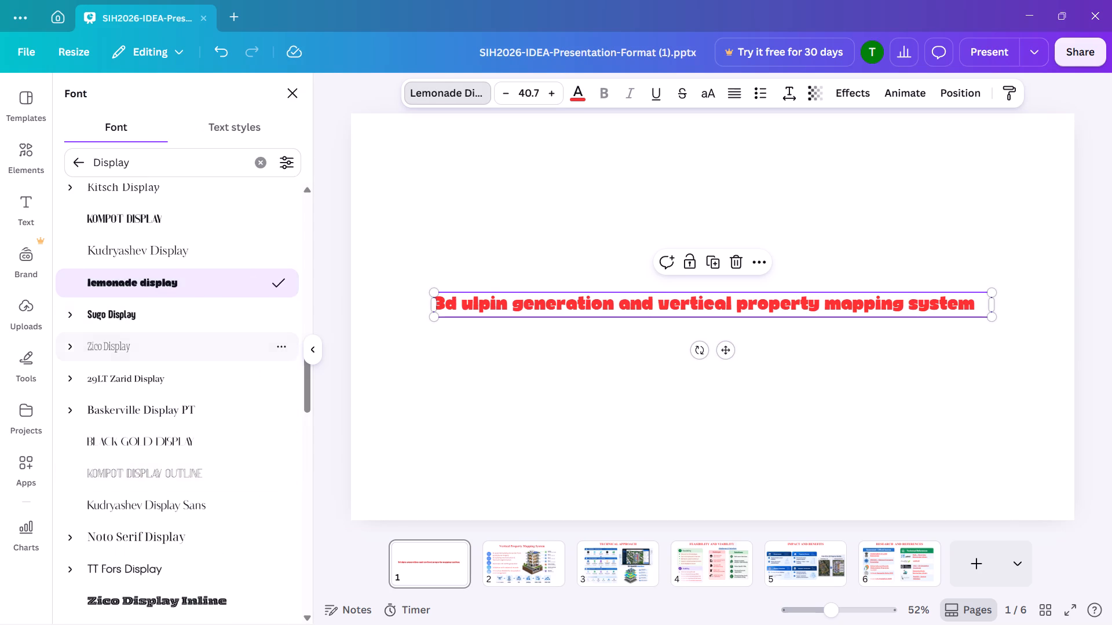
scroll(149, 352, "down", 6)
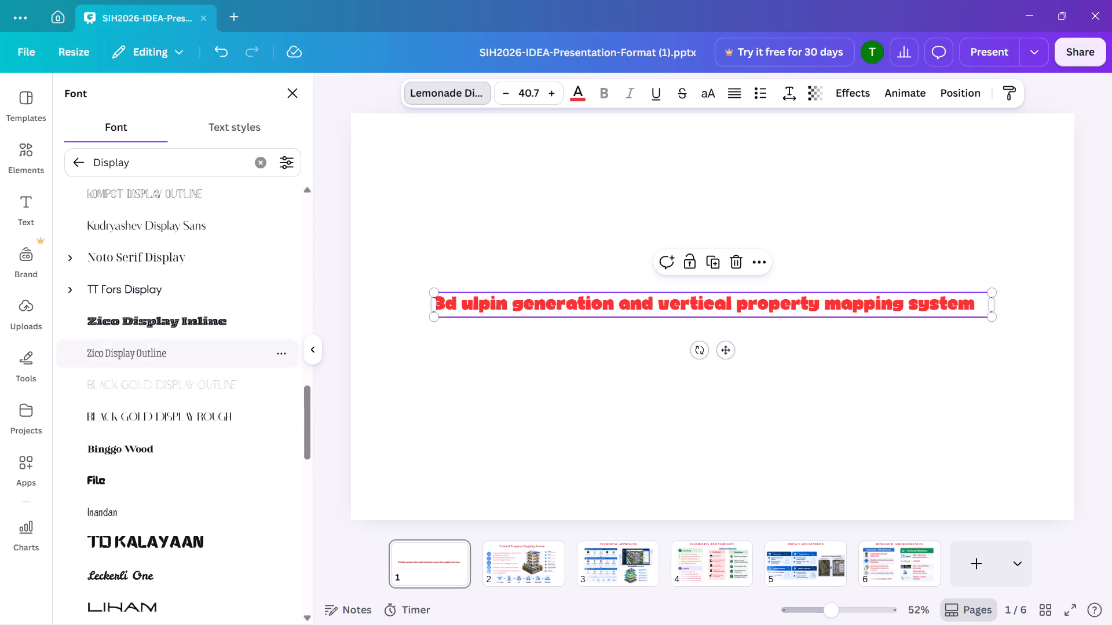
scroll(149, 352, "down", 1)
scroll(134, 514, "down", 2)
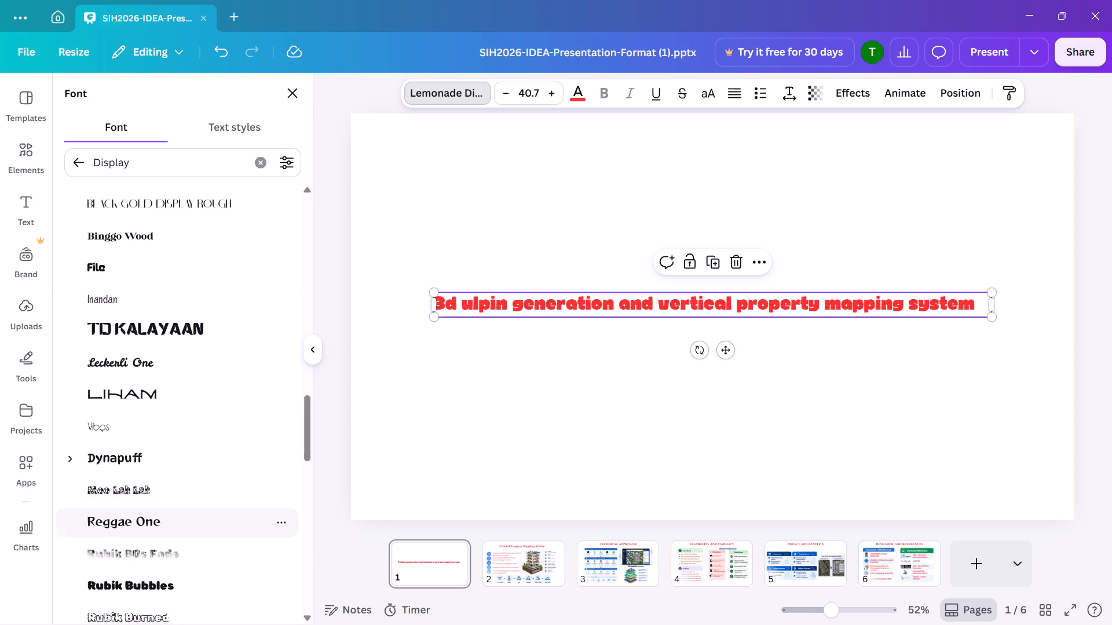
scroll(134, 514, "down", 3)
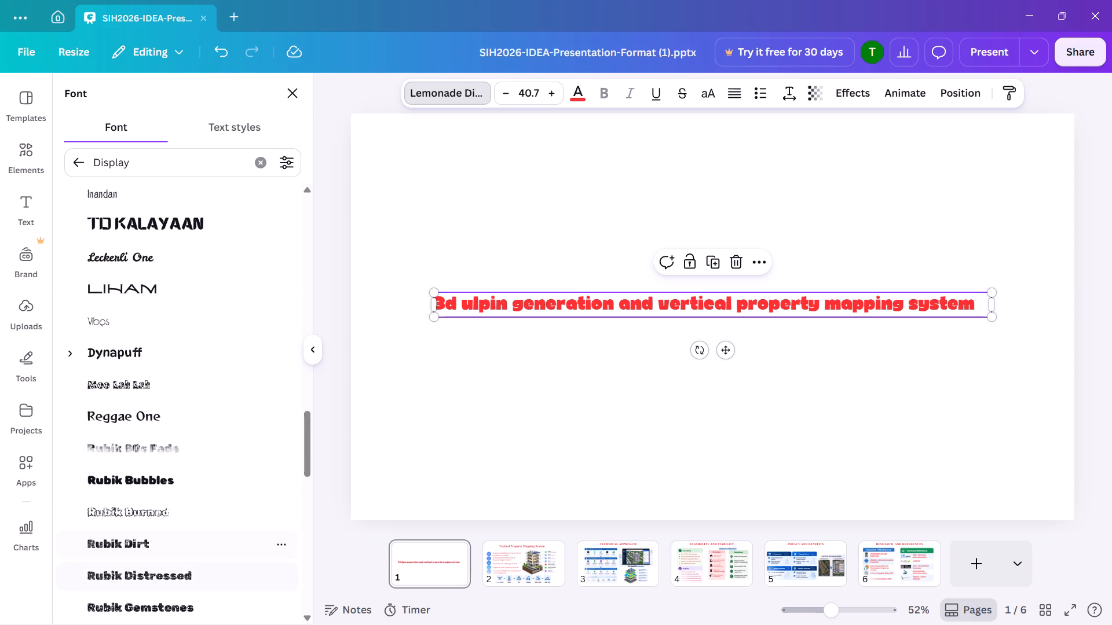
left_click(138, 502)
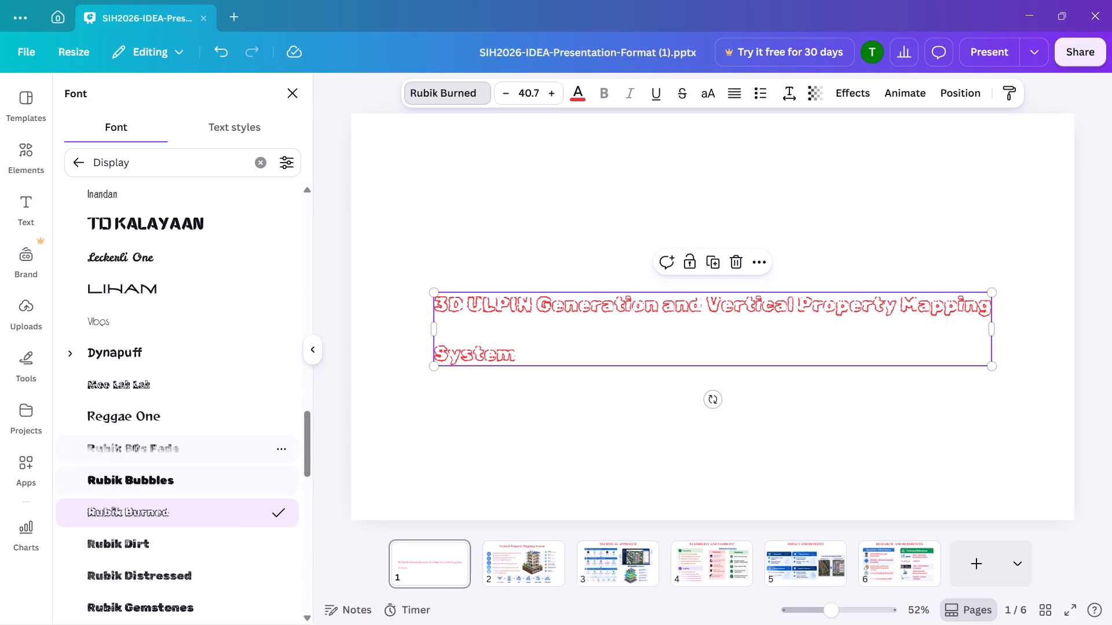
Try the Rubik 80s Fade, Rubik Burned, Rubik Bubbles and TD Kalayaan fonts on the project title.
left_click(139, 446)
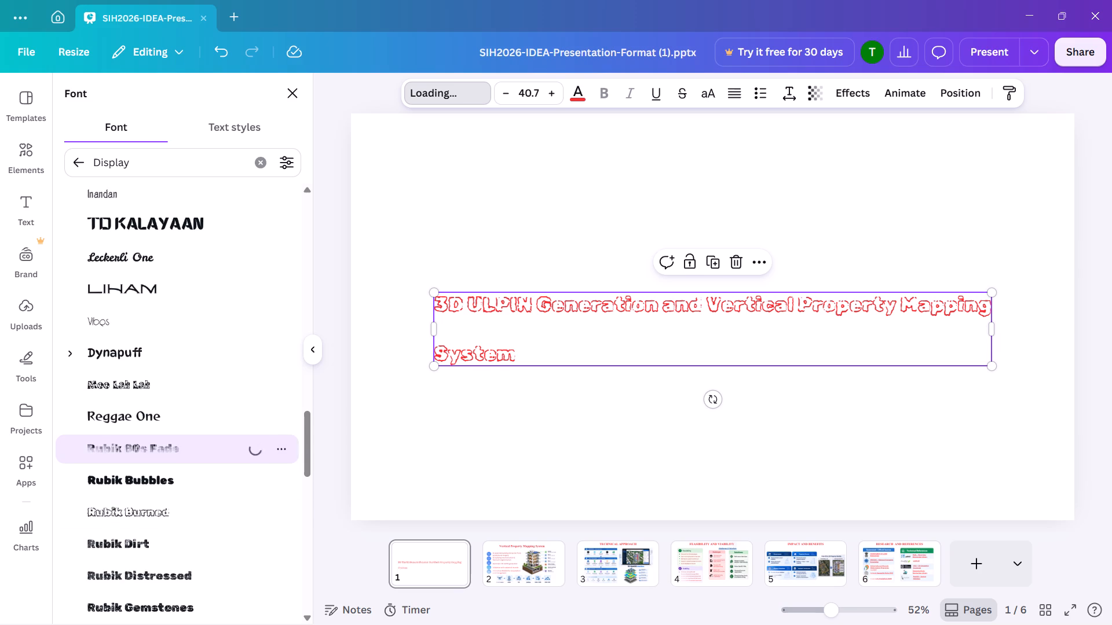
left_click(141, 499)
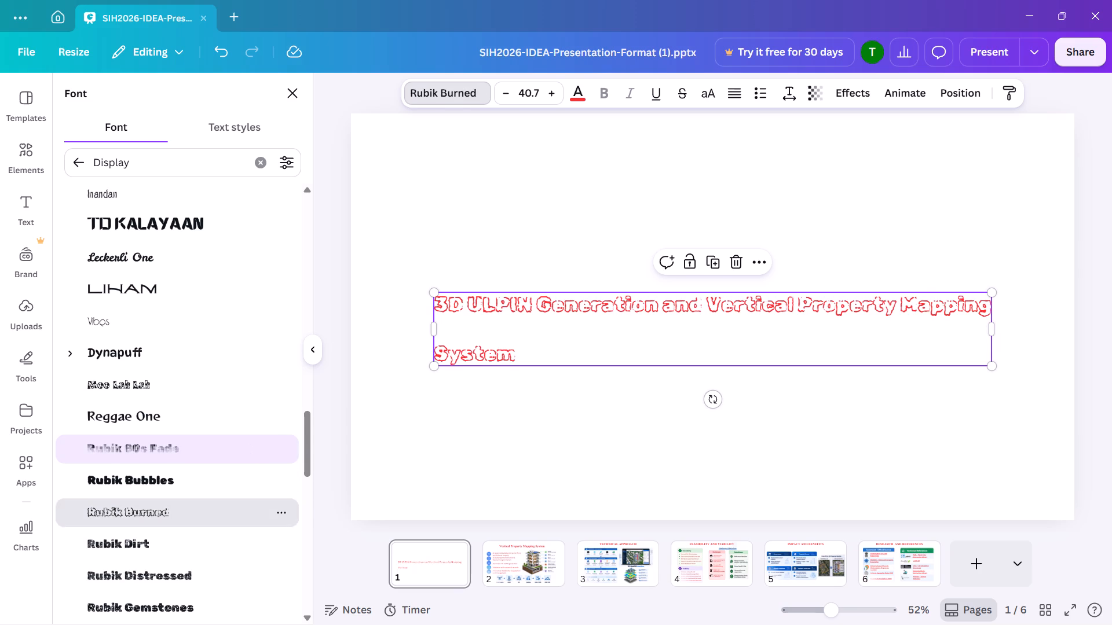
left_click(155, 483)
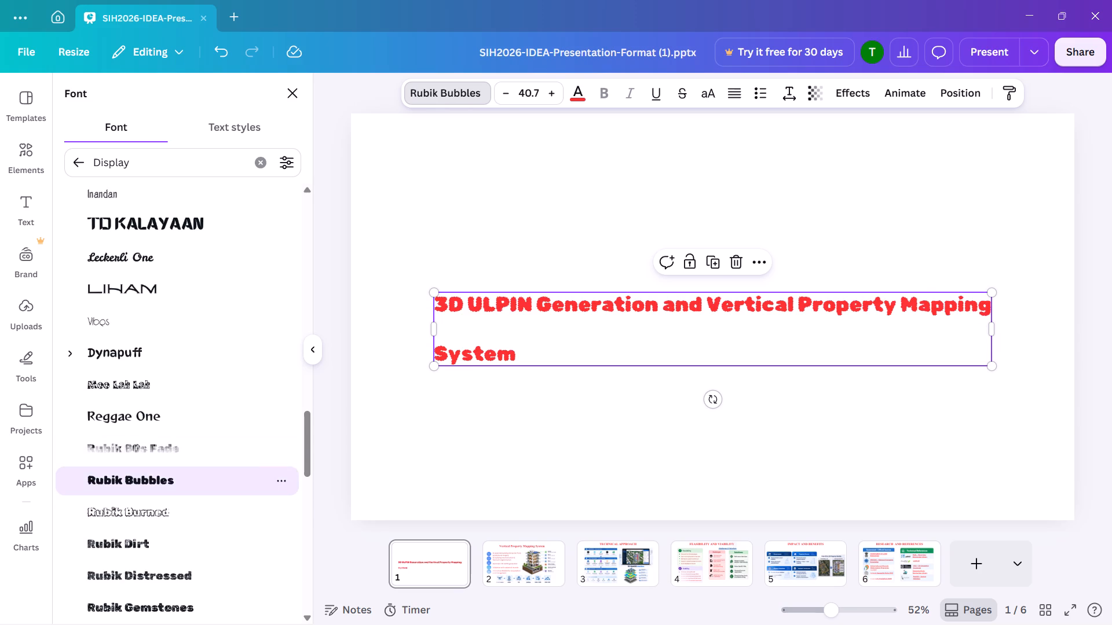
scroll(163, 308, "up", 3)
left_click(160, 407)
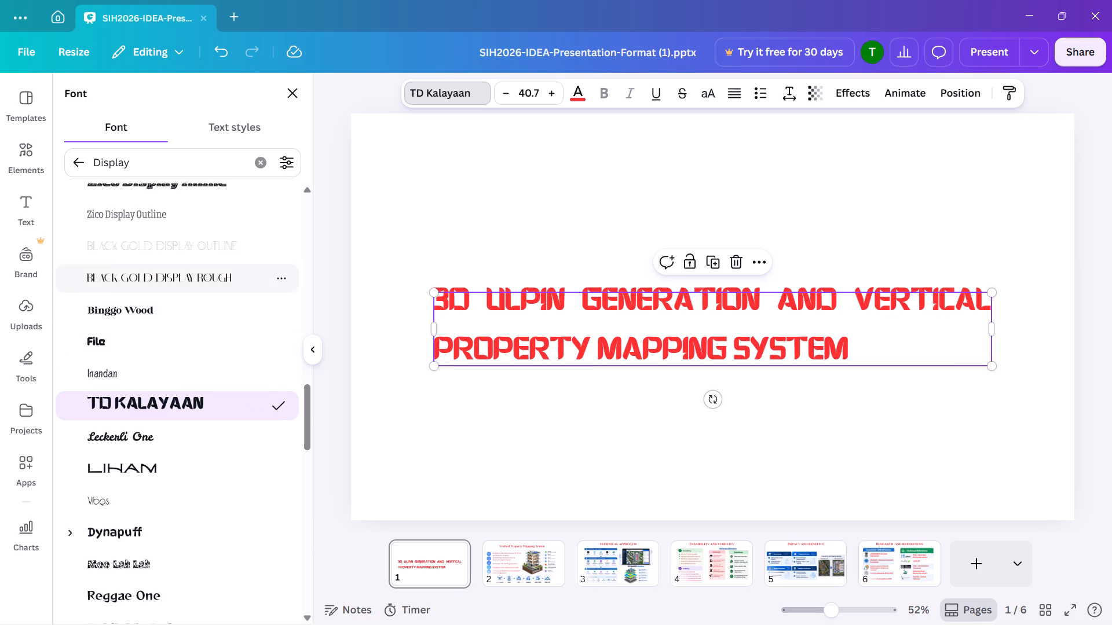
Change the project title's font to Futura Display and narrow its text box to fit the single line.
scroll(217, 267, "up", 6)
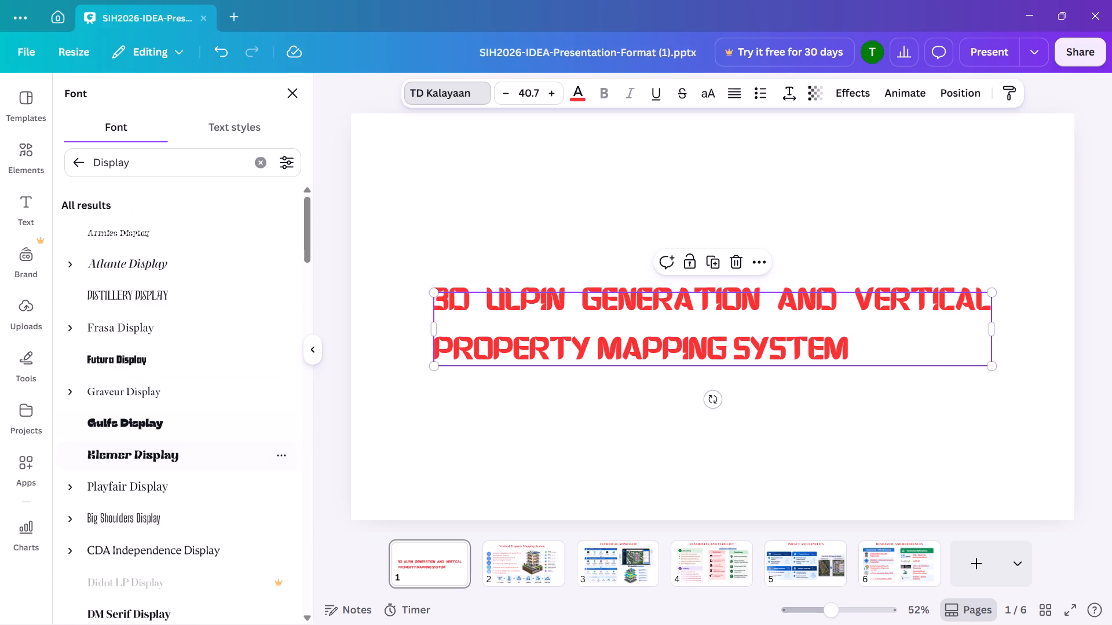
left_click(177, 365)
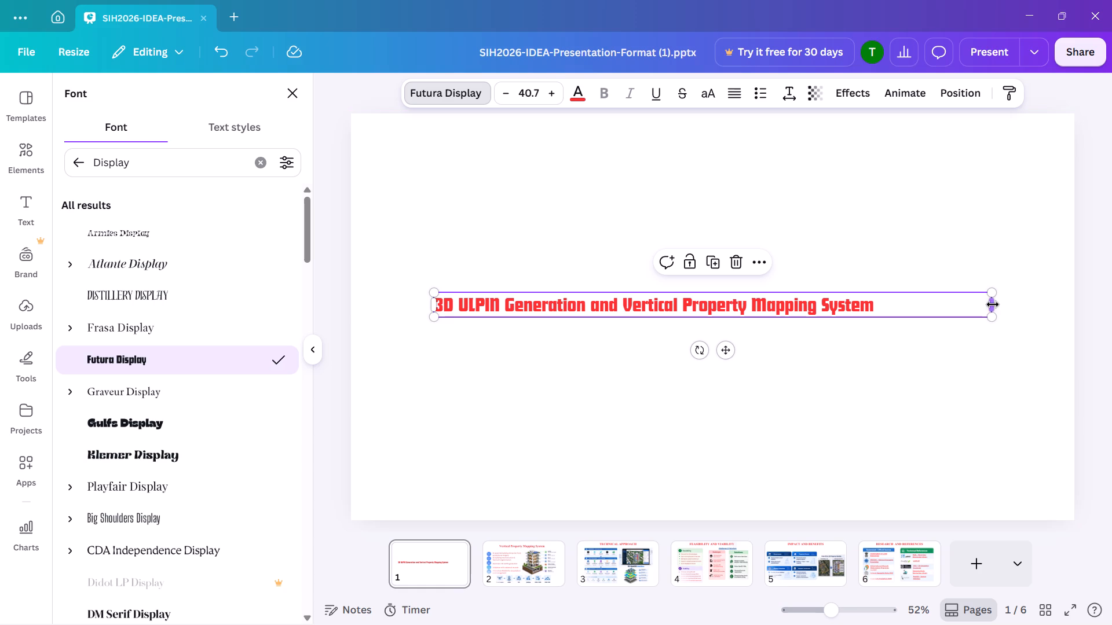
left_click_drag(993, 304, 884, 346)
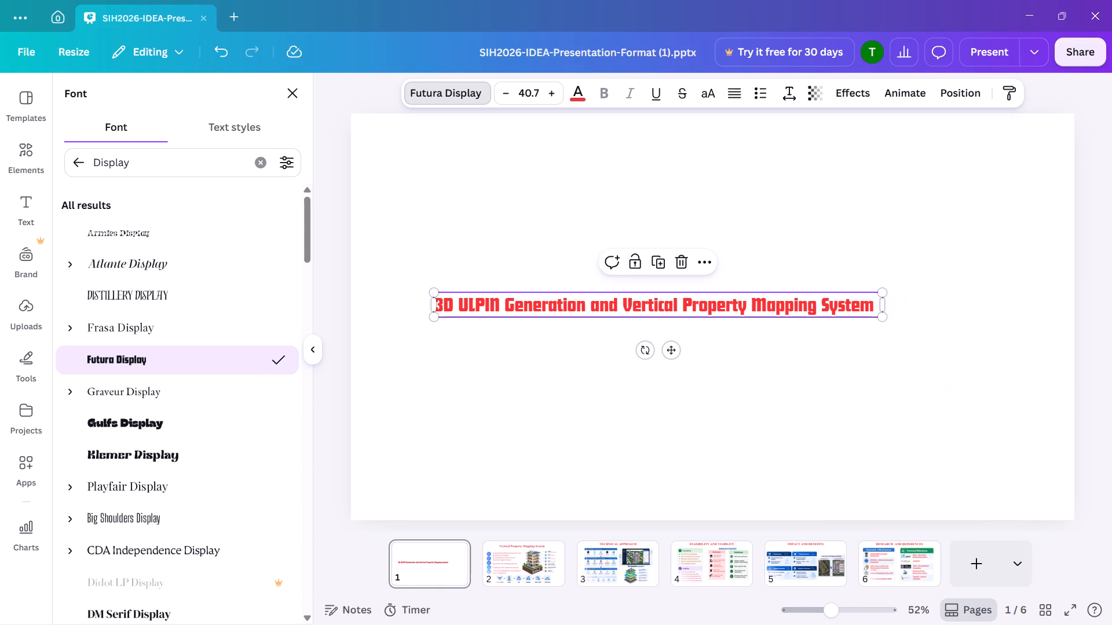
Recolour the project title on the first slide bright blue, using one of the photo colours.
left_click(580, 94)
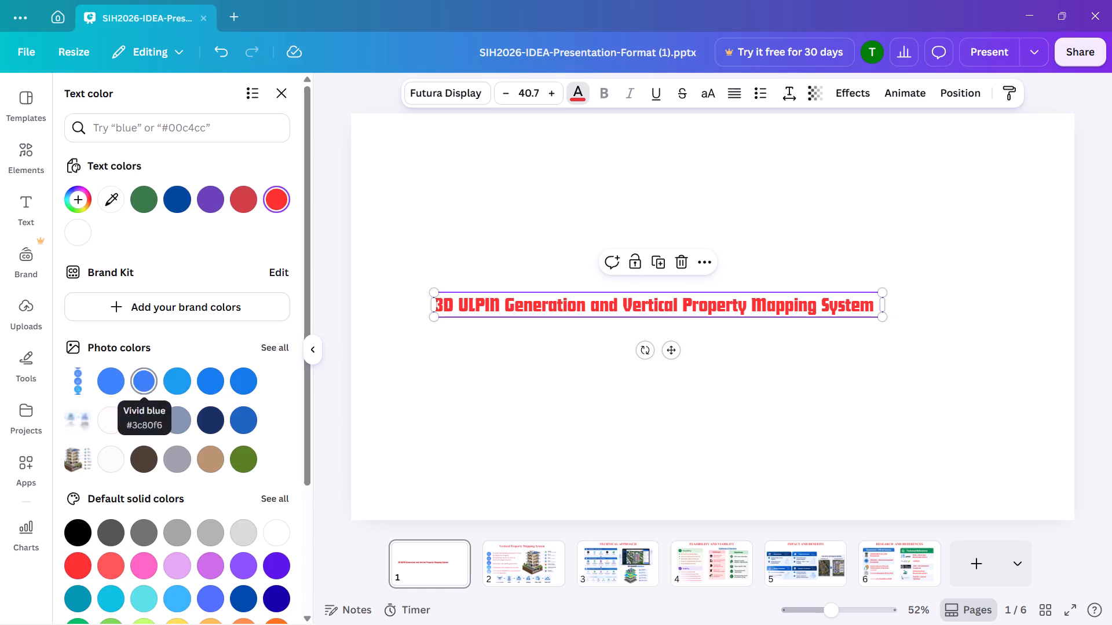
left_click(214, 385)
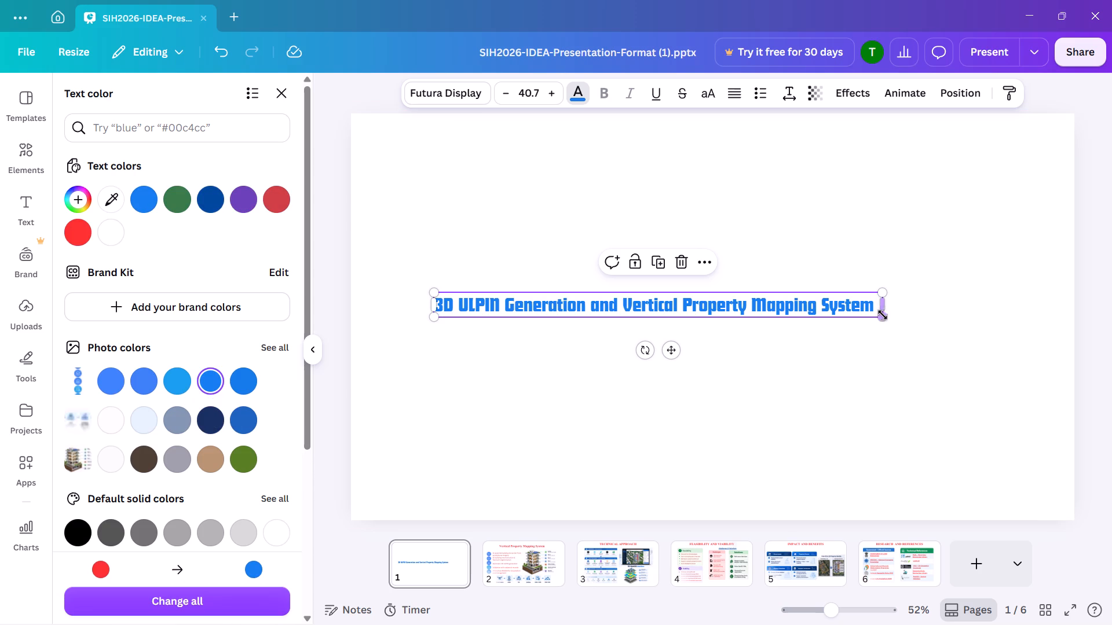
Enlarge the project title's text box proportionally until the font size reaches 53.3.
left_click_drag(879, 317, 946, 342)
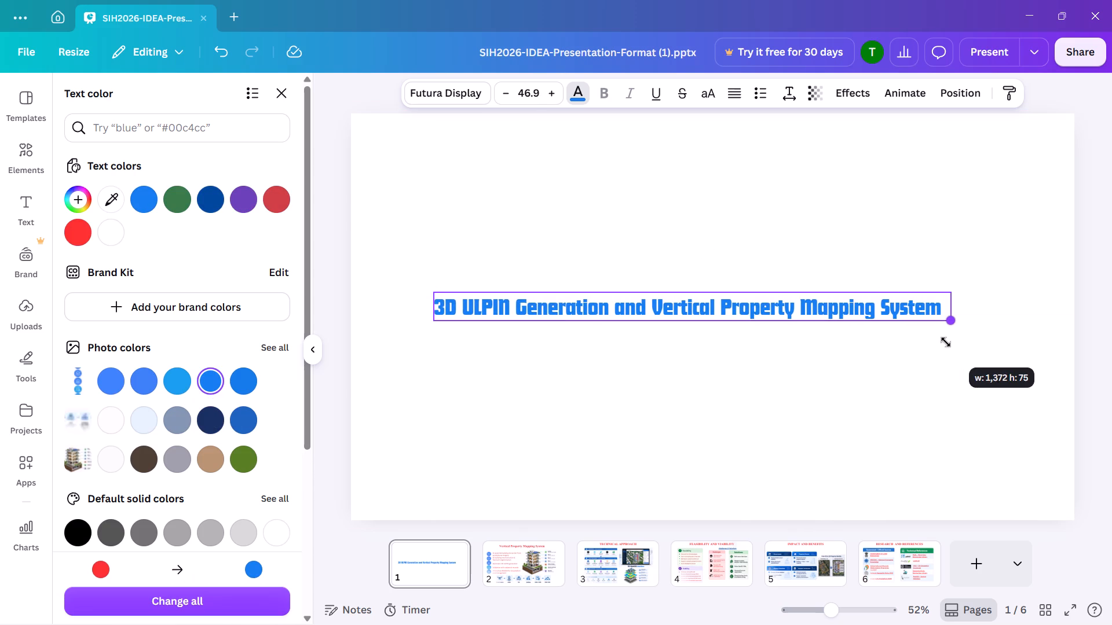
left_click_drag(946, 342, 1016, 346)
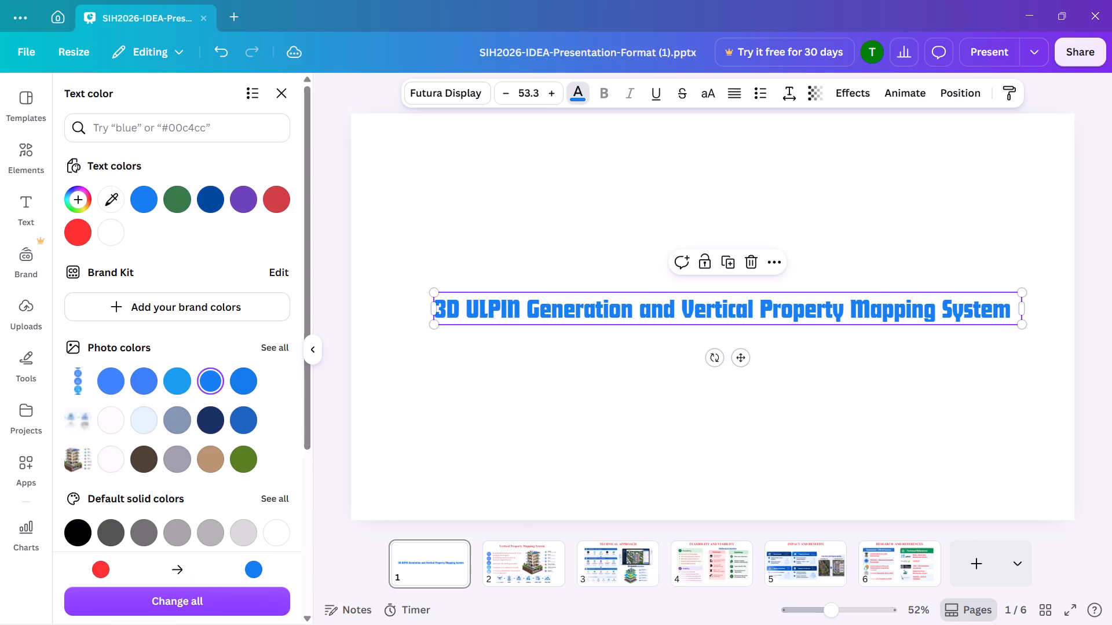
Centre the project title horizontally on the first slide, shift it slightly down, and deselect it.
left_click_drag(744, 361, 730, 361)
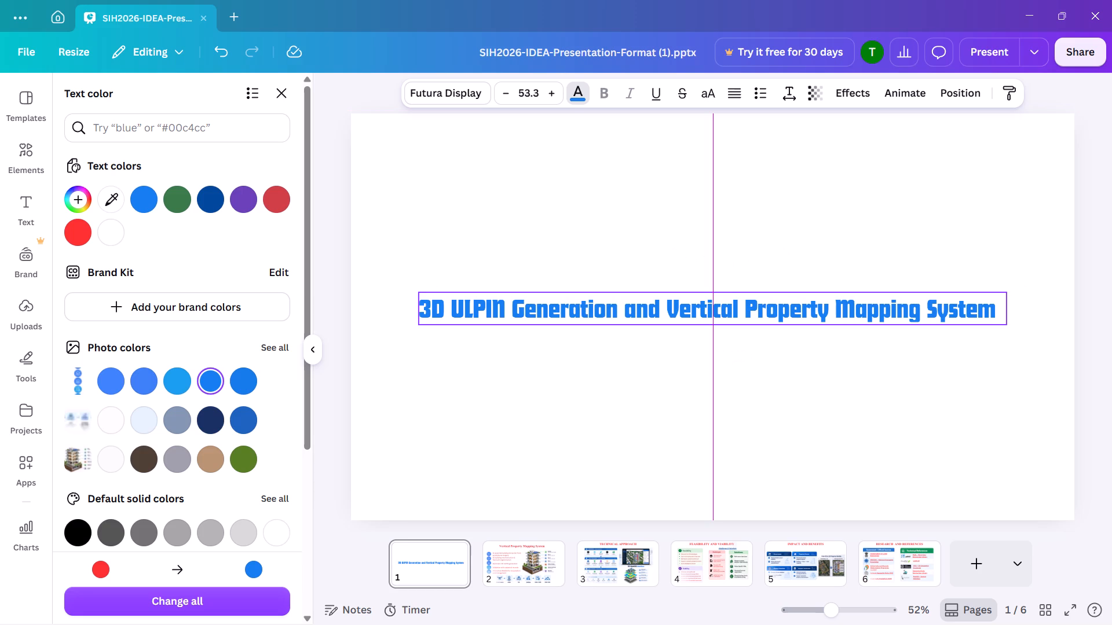
left_click_drag(730, 361, 730, 369)
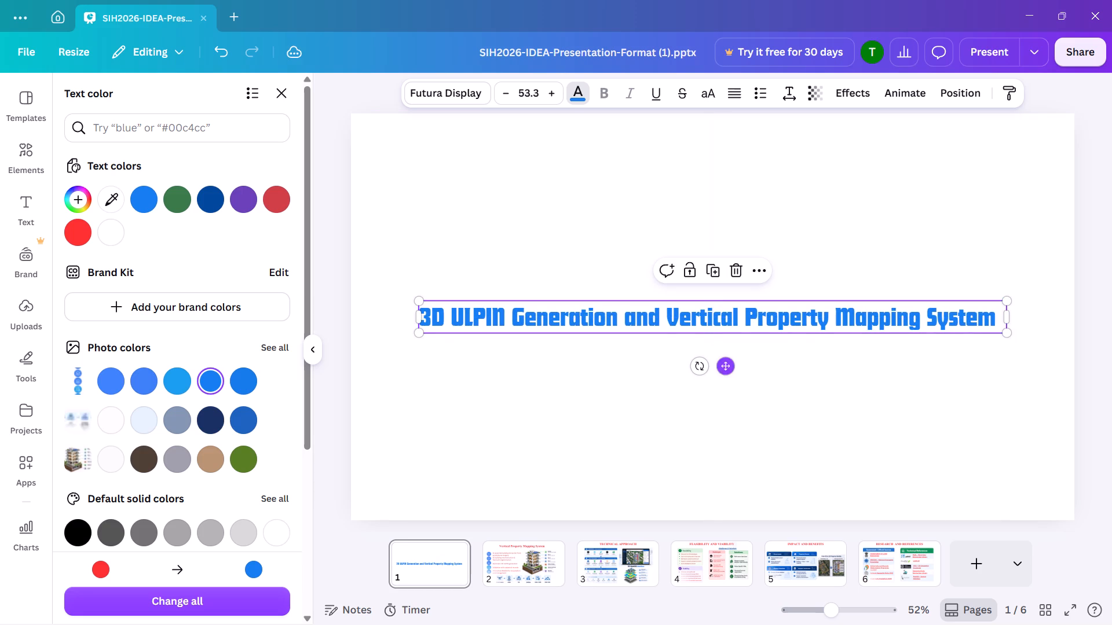
left_click(797, 390)
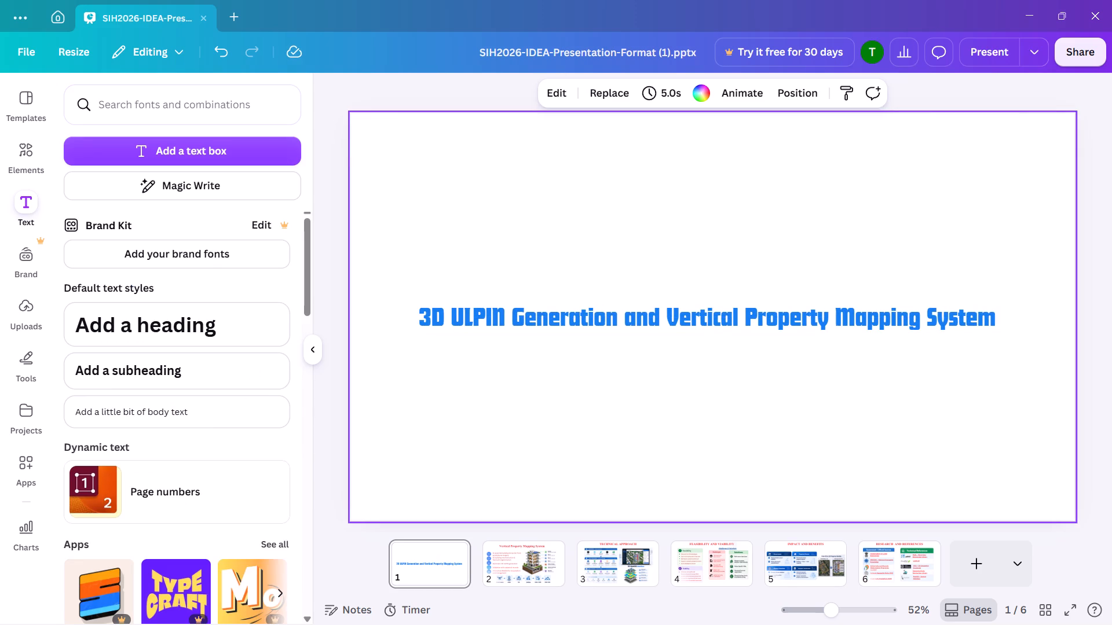
left_click(739, 166)
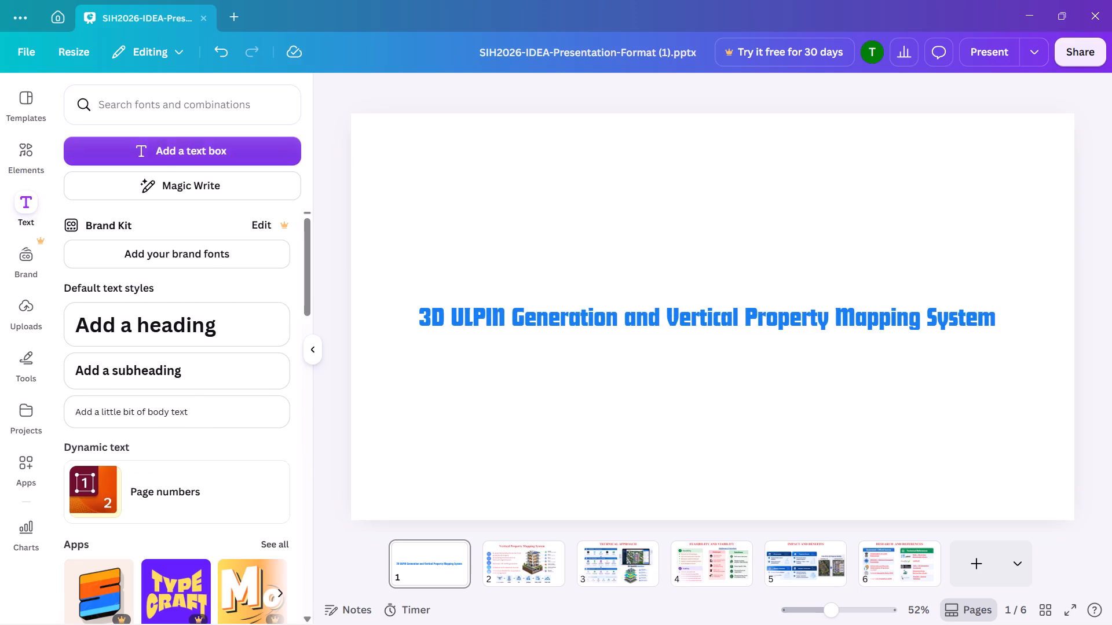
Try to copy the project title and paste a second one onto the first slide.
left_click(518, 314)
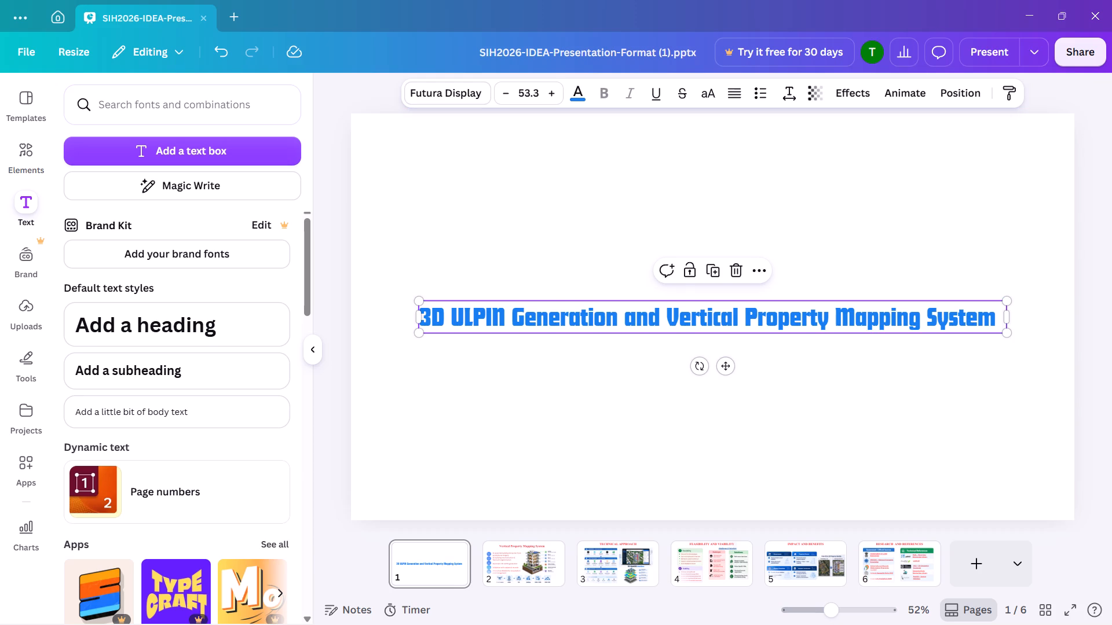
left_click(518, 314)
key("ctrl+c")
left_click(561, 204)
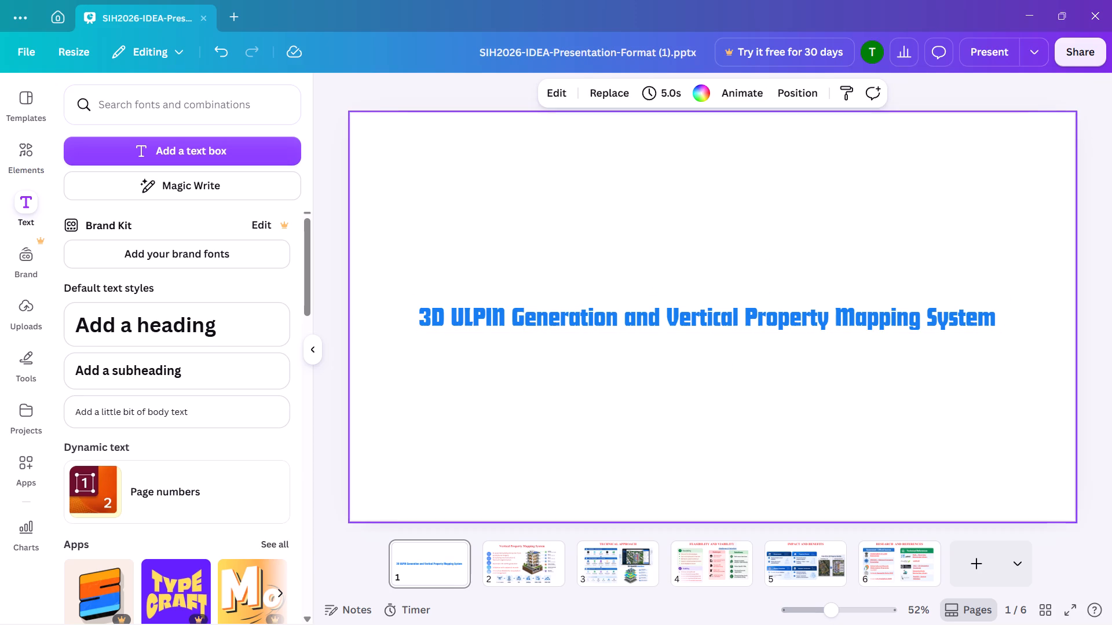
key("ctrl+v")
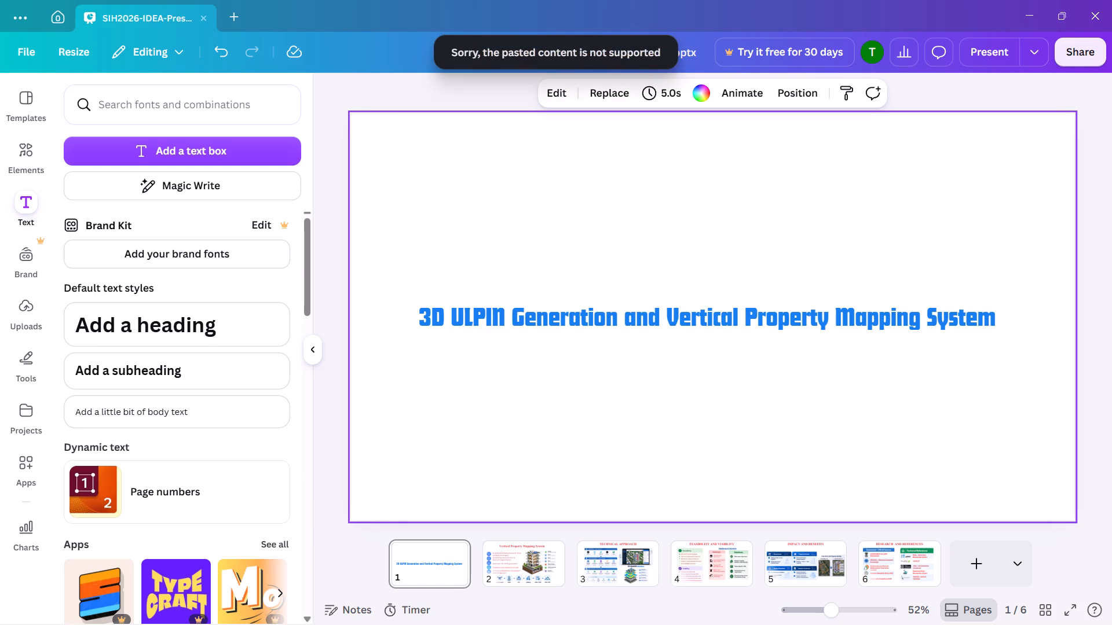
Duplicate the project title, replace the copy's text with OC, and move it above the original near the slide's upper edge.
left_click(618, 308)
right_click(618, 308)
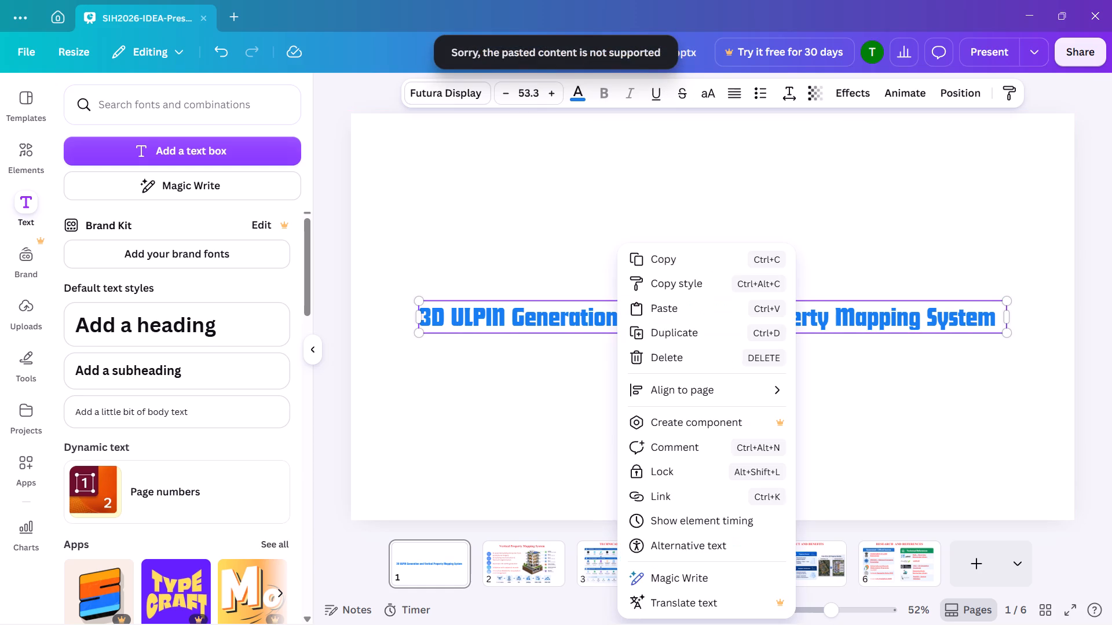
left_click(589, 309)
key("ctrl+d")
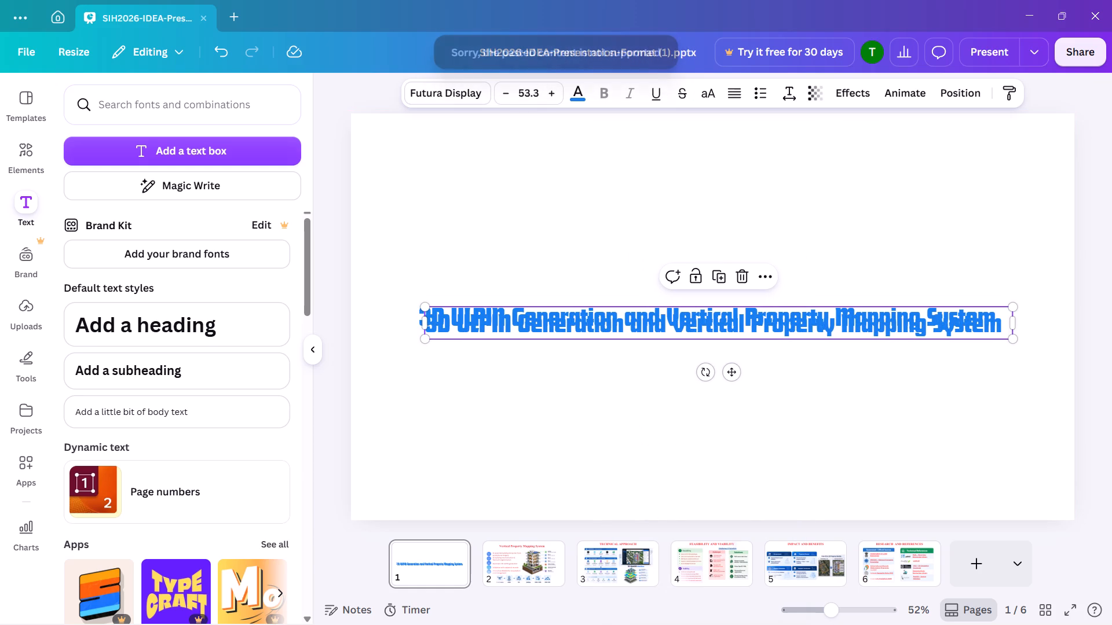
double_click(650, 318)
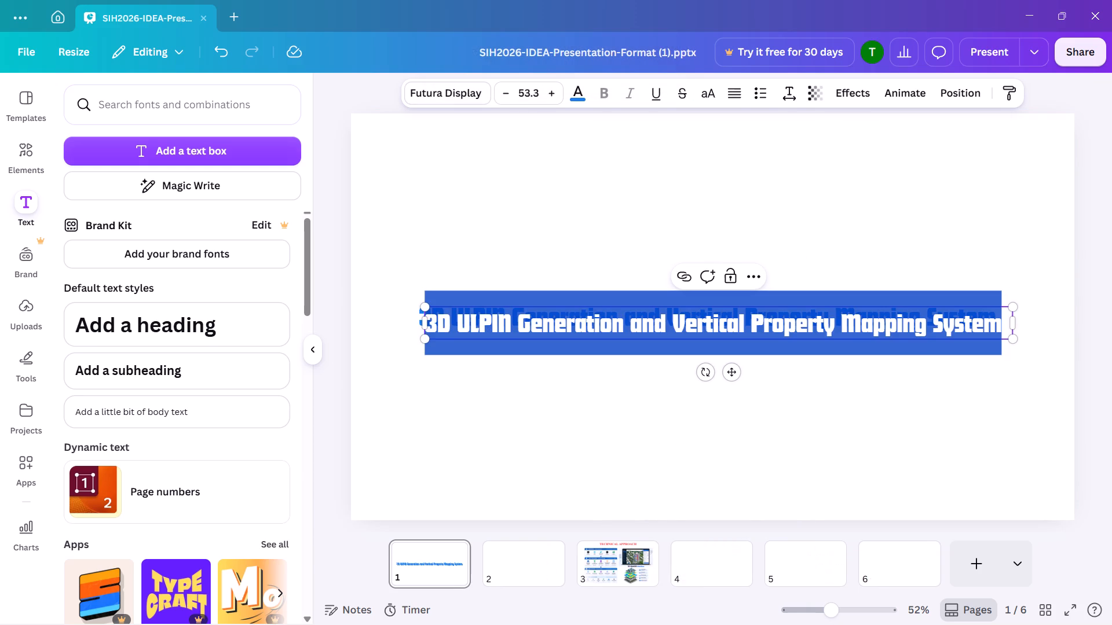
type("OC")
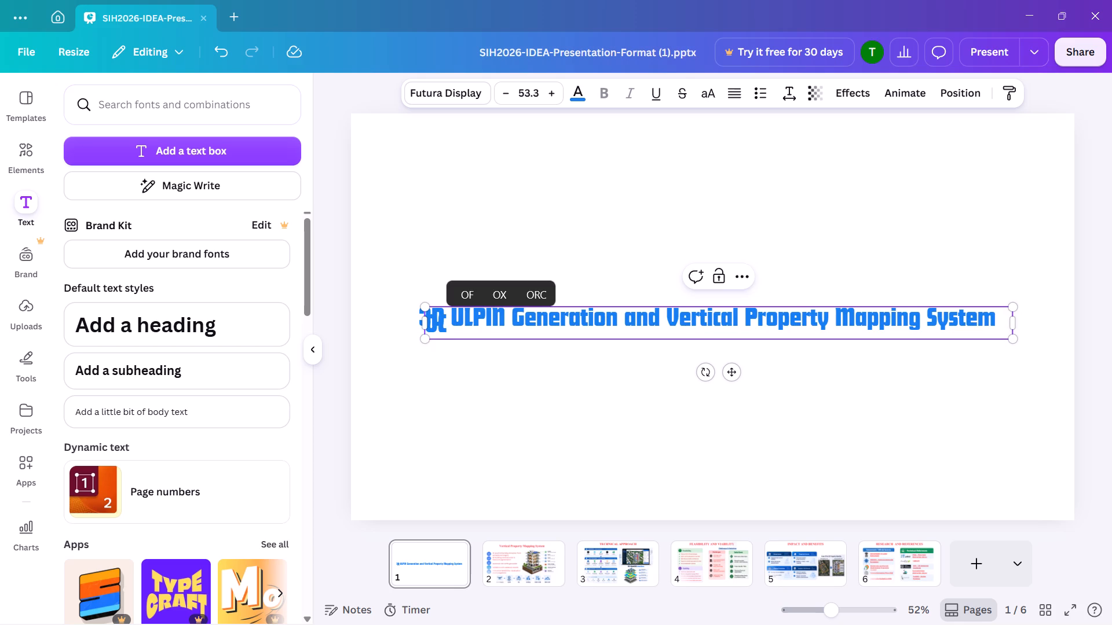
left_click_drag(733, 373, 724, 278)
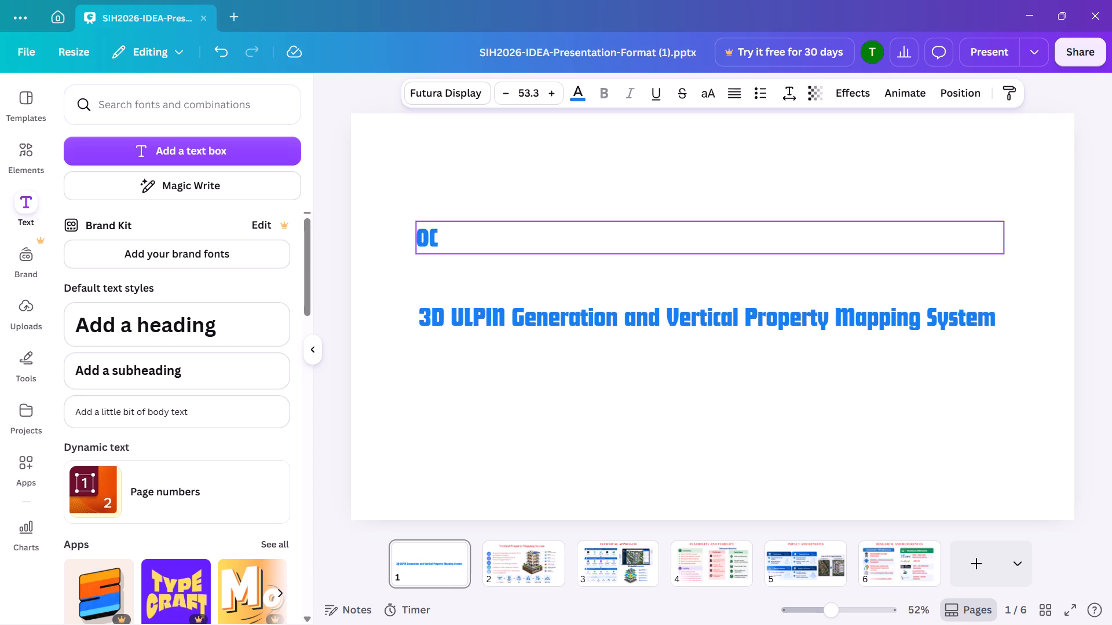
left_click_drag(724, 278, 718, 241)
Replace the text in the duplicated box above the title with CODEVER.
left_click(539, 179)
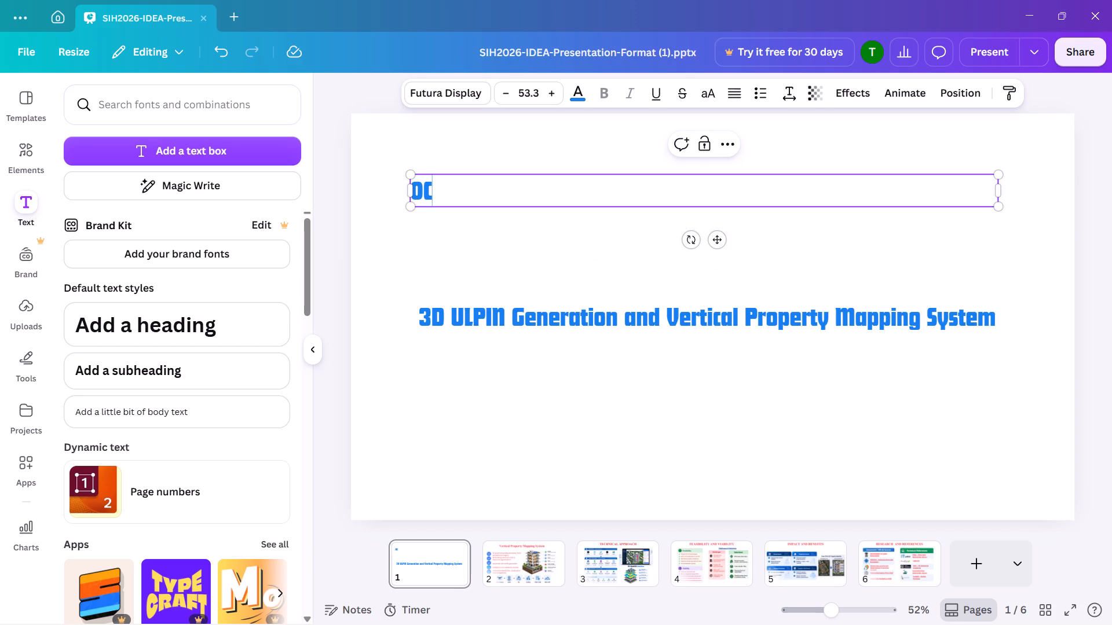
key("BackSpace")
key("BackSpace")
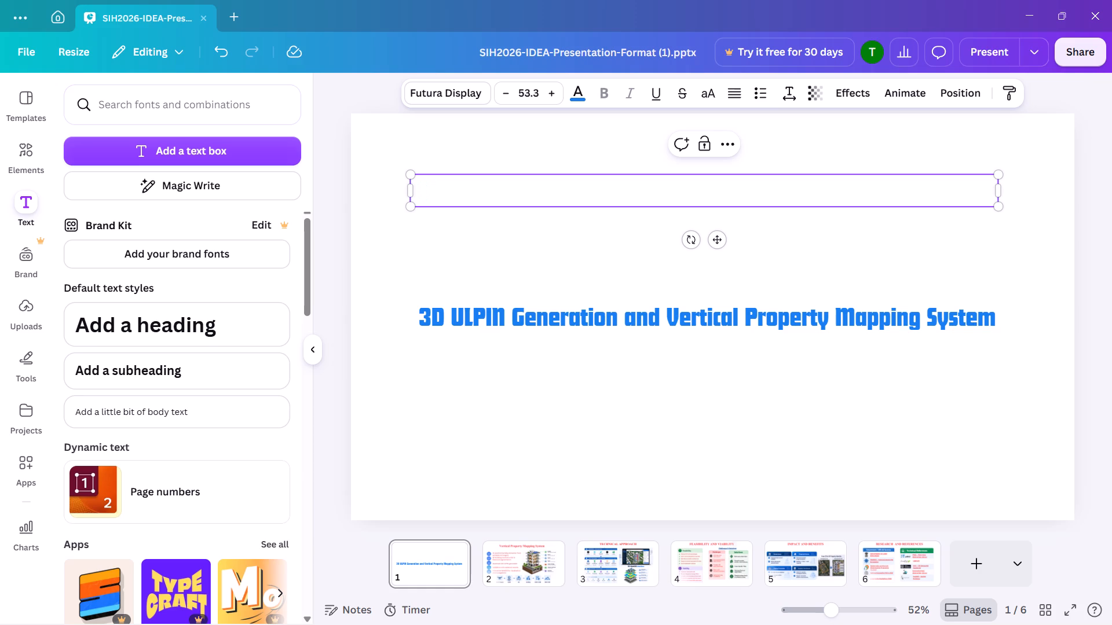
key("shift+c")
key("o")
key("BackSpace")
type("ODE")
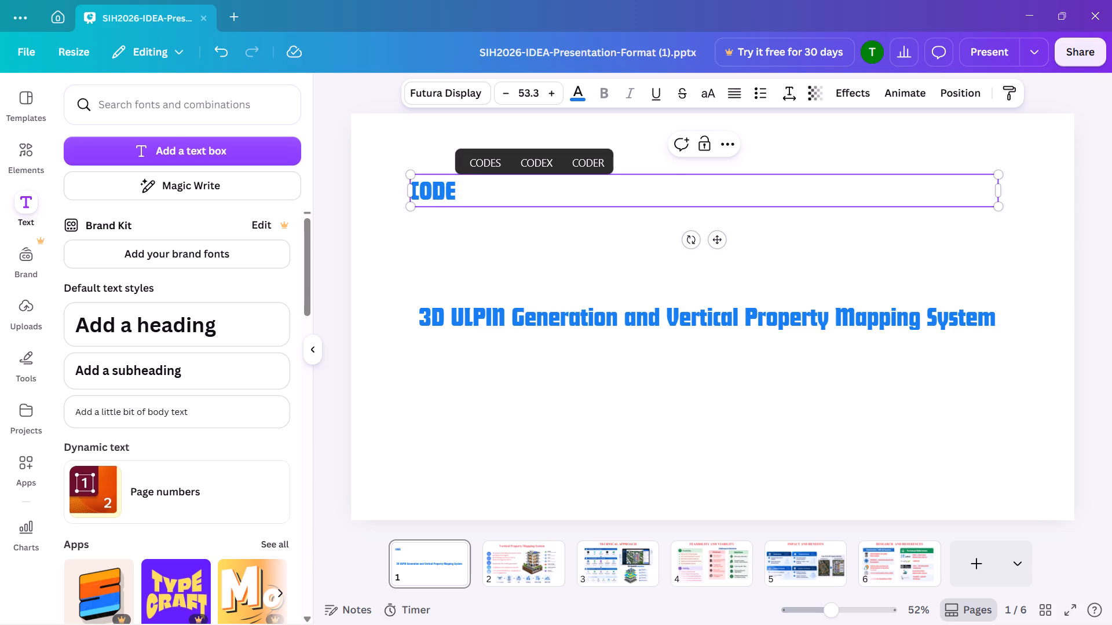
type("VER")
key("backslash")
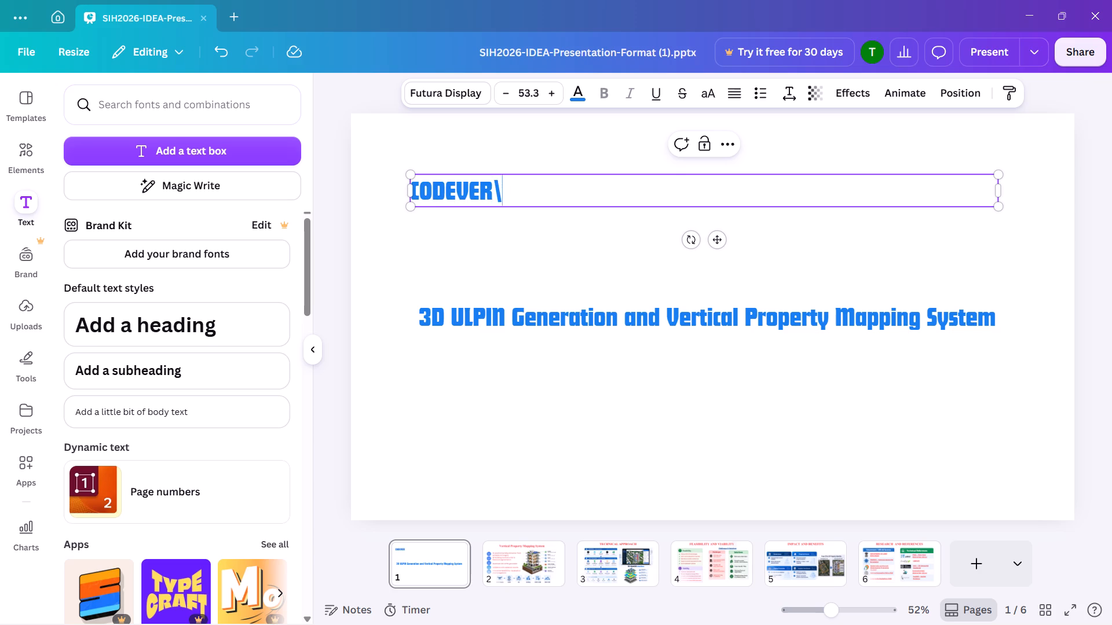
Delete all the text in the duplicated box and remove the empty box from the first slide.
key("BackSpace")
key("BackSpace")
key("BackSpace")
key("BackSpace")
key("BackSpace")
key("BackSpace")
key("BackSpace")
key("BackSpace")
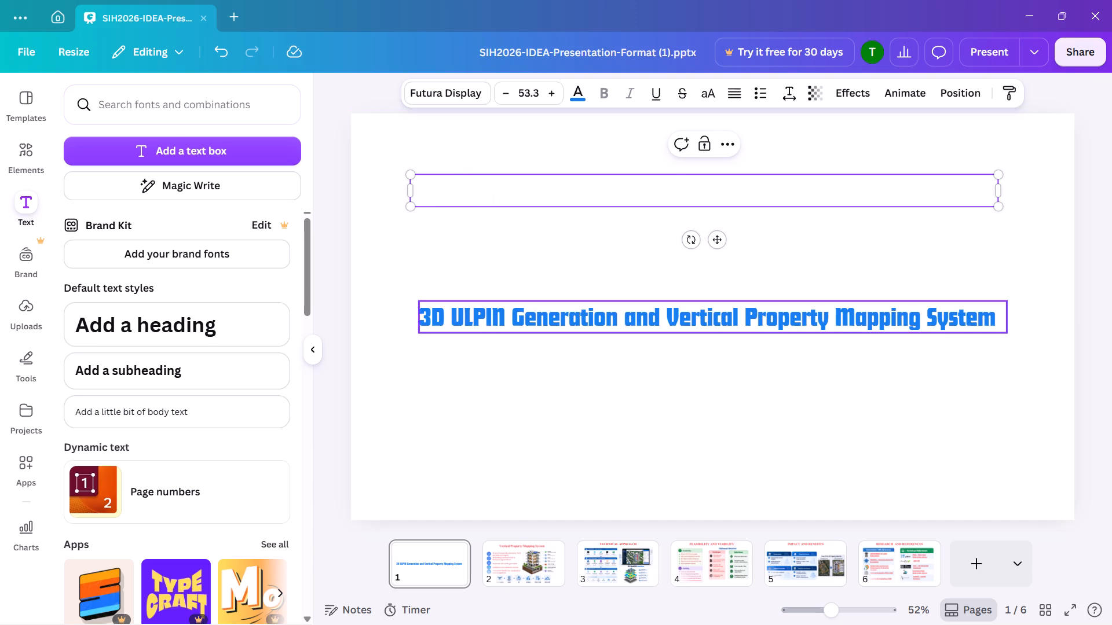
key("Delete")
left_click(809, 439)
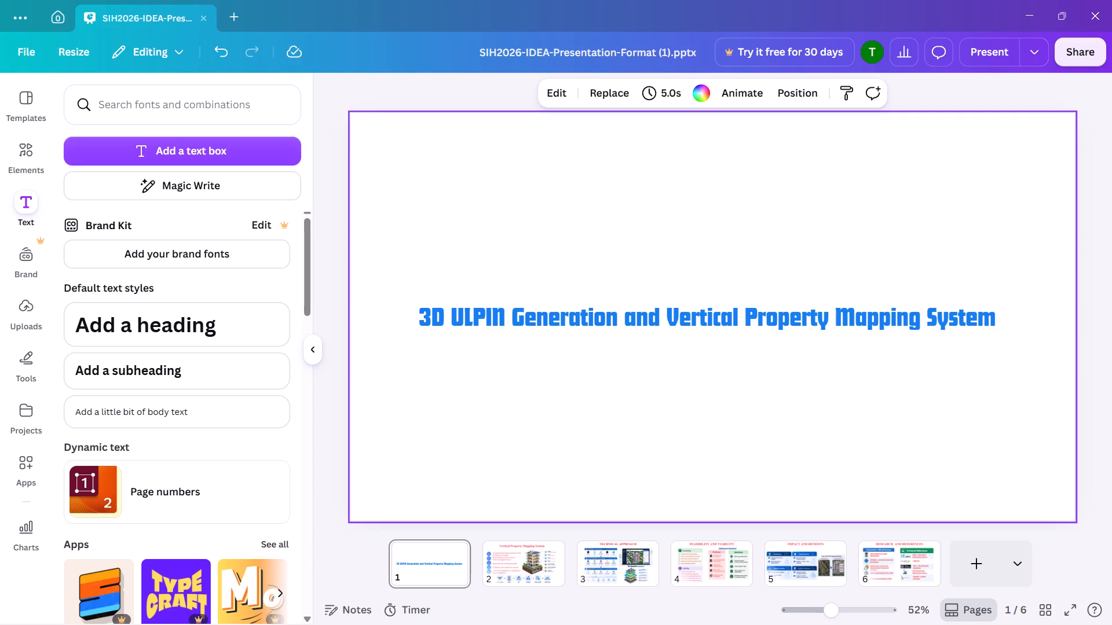
Start presenting the slides in full screen from the first slide.
left_click(979, 55)
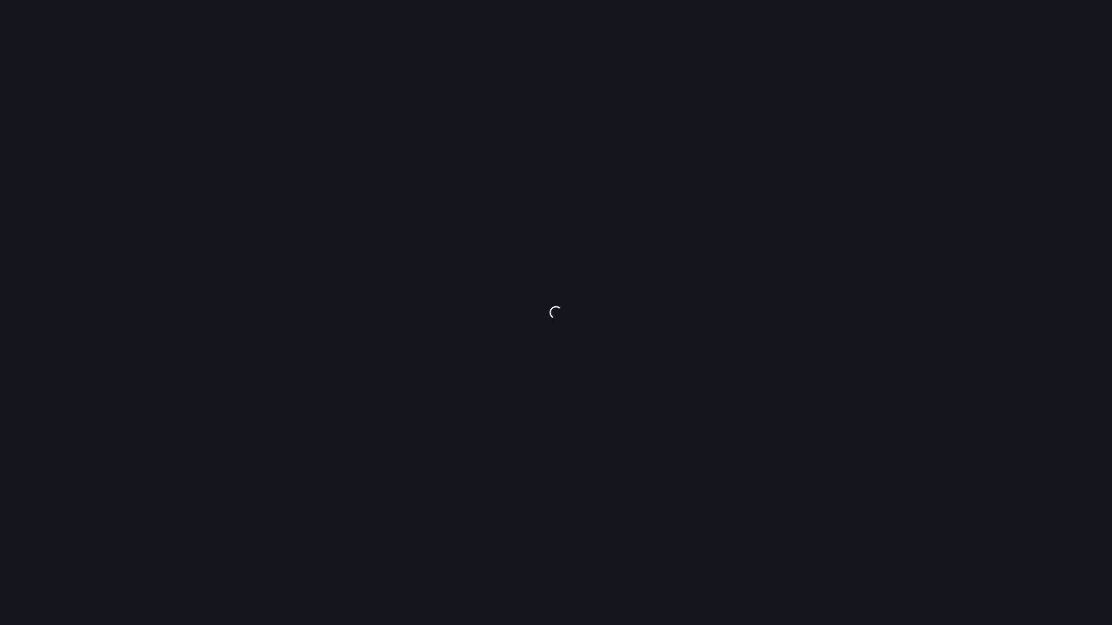
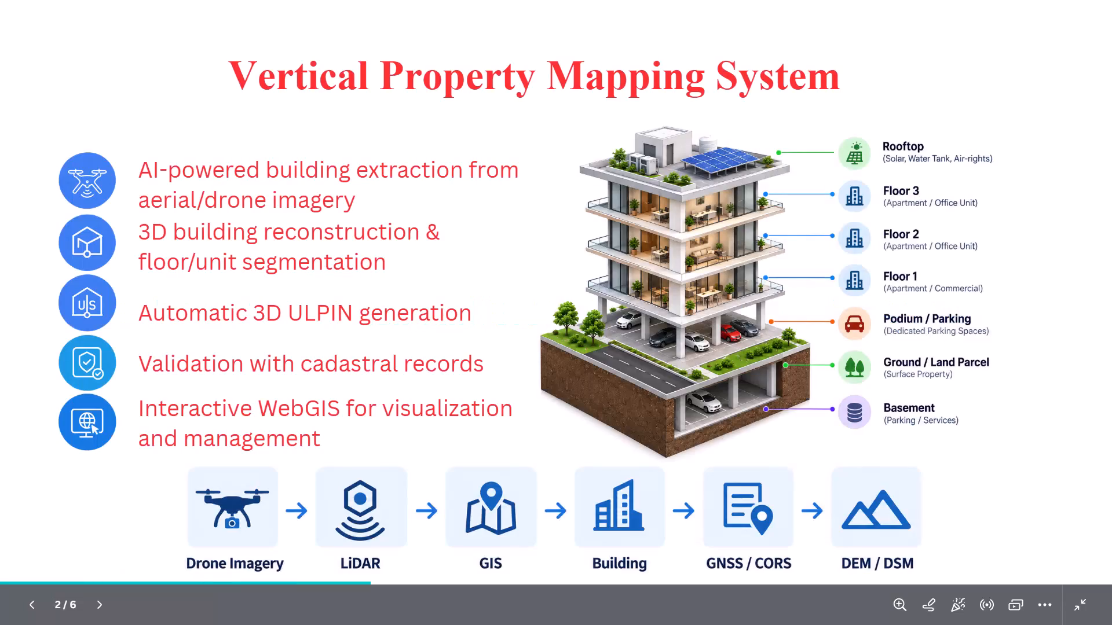
Review the presented slides from the second through the final Research and References slide, and return to the title slide.
key("Right")
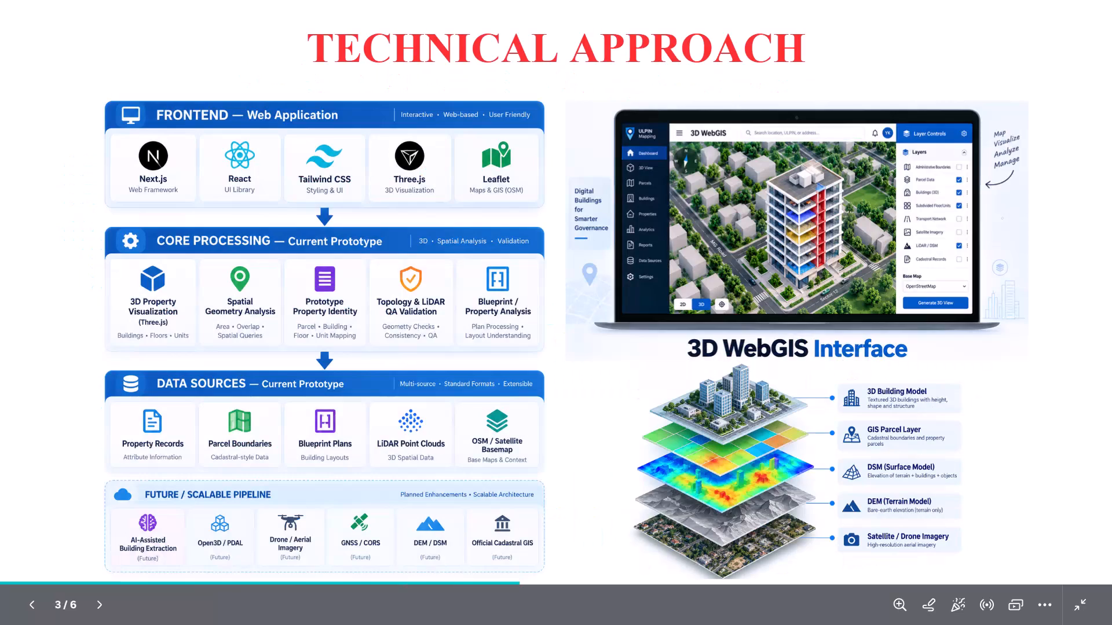
key("Right")
key("Right")
key("Right")
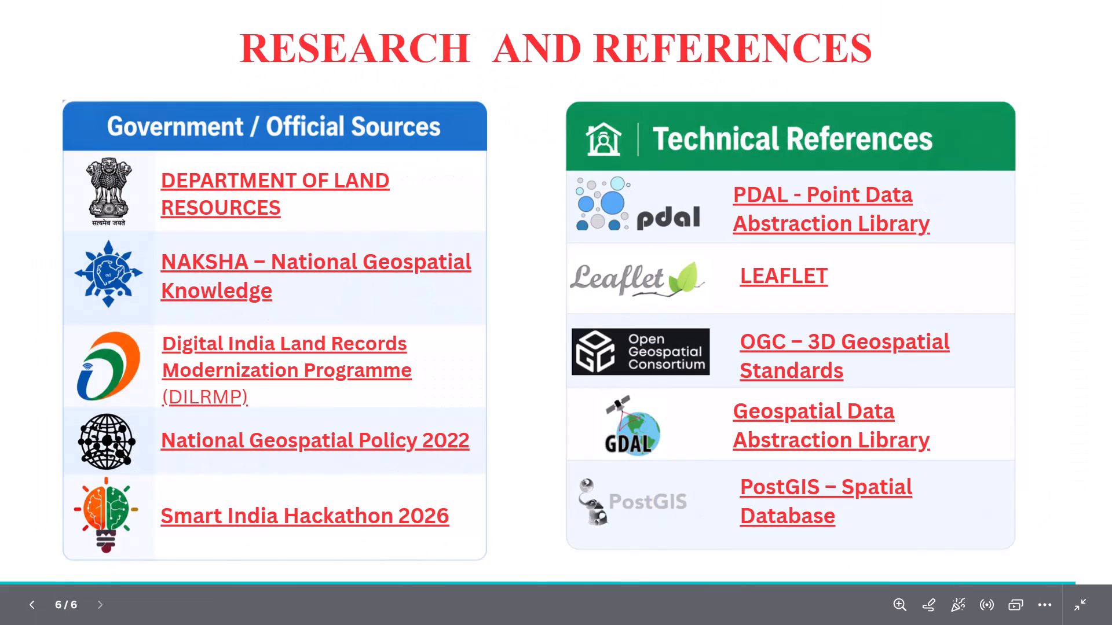
key("Right")
key("Right")
key("Left")
key("Left")
key("Left")
key("Left")
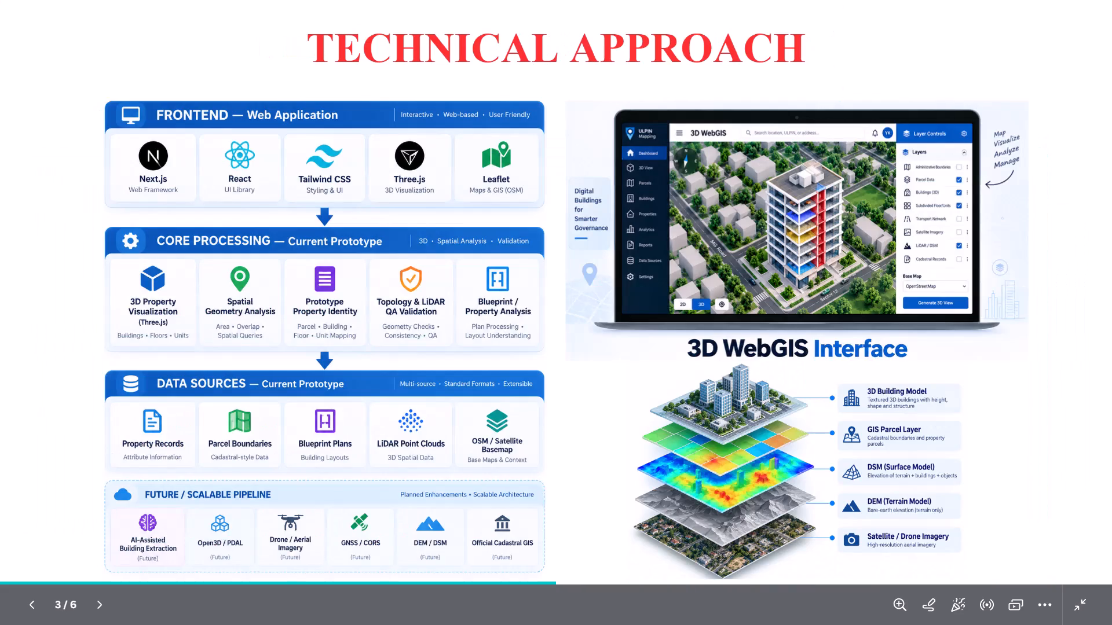
key("Left")
key("Left")
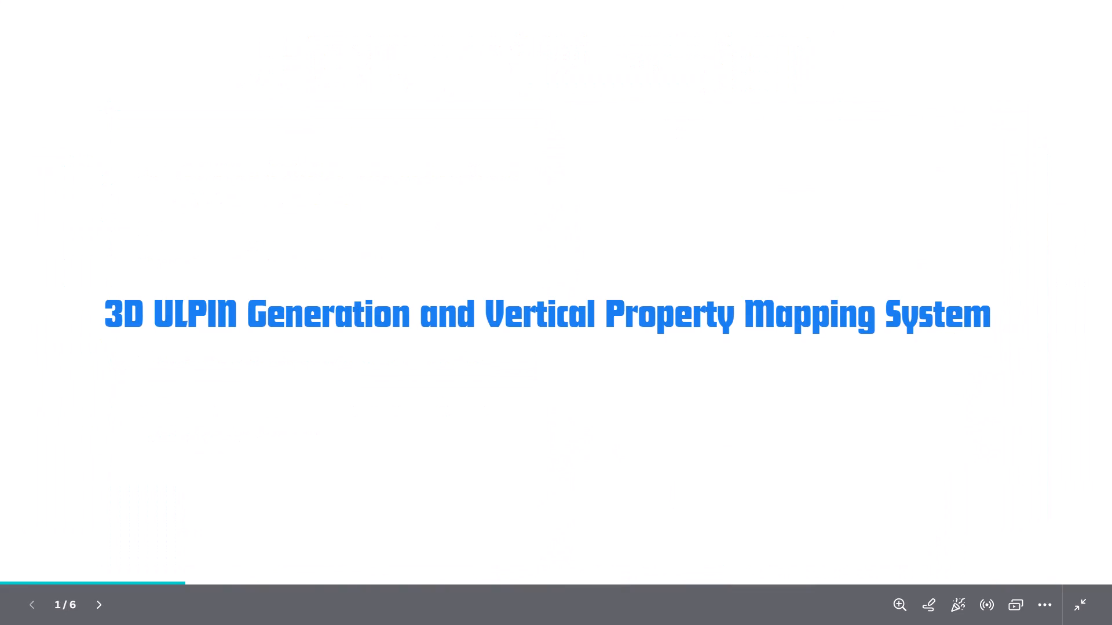
Re-examine the opening slides in the presentation, from the title slide through Feasibility and Viability and back.
key("Right")
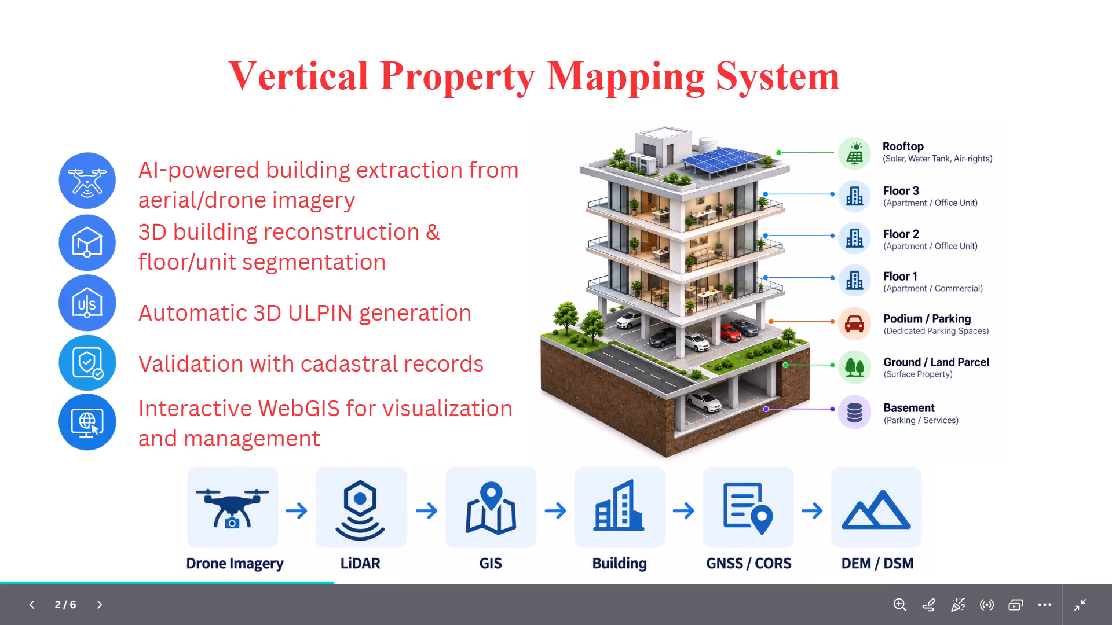
key("Right")
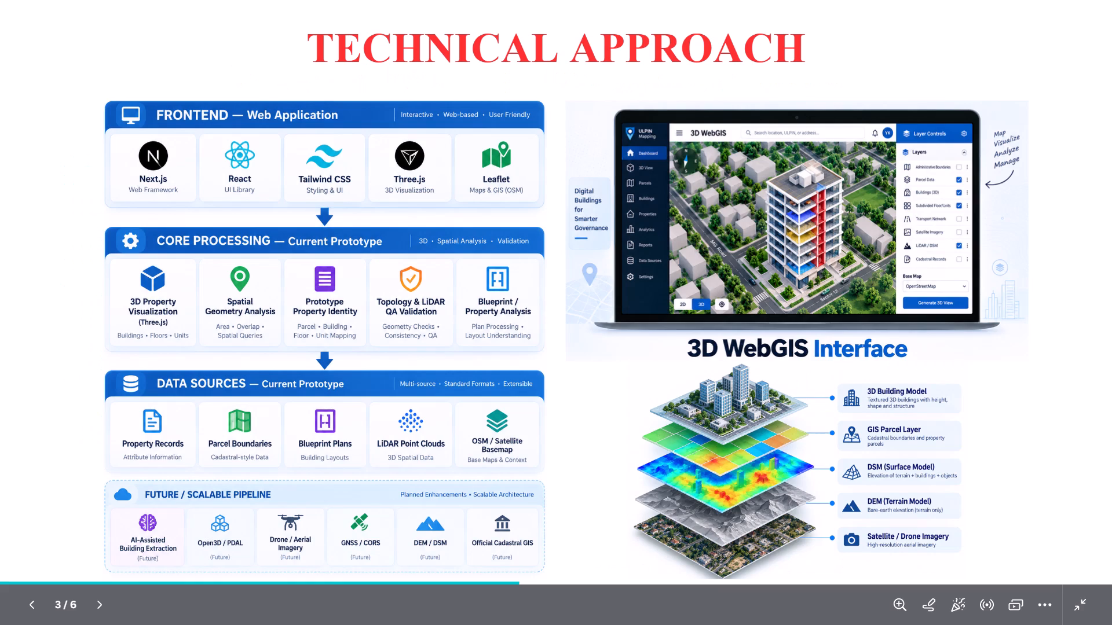
key("Right")
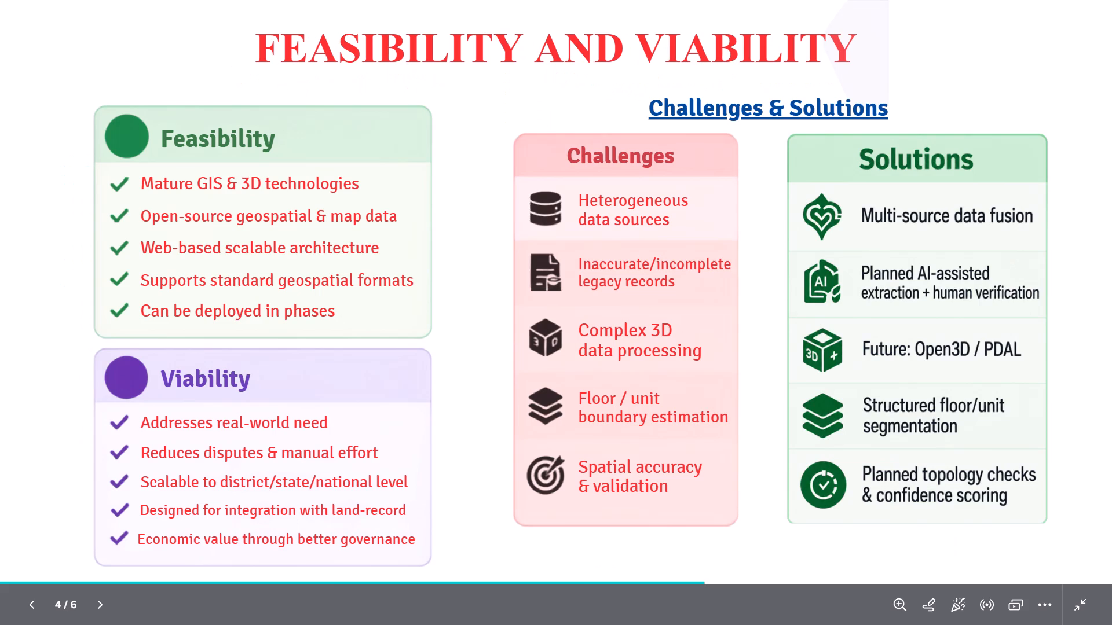
key("Left")
key("Left")
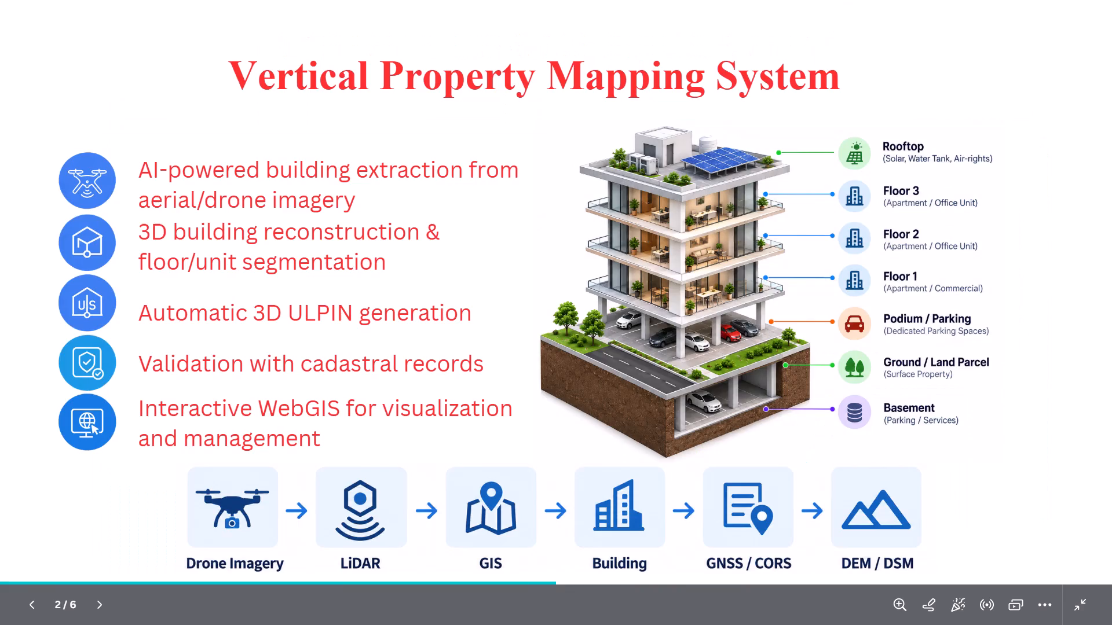
key("Left")
key("Left")
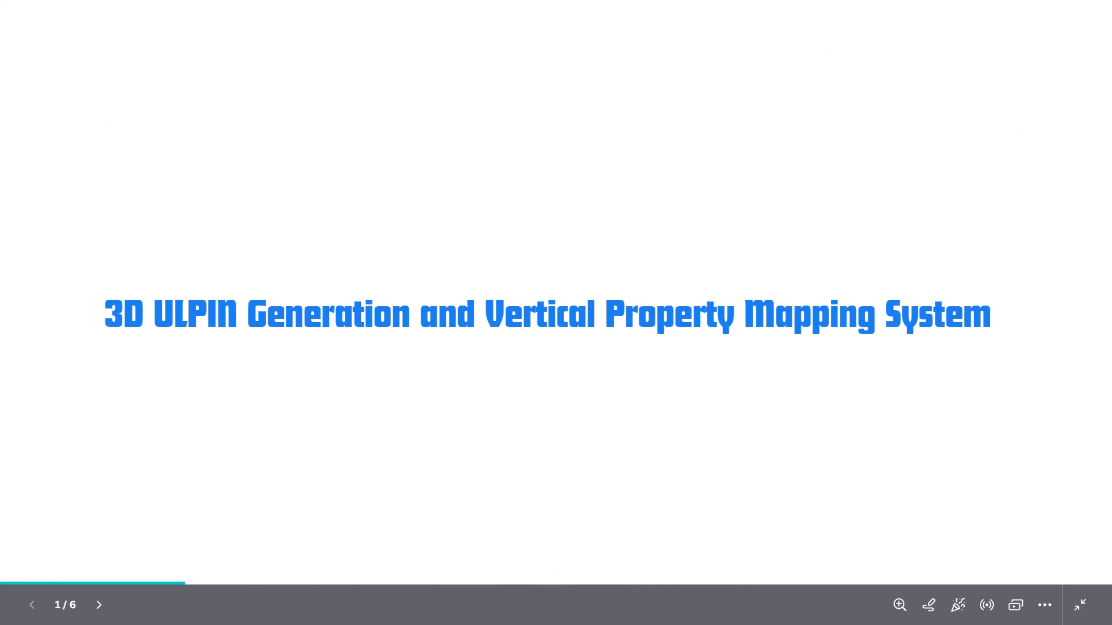
key("Right")
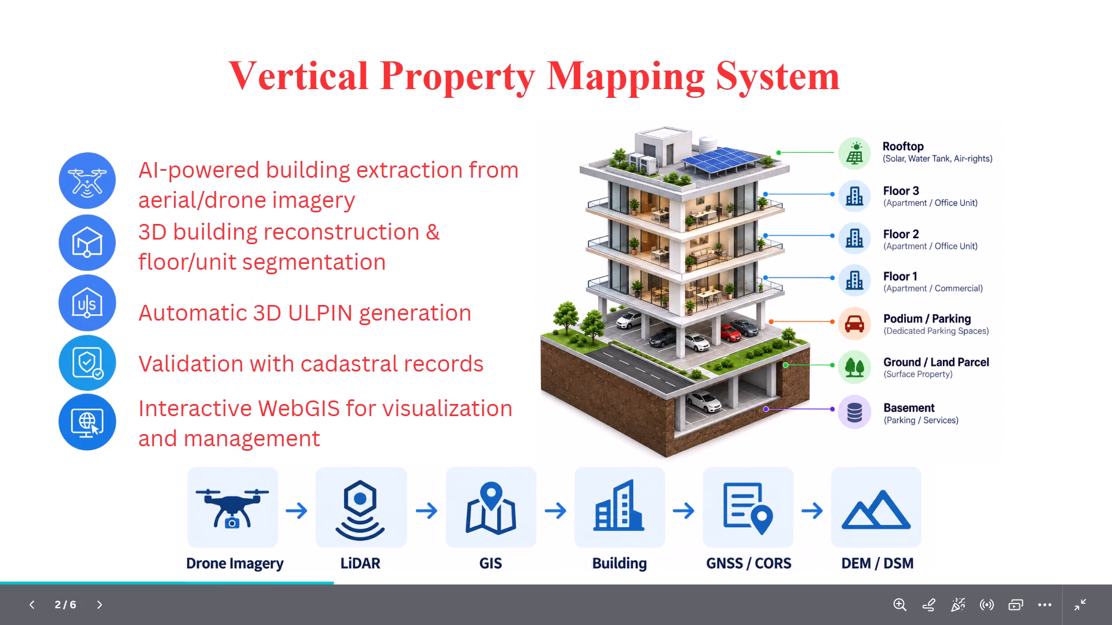
View the Technical Approach slide in the presentation and exit full screen back to editing.
left_click(979, 55)
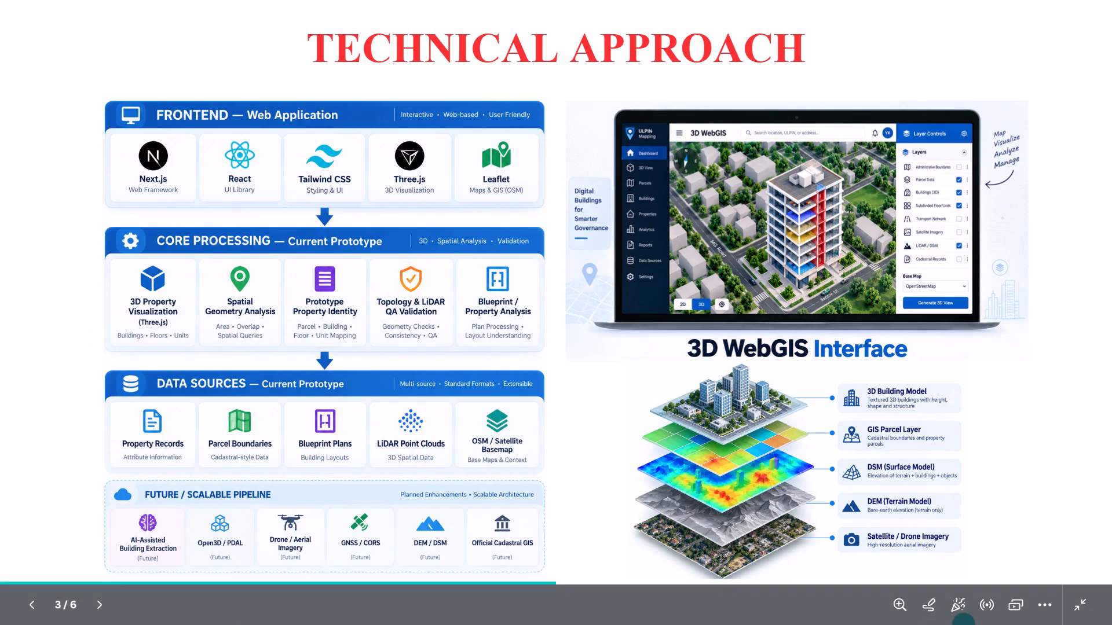
key("Escape")
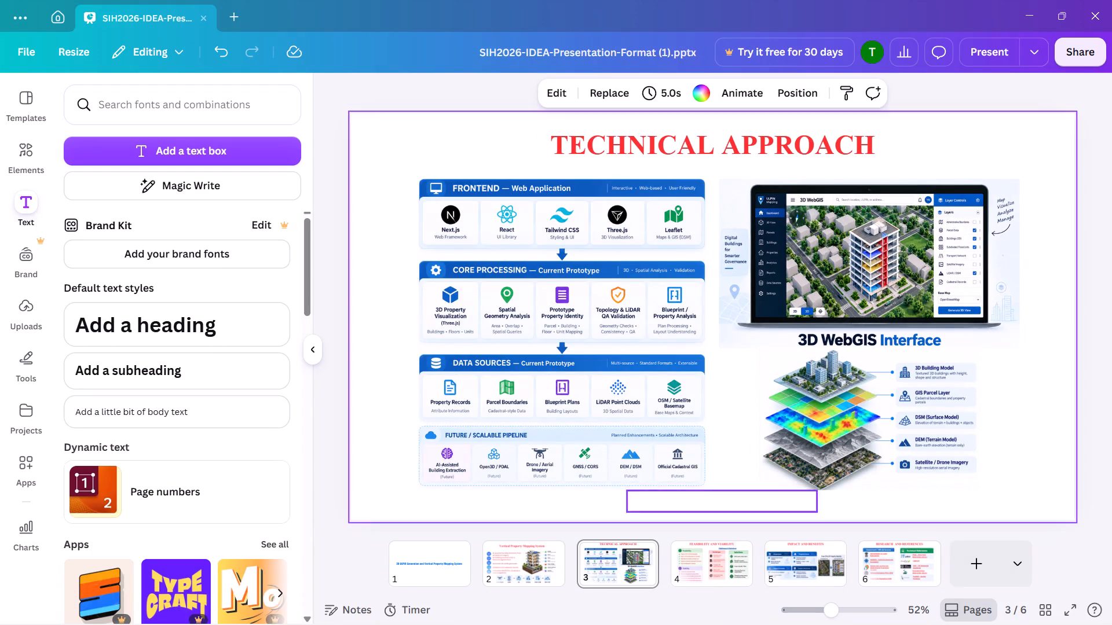
Copy the labelled multi-storey building image from the Vertical Property Mapping System slide.
left_click(401, 561)
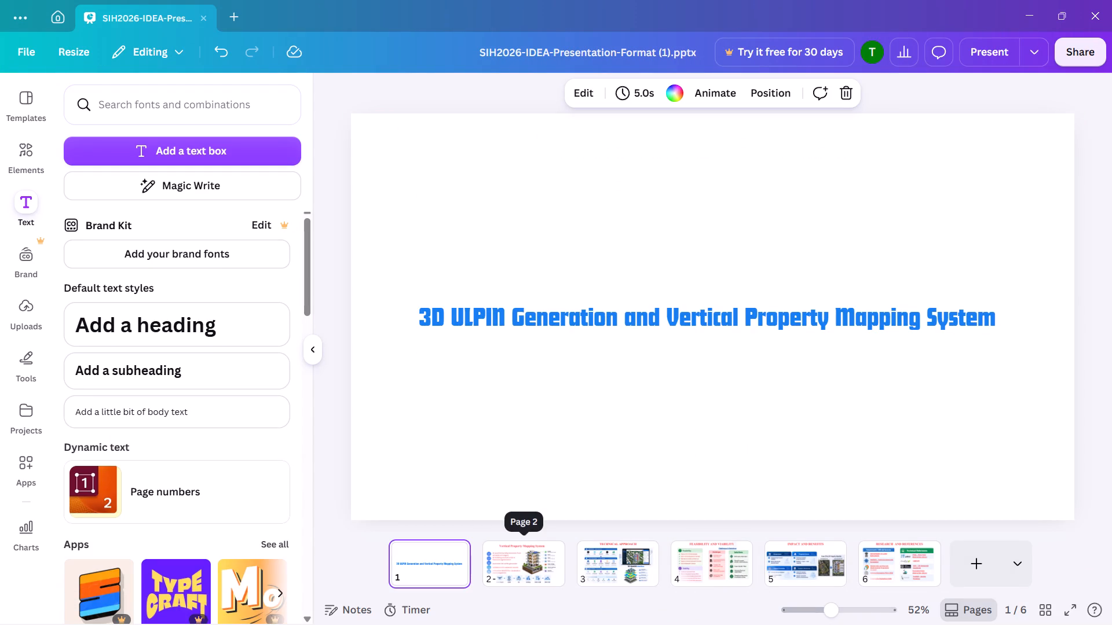
left_click(544, 554)
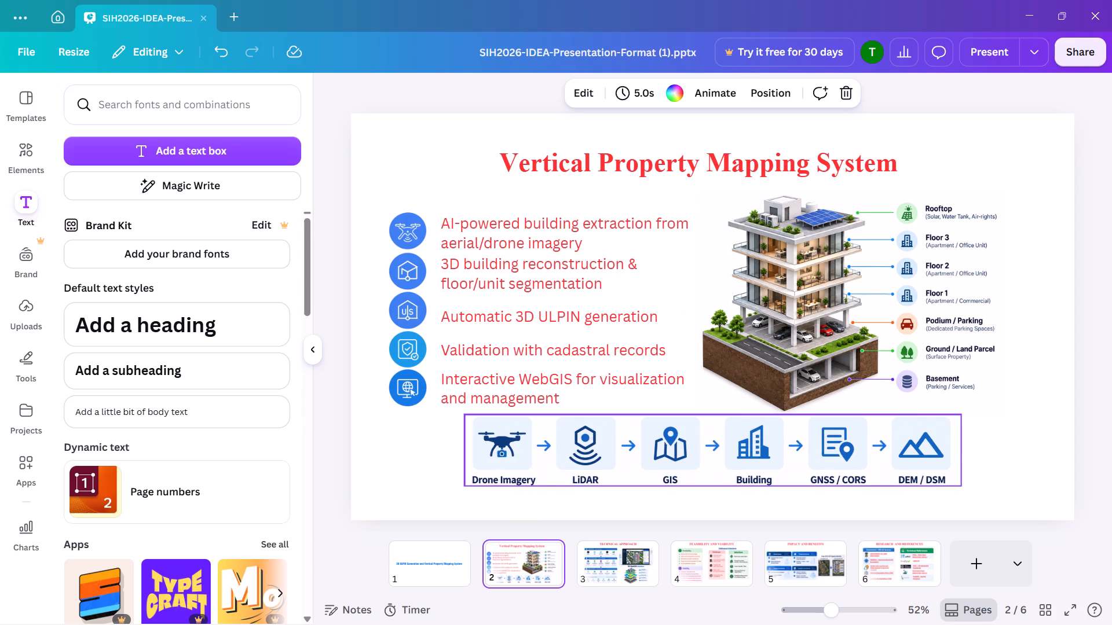
left_click(730, 266)
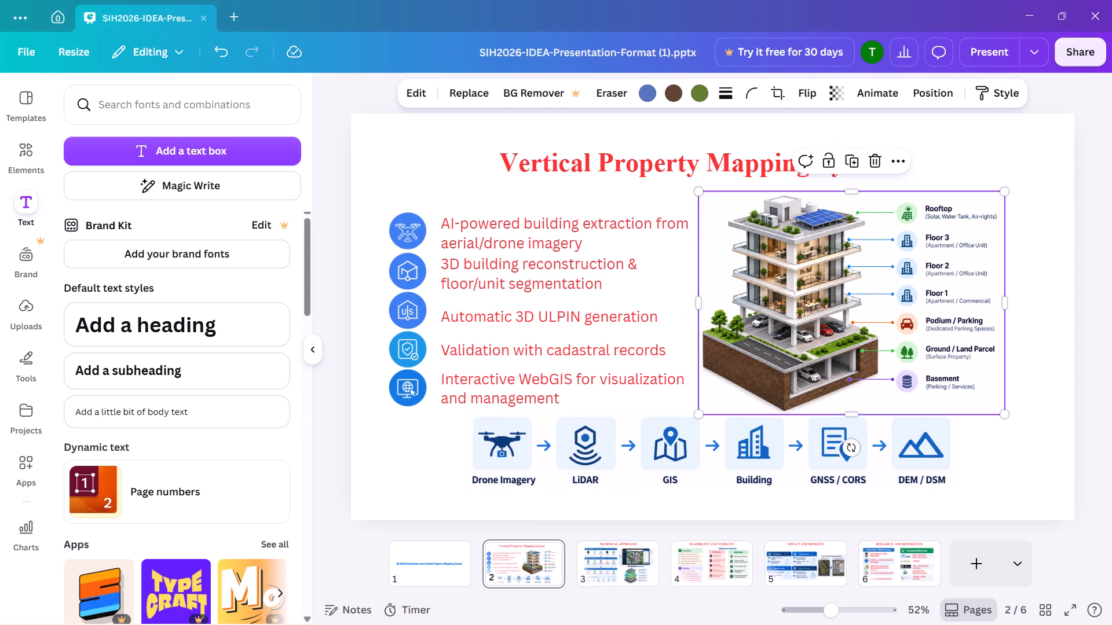
left_click(904, 158)
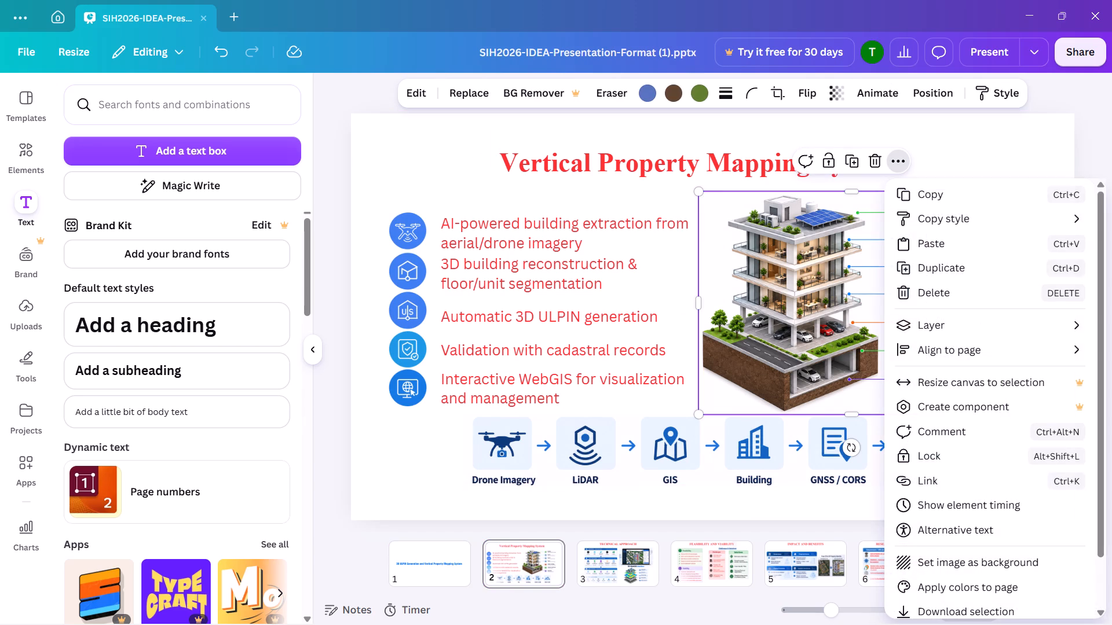
left_click(933, 192)
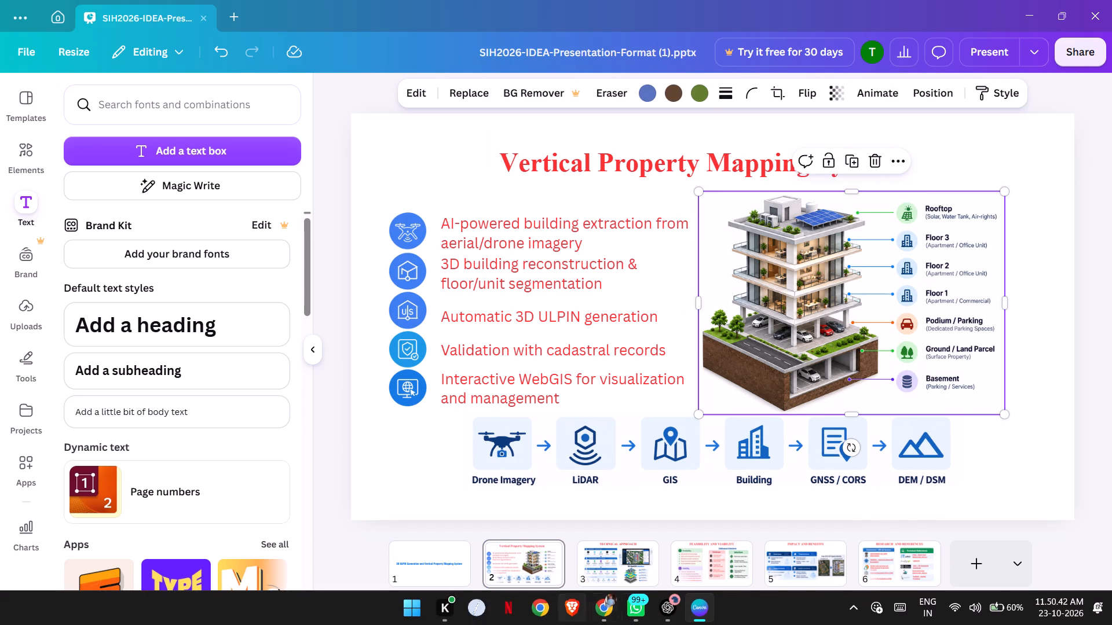
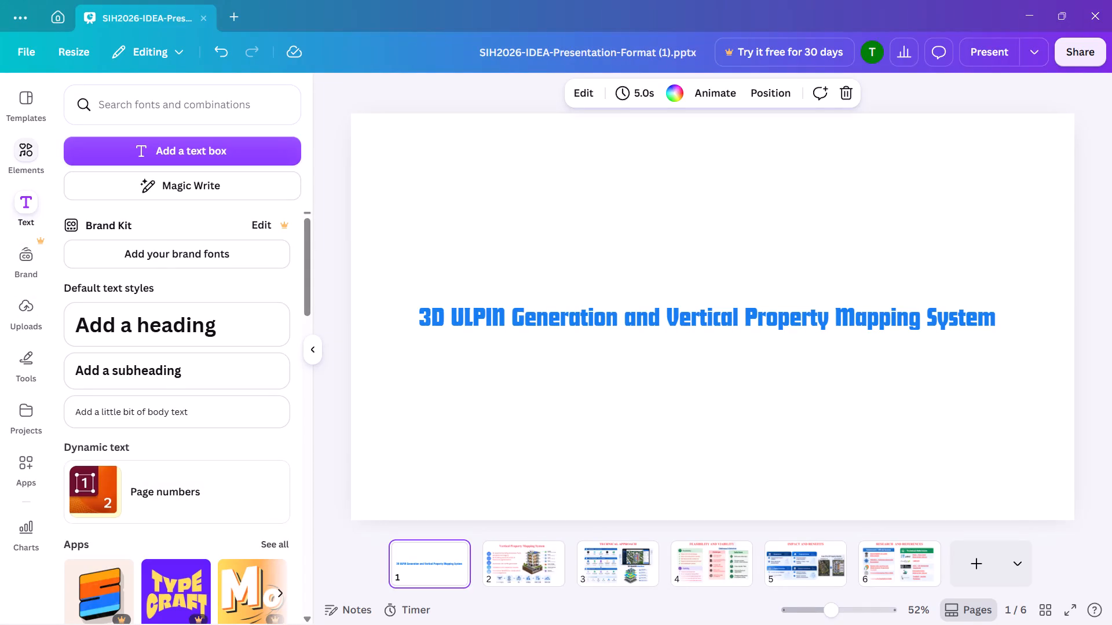
Browse the suggested presentation templates for a design that could suit the title slide.
left_click(35, 120)
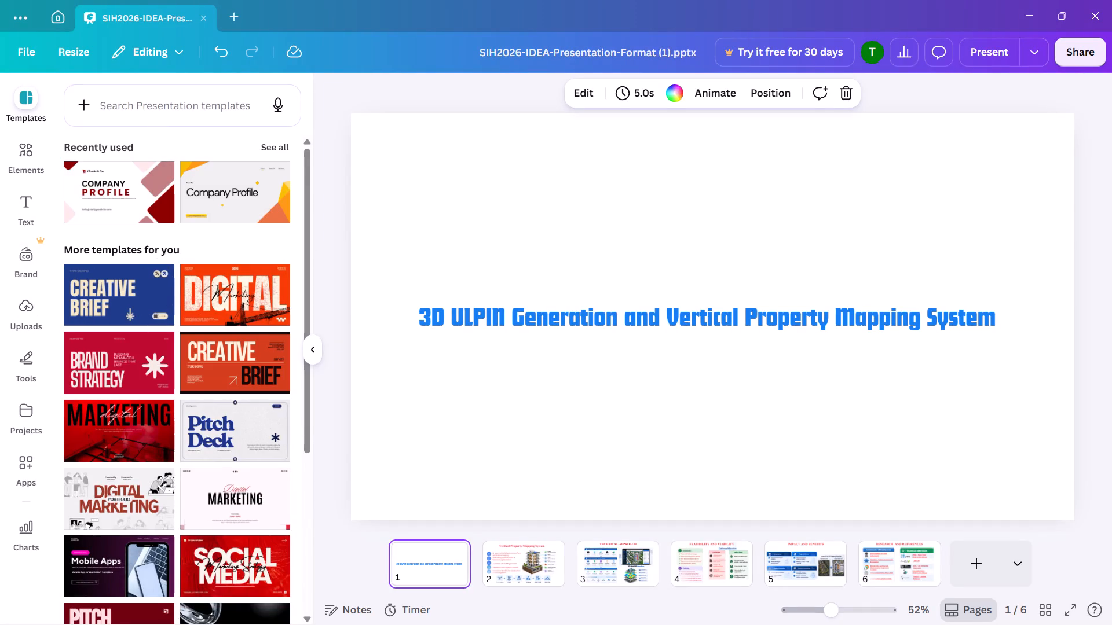
scroll(141, 355, "down", 1)
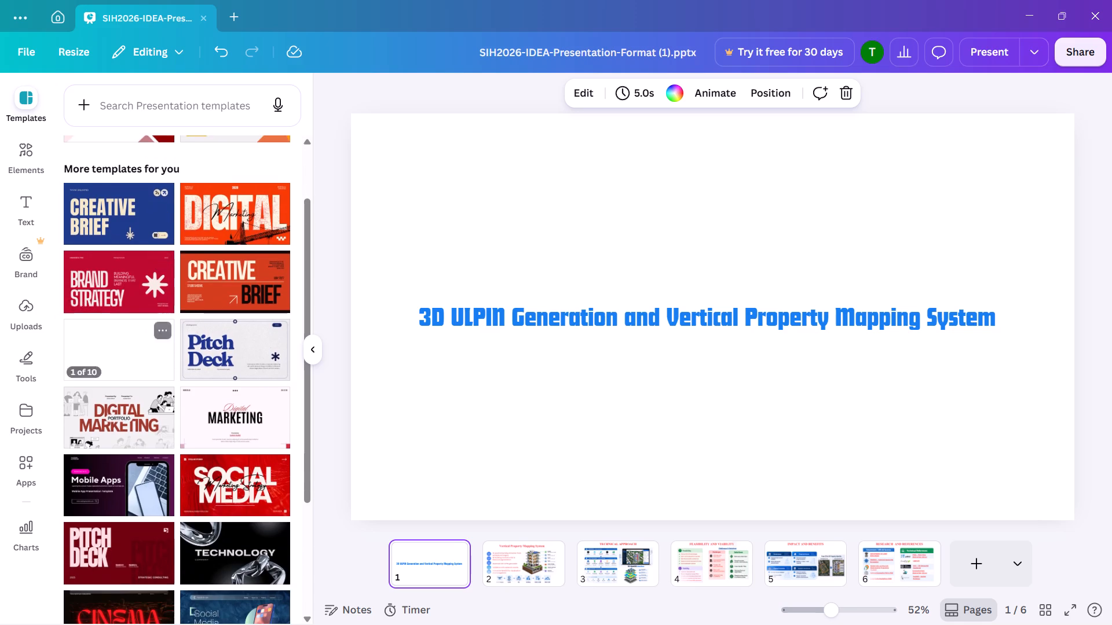
scroll(253, 345, "down", 1)
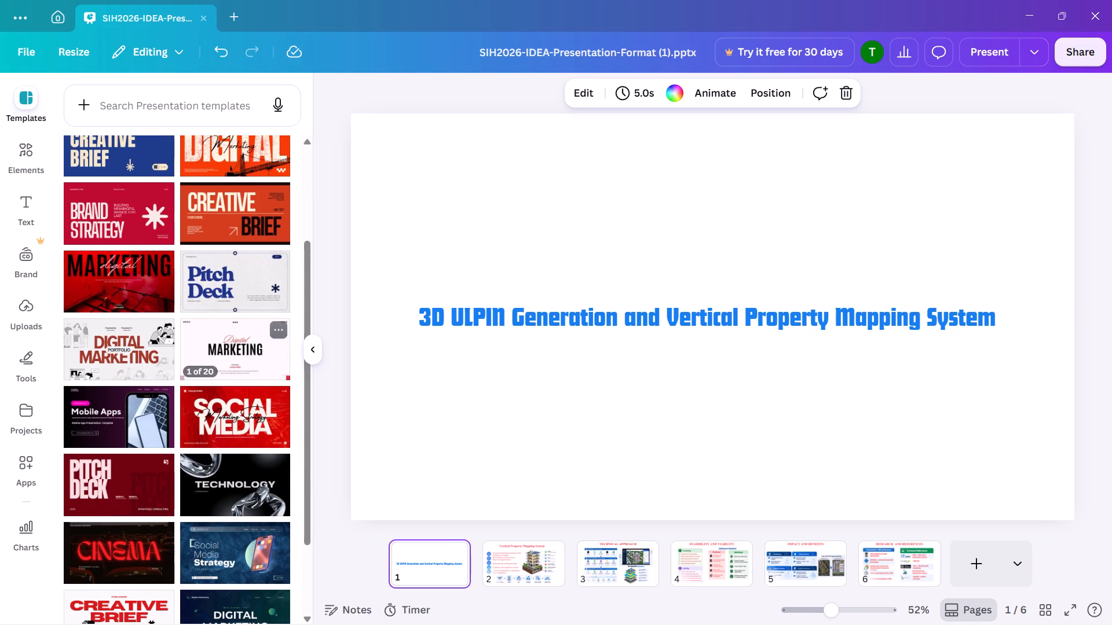
scroll(238, 487, "down", 2)
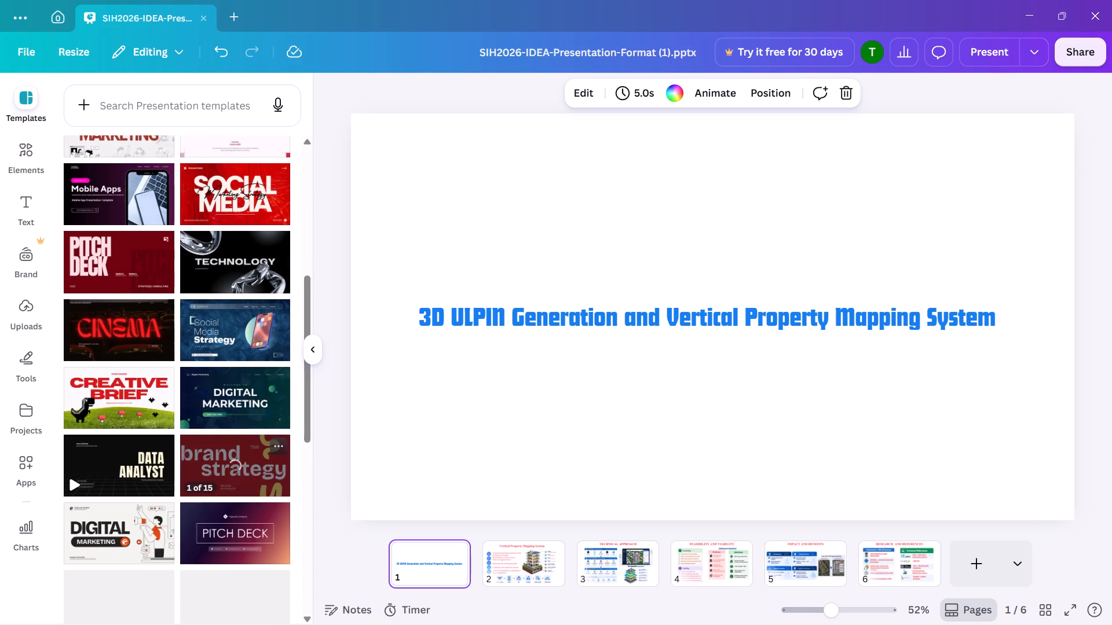
scroll(238, 487, "down", 4)
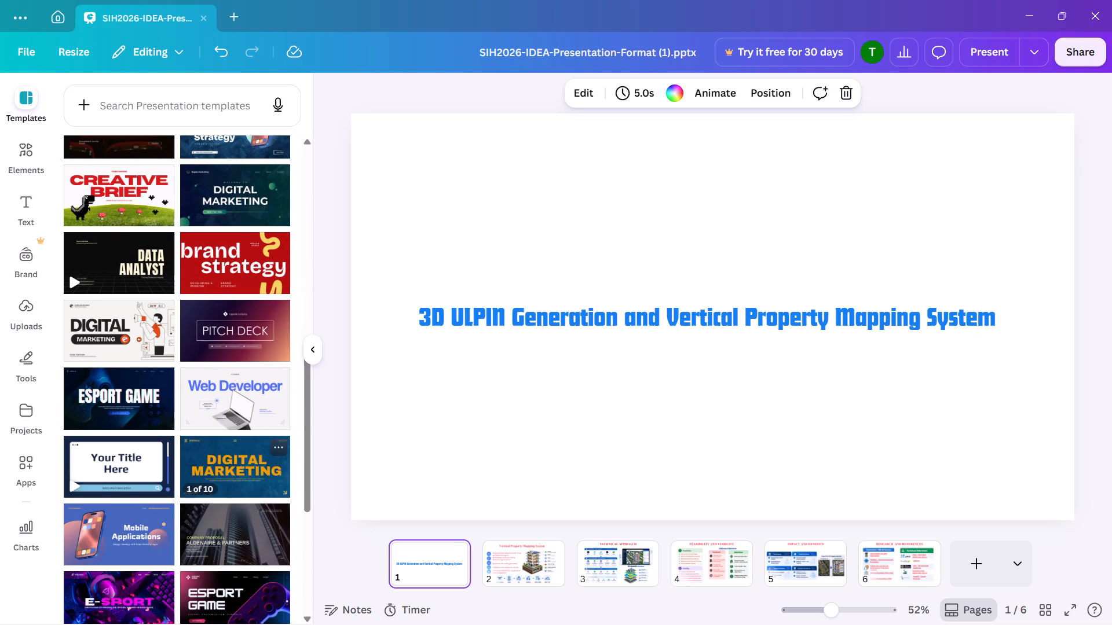
scroll(229, 455, "down", 1)
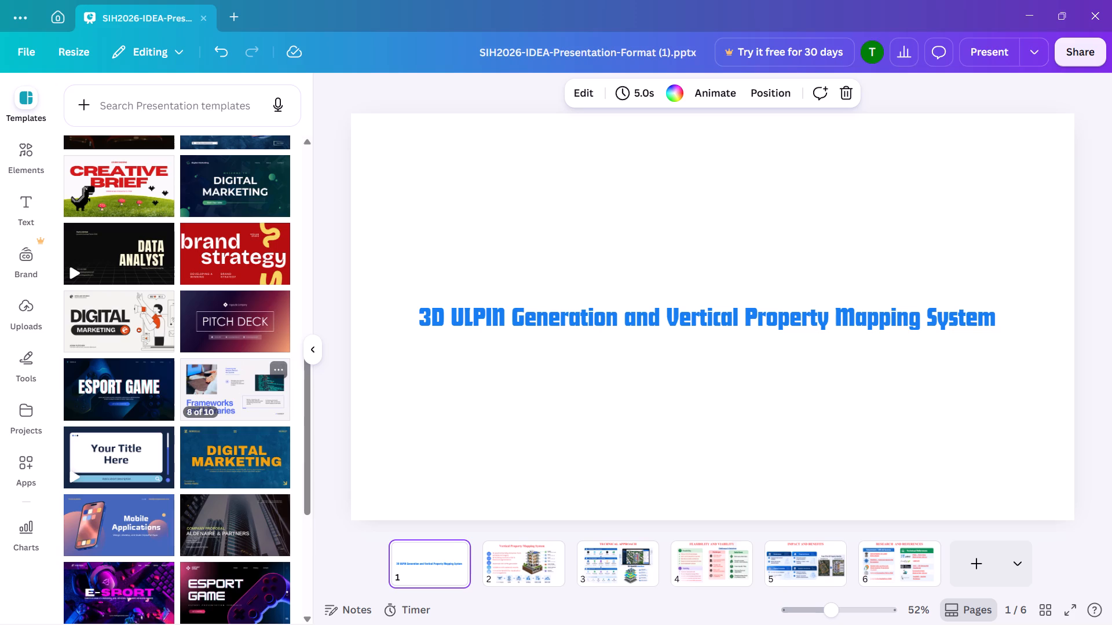
Find the Blue and White Minimalist Web Developer presentation template and add its Web Developer cover page after the title slide.
scroll(204, 410, "down", 2)
scroll(222, 470, "down", 3)
scroll(151, 502, "down", 1)
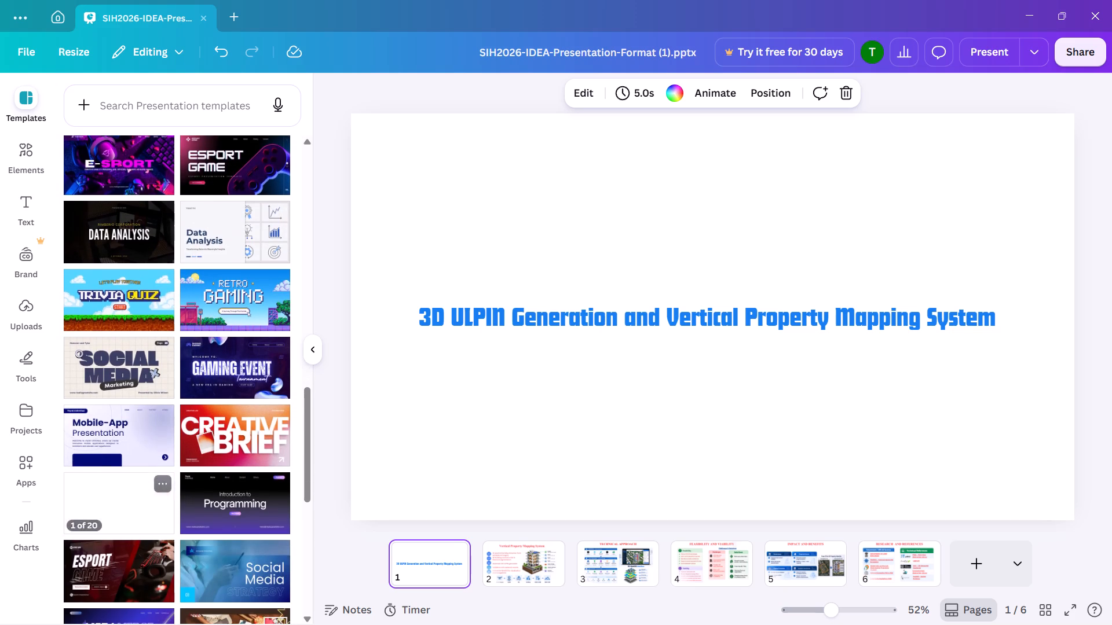
scroll(240, 523, "down", 3)
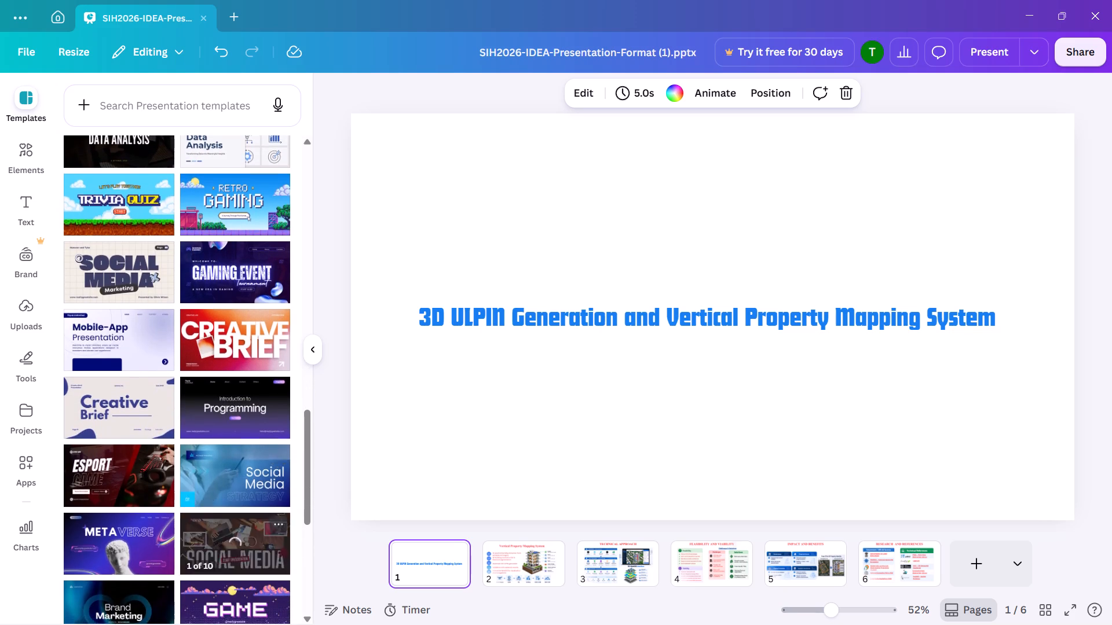
scroll(245, 523, "down", 3)
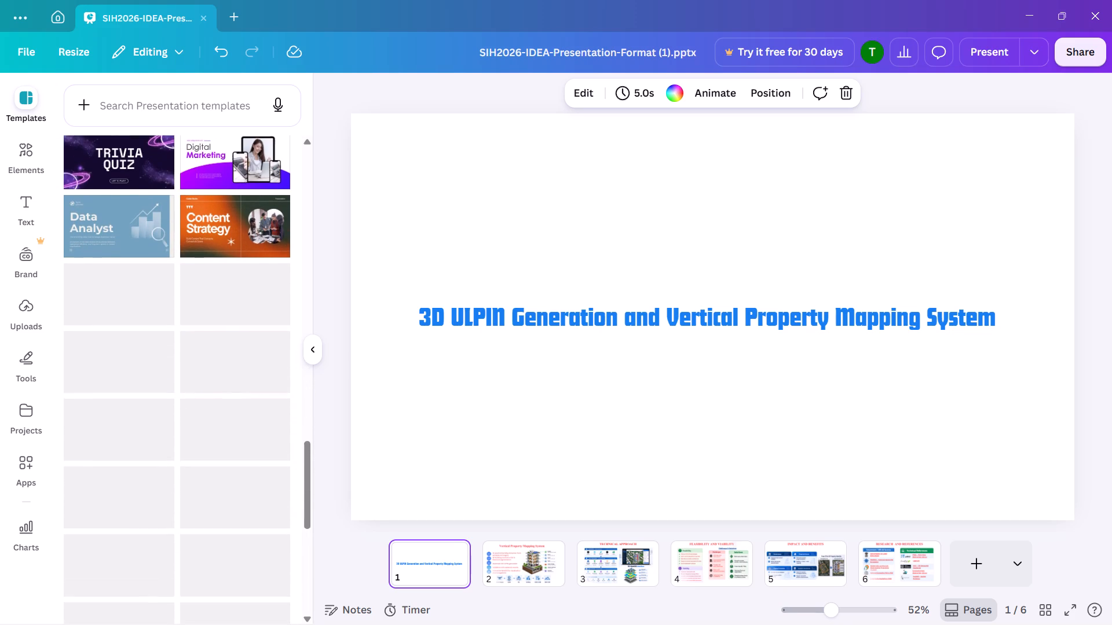
scroll(245, 523, "down", 1)
scroll(245, 523, "up", 7)
scroll(245, 523, "down", 1)
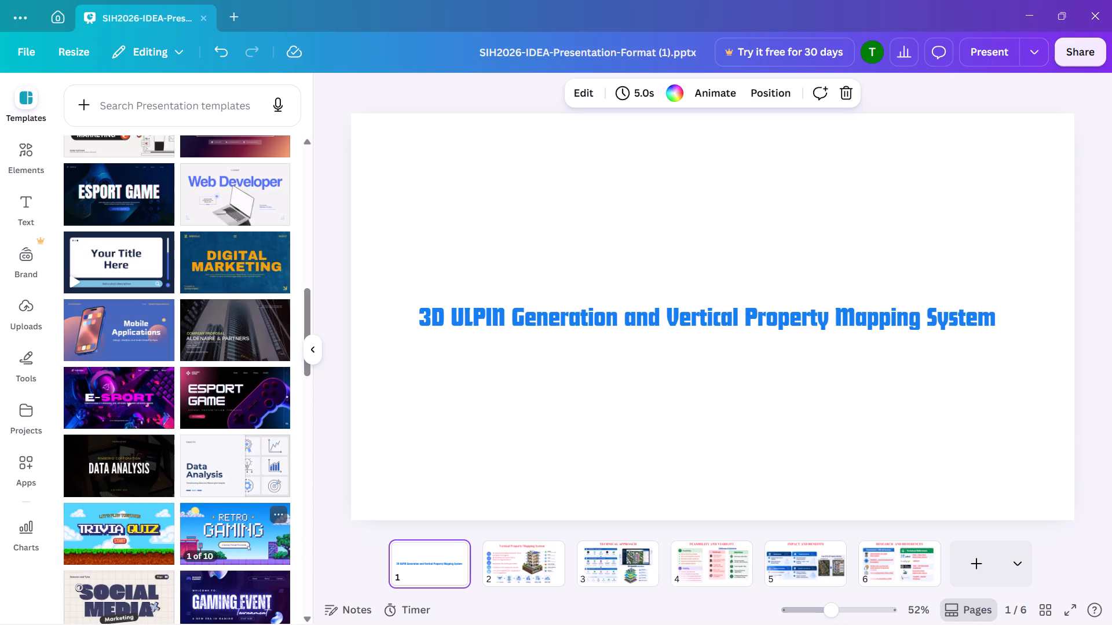
scroll(245, 424, "up", 1)
scroll(224, 363, "up", 1)
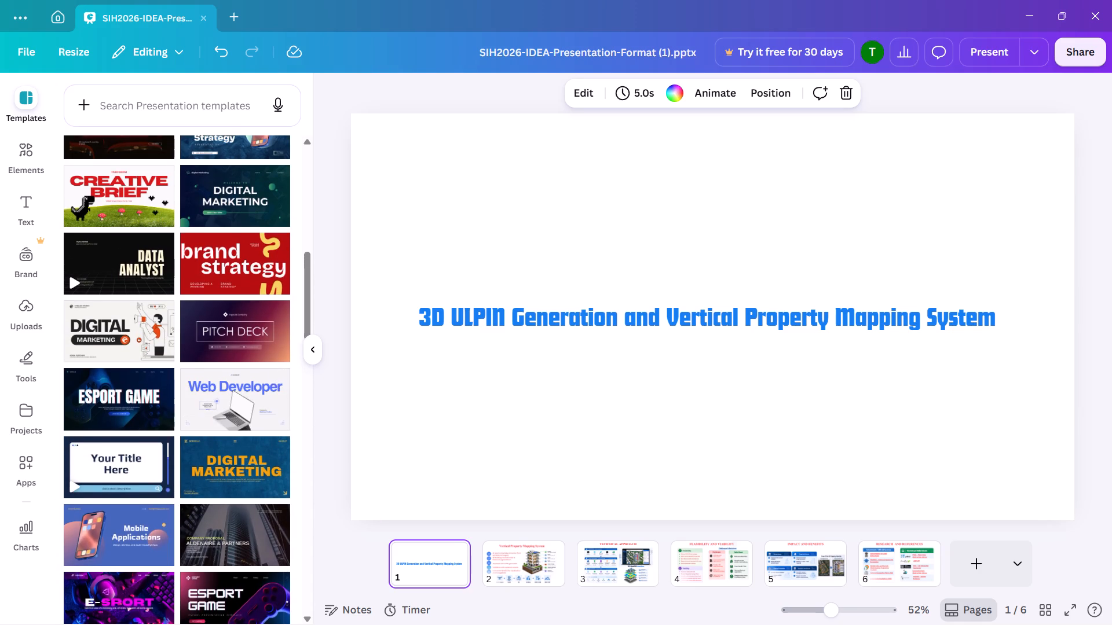
left_click_drag(224, 383, 405, 425)
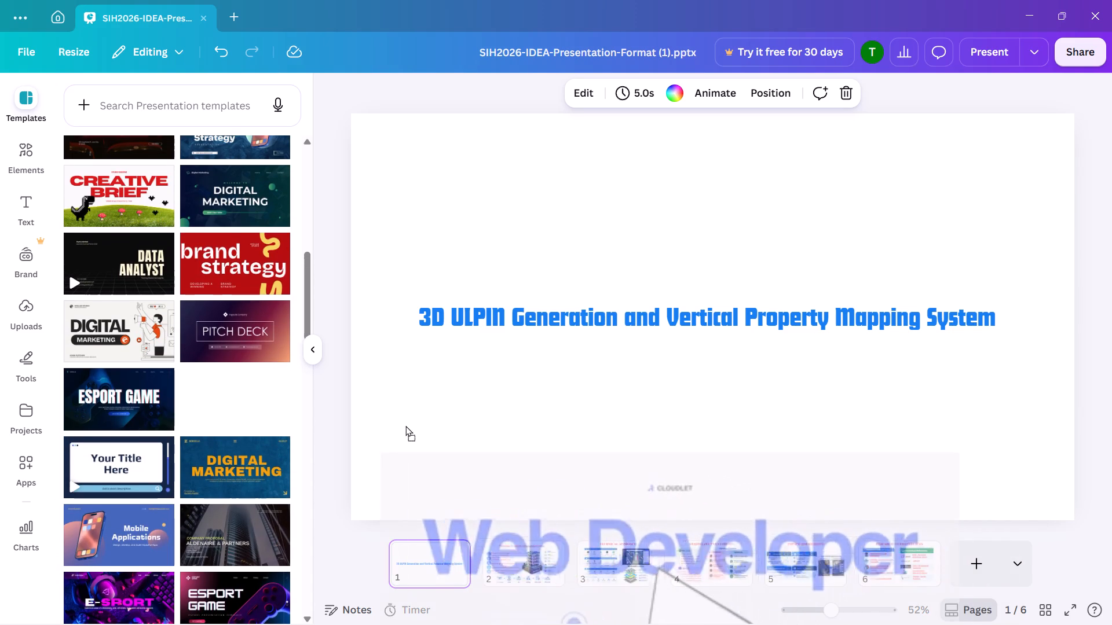
left_click_drag(405, 425, 400, 405)
left_click(601, 358)
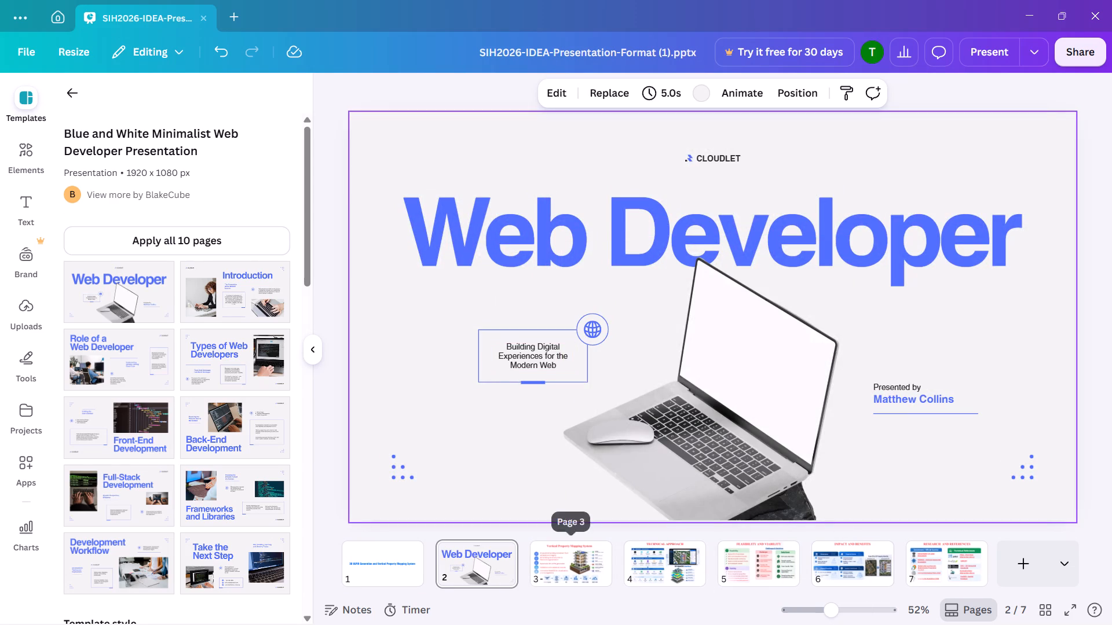
Delete the old first slide containing only the 3D ULPIN Generation and Vertical Property Mapping System title.
left_click(563, 560)
left_click(395, 570)
key("Delete")
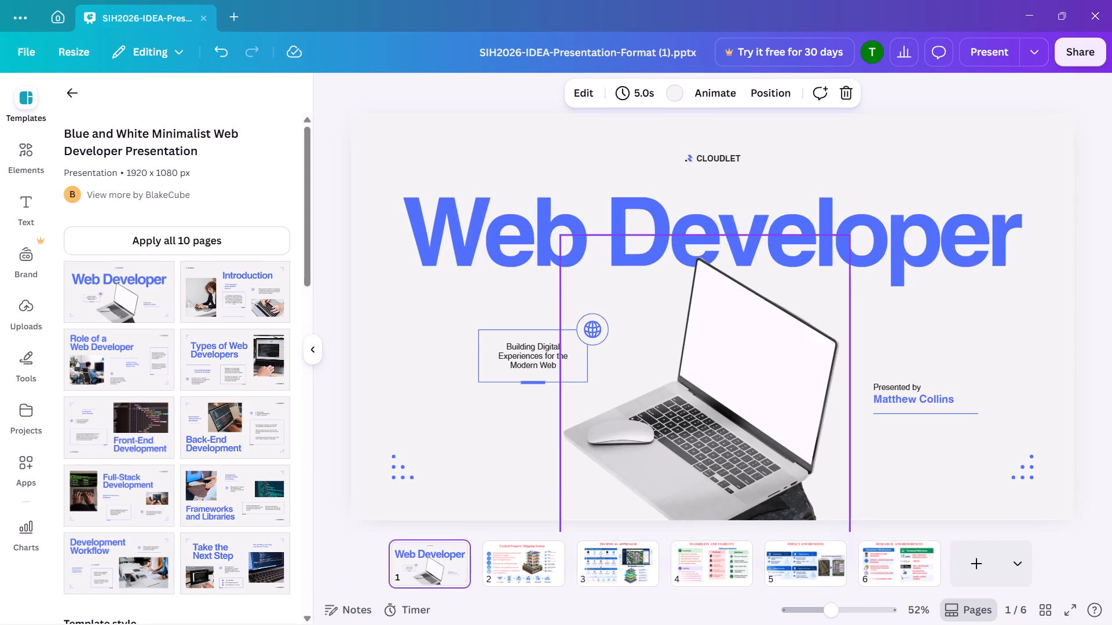
Replace the CLOUDLET brand text above the heading with CODEVERSE and widen its text box to fit one line.
double_click(721, 157)
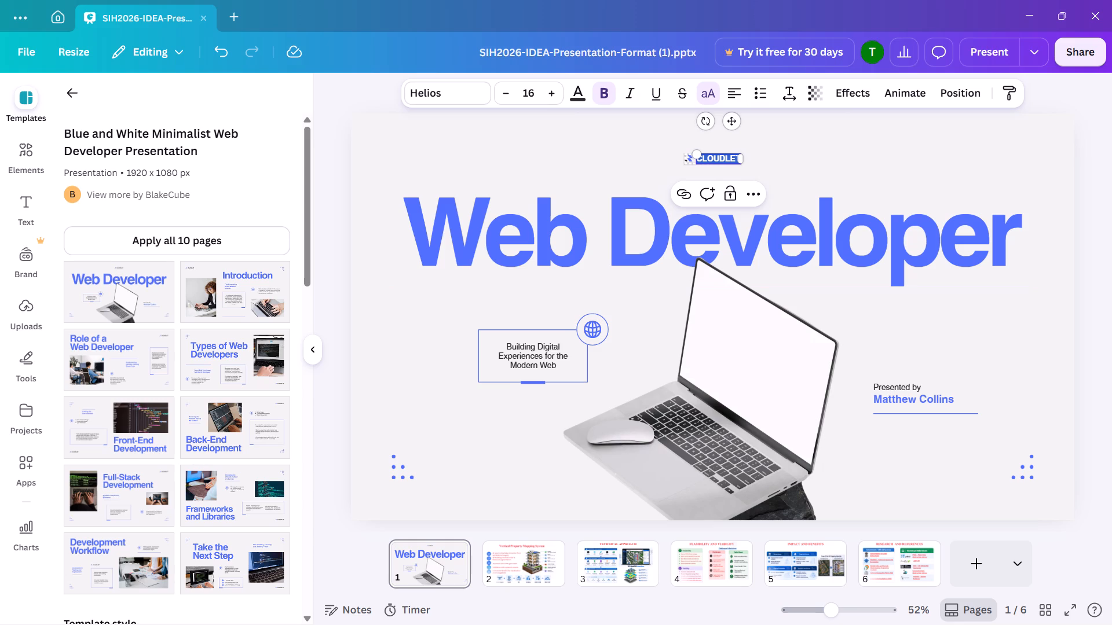
type("CODE")
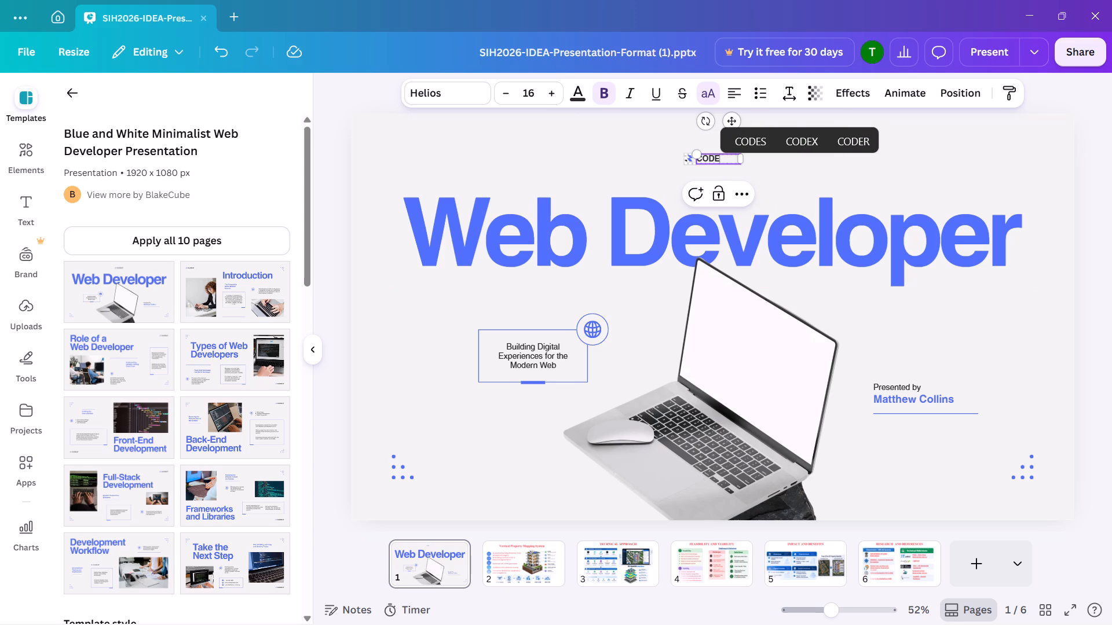
key("shift+v")
type("ERSE")
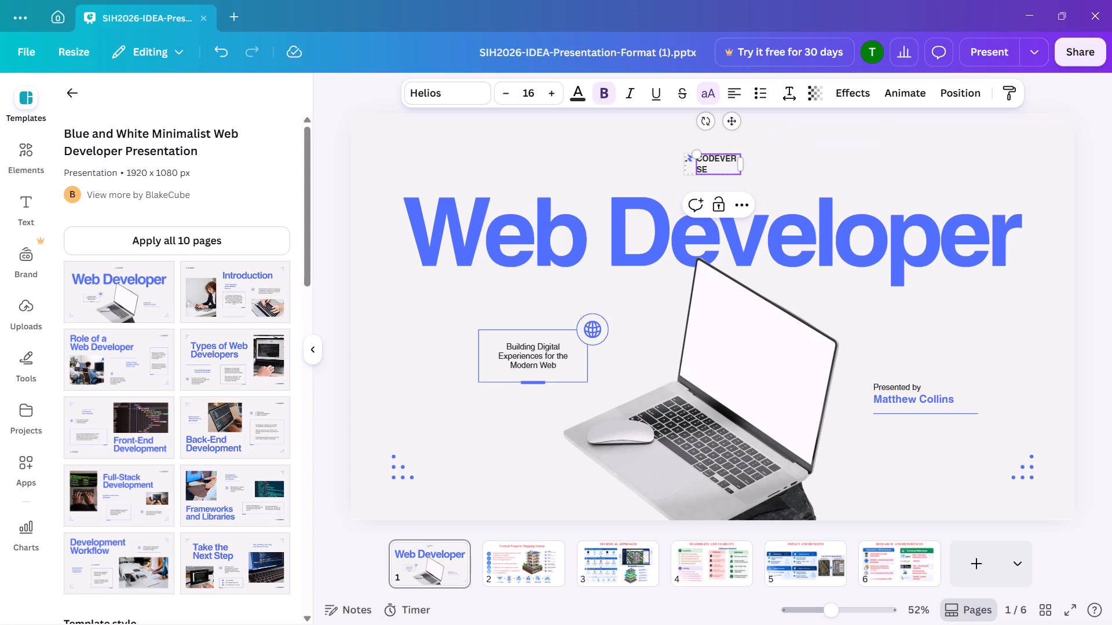
left_click_drag(740, 164, 782, 160)
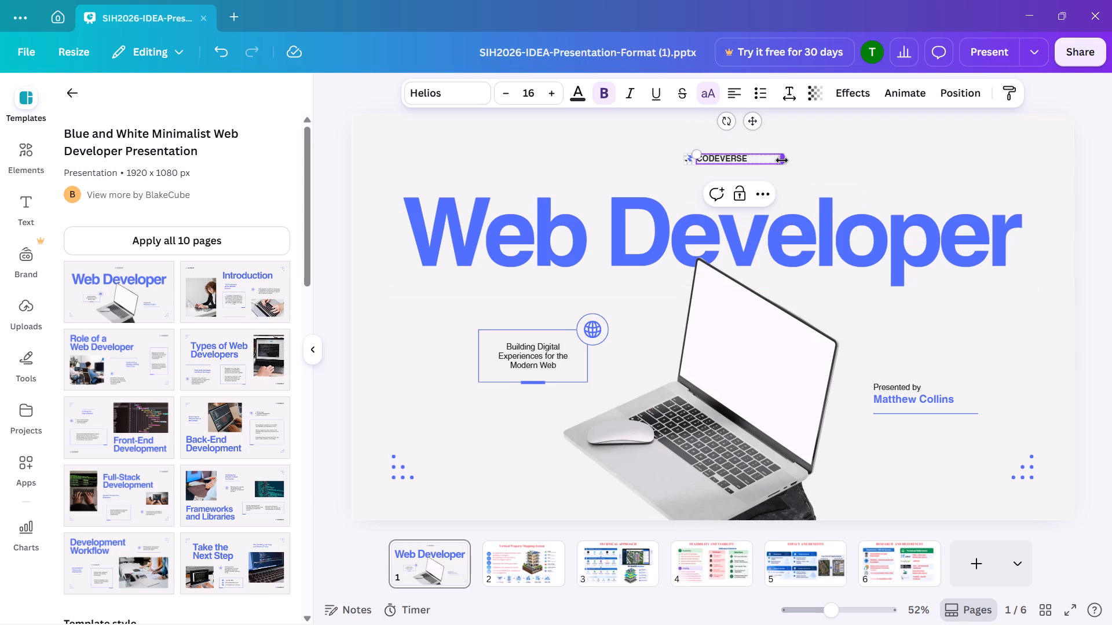
left_click(870, 156)
Increase the font size of the CODEVERSE brand text above the heading by a few points.
left_click(700, 153)
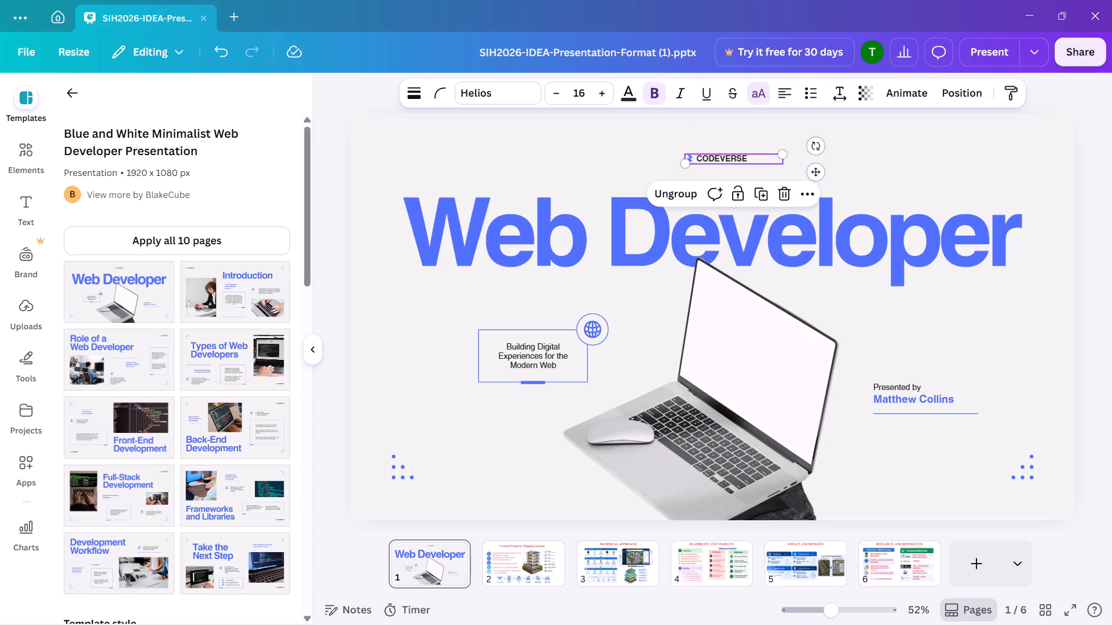
triple_click(601, 95)
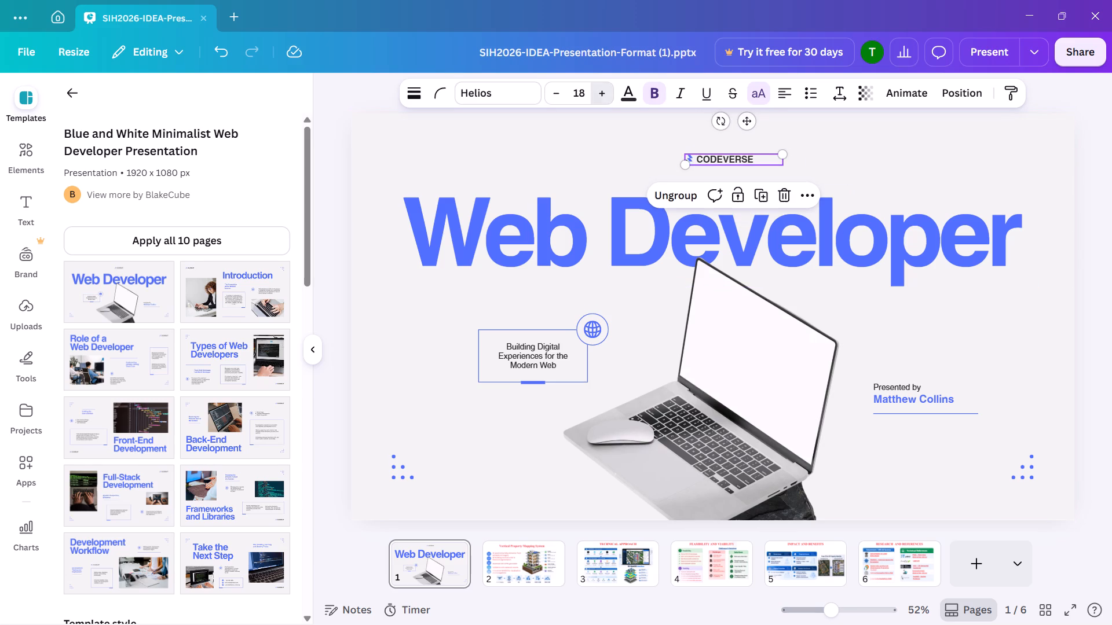
double_click(601, 95)
left_click(946, 137)
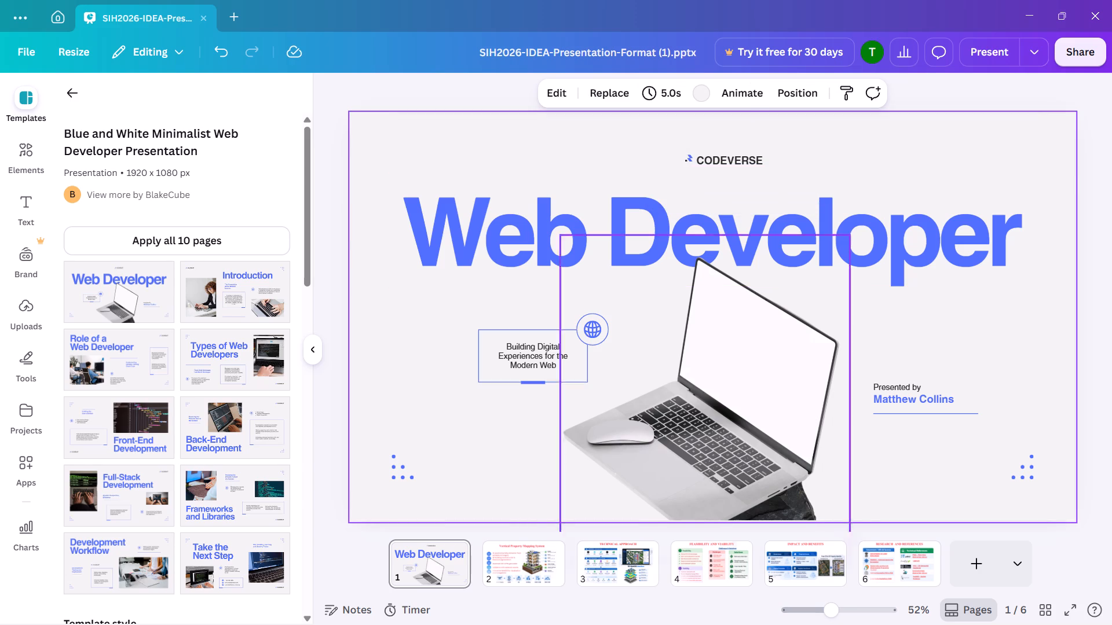
Reduce the font size of the Web Developer heading on the first slide to 146.
left_click(543, 564)
left_click(440, 575)
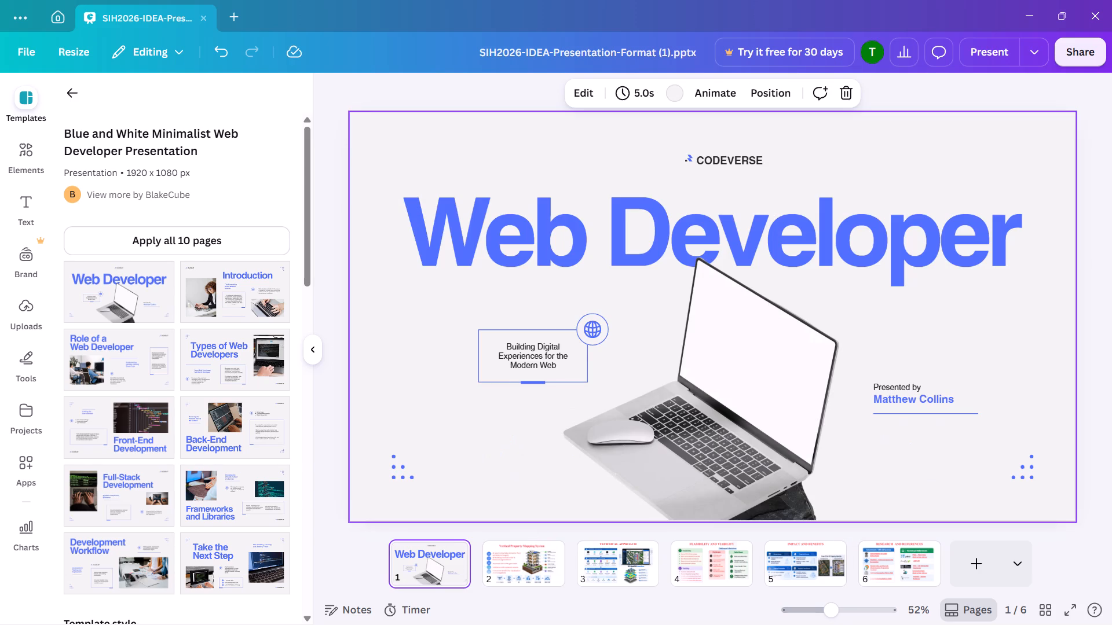
left_click(899, 228)
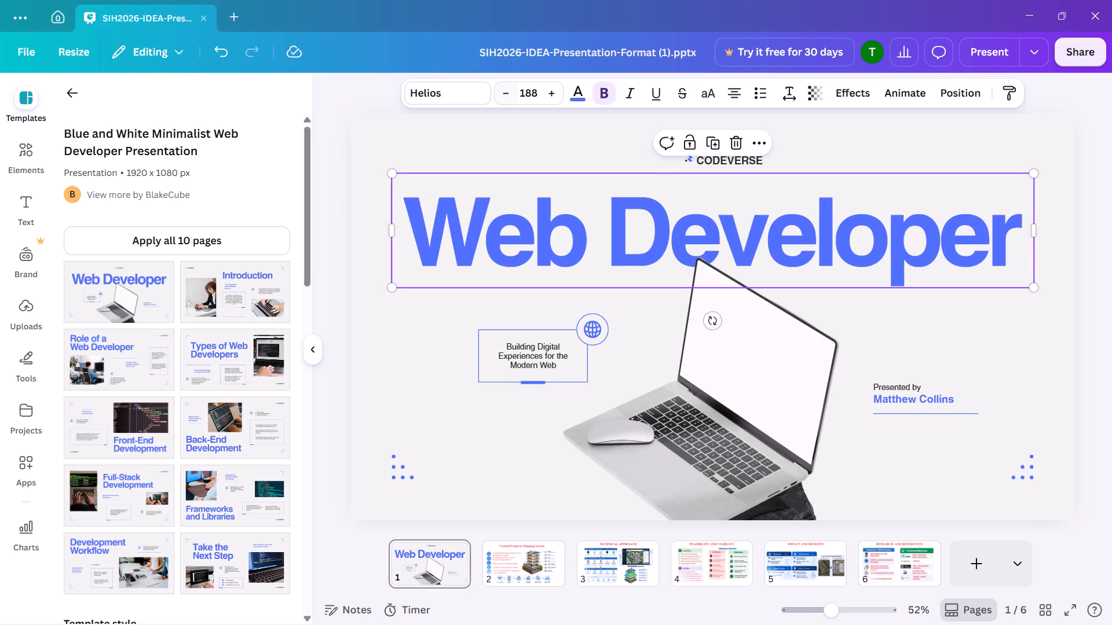
triple_click(500, 92)
triple_click(500, 92)
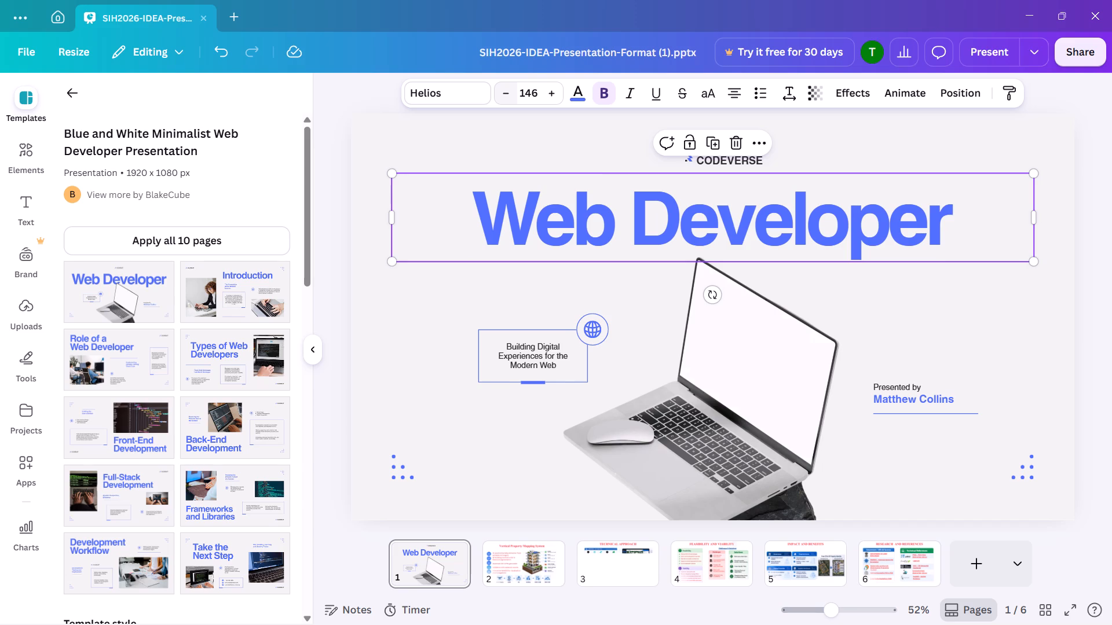
left_click_drag(500, 92, 482, 106)
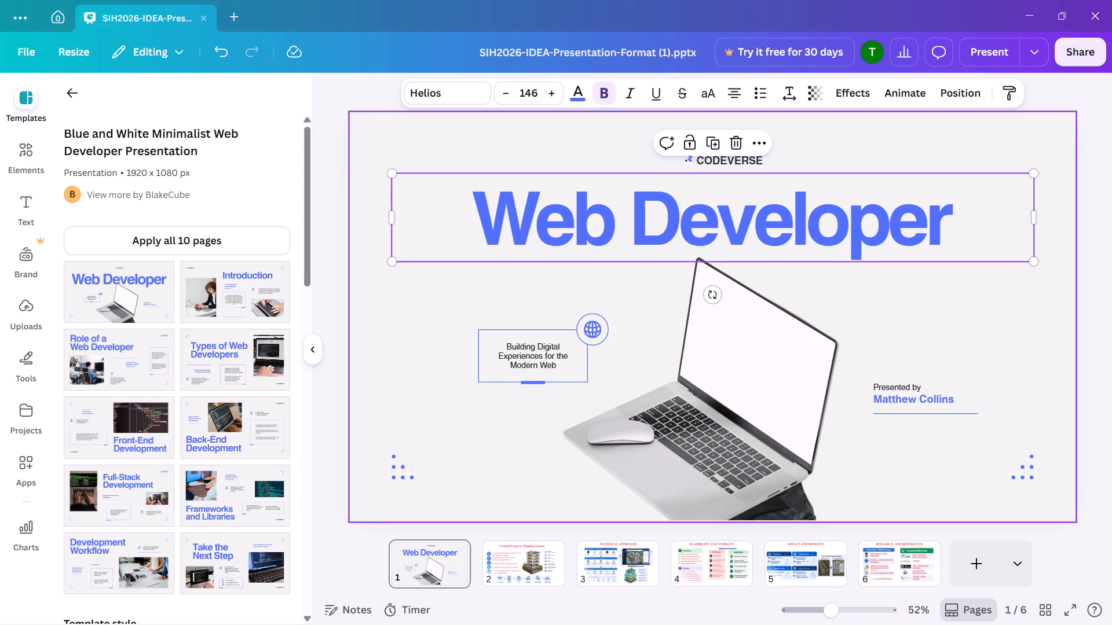
Compare the first slide with the second and change the first slide's background colour to white.
left_click(565, 571)
left_click(520, 572)
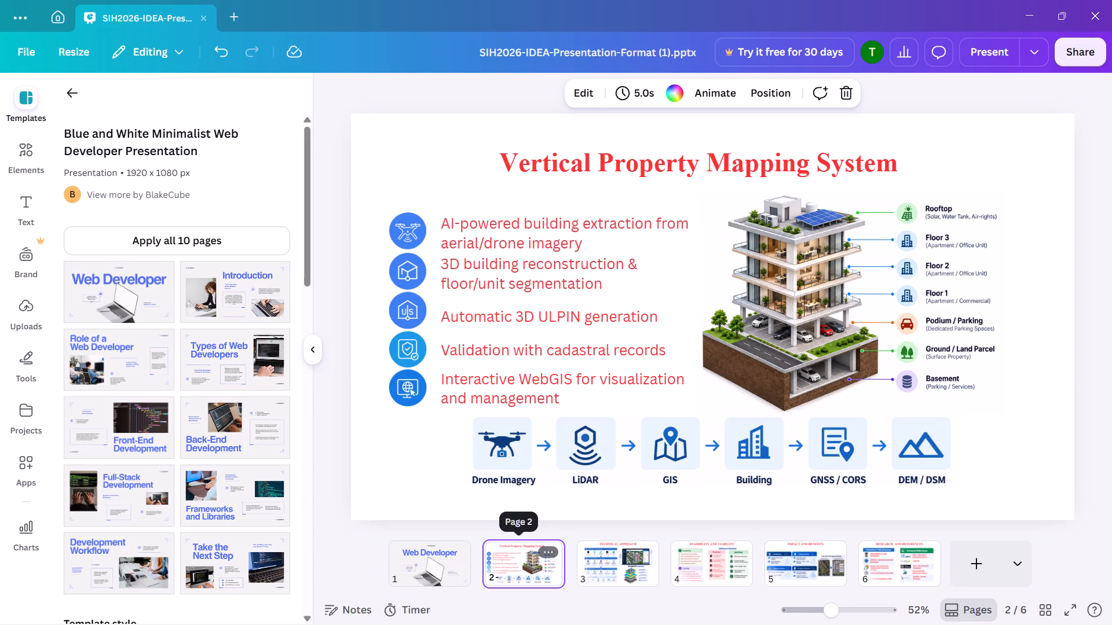
left_click(430, 571)
left_click(515, 564)
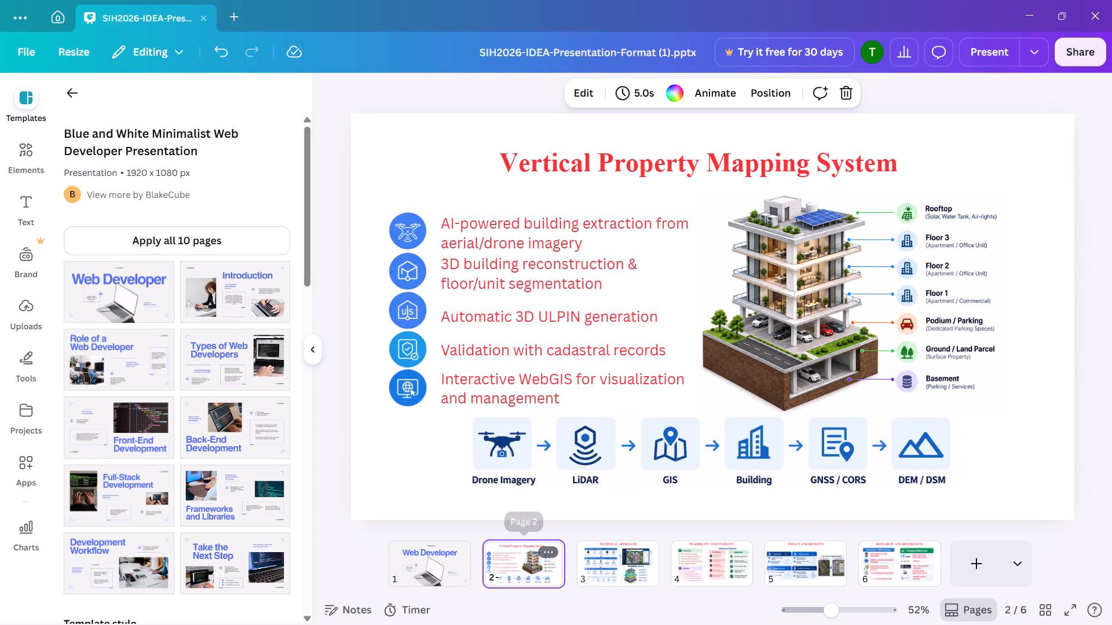
left_click(458, 580)
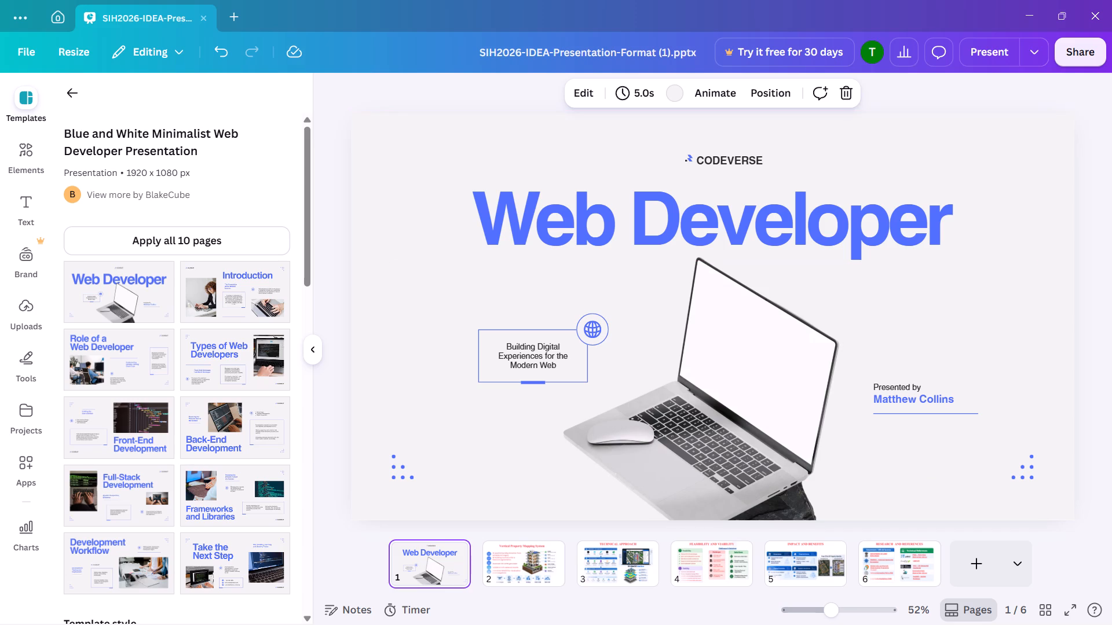
left_click(1079, 58)
left_click(733, 181)
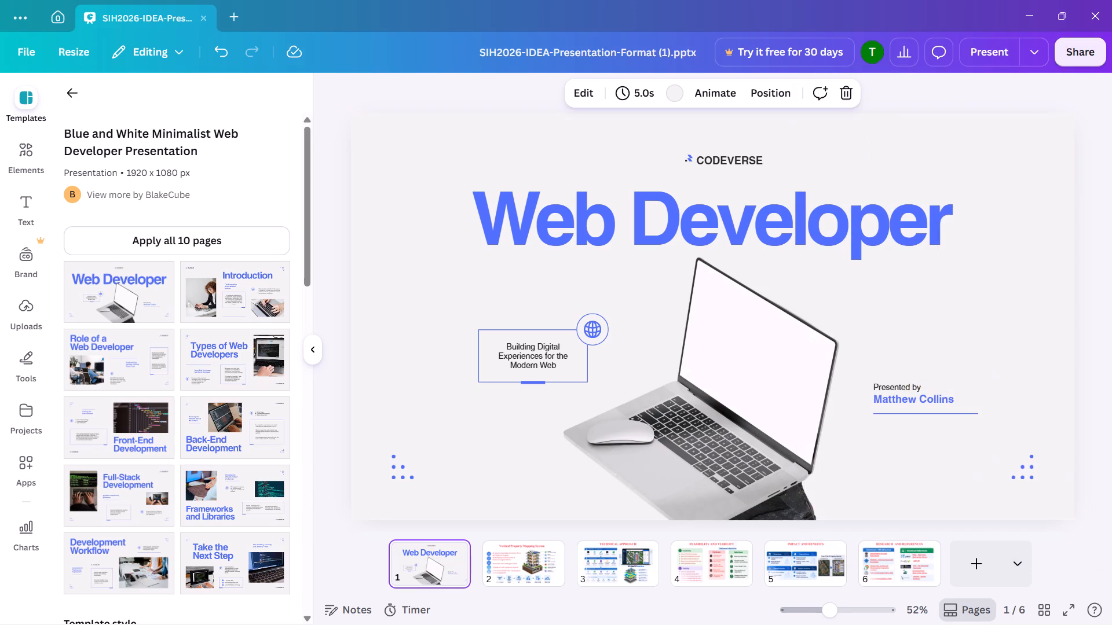
left_click(969, 128)
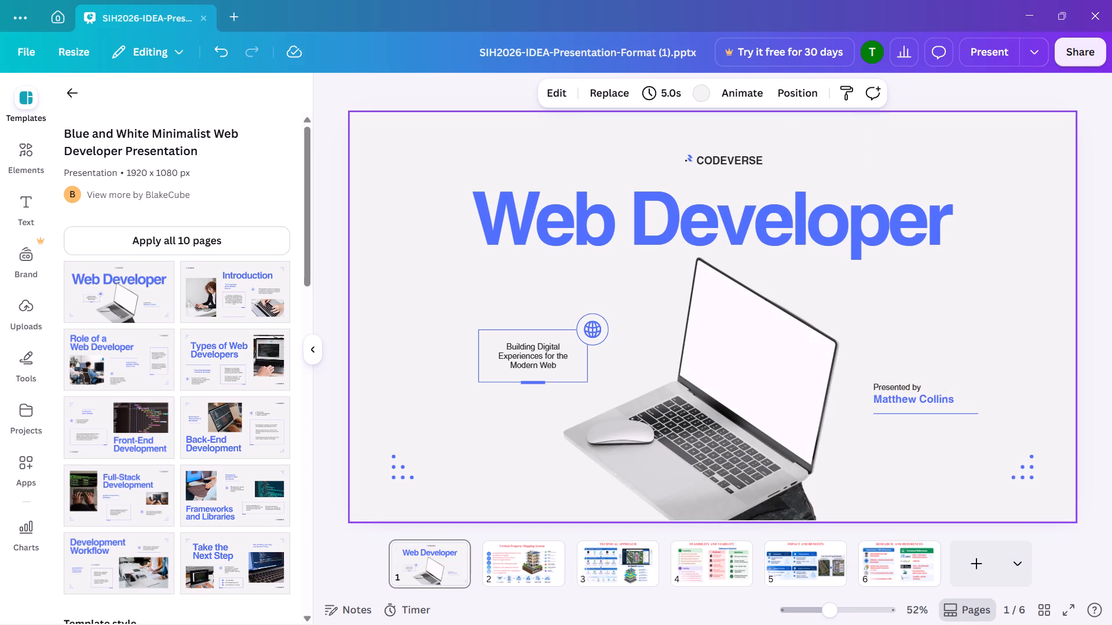
left_click(703, 98)
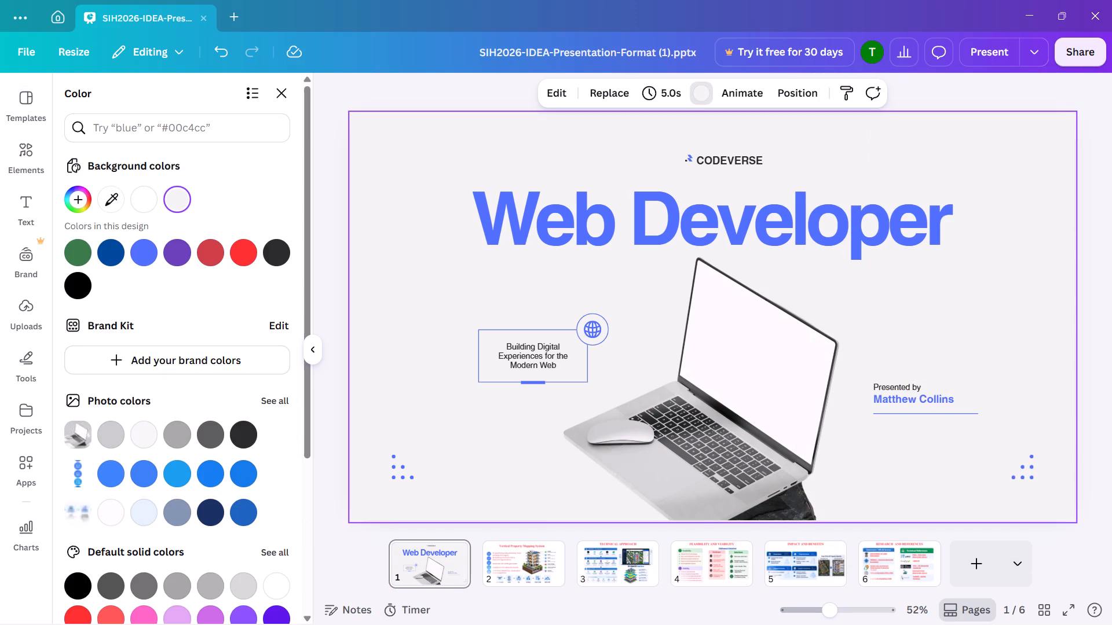
left_click(145, 203)
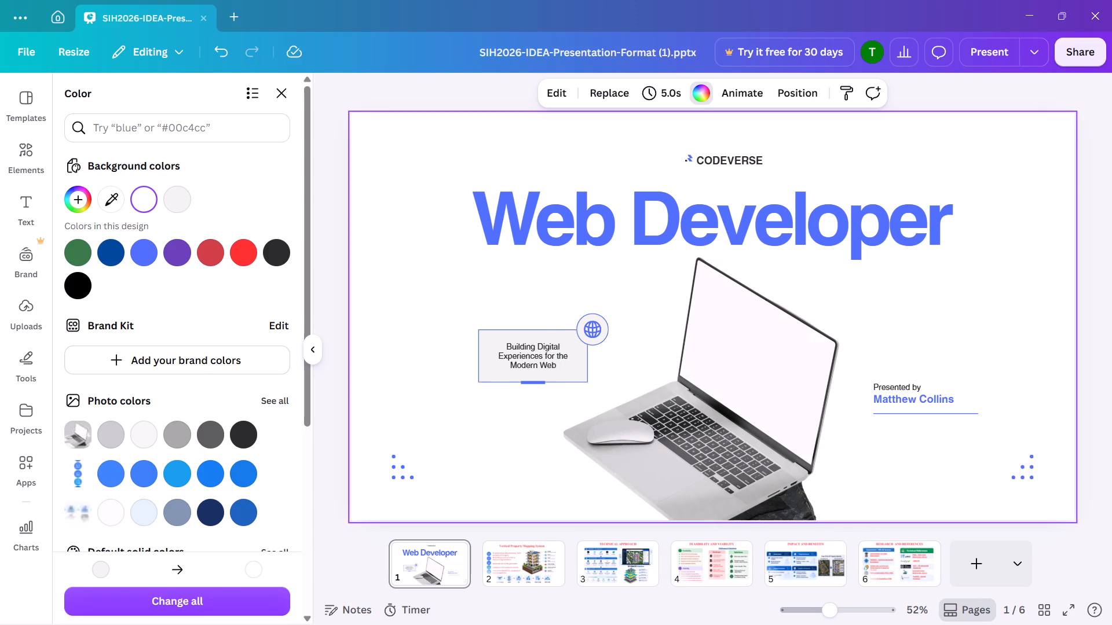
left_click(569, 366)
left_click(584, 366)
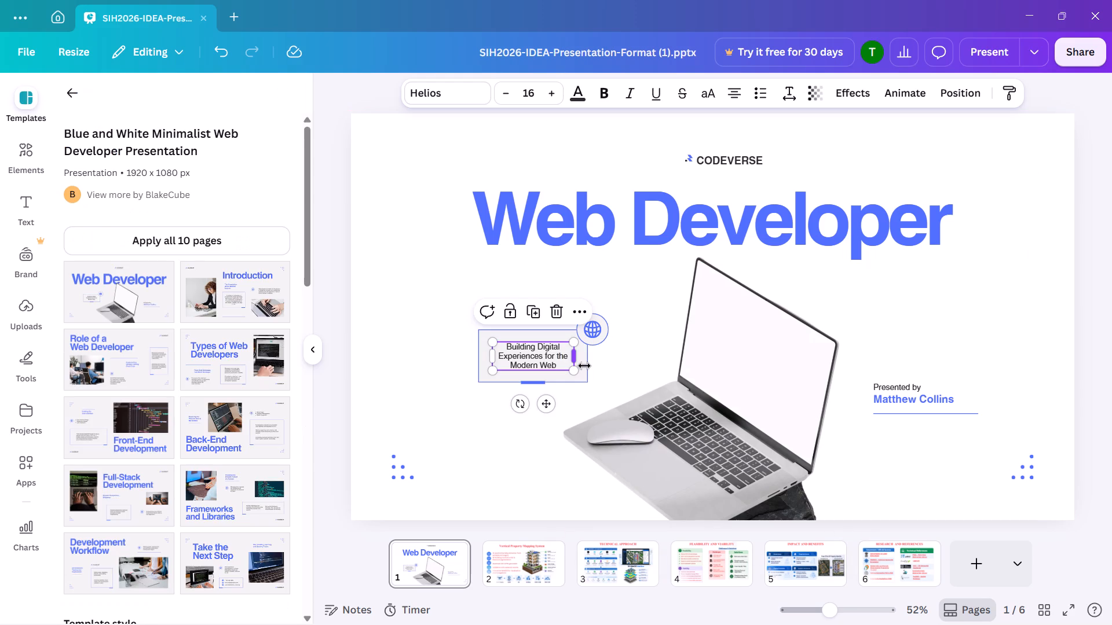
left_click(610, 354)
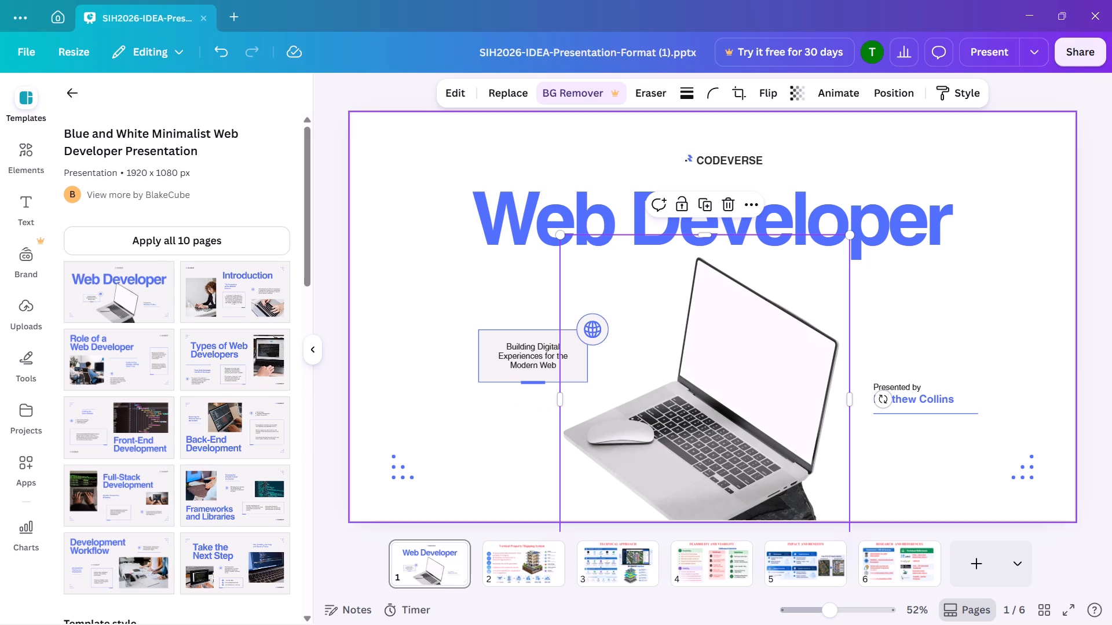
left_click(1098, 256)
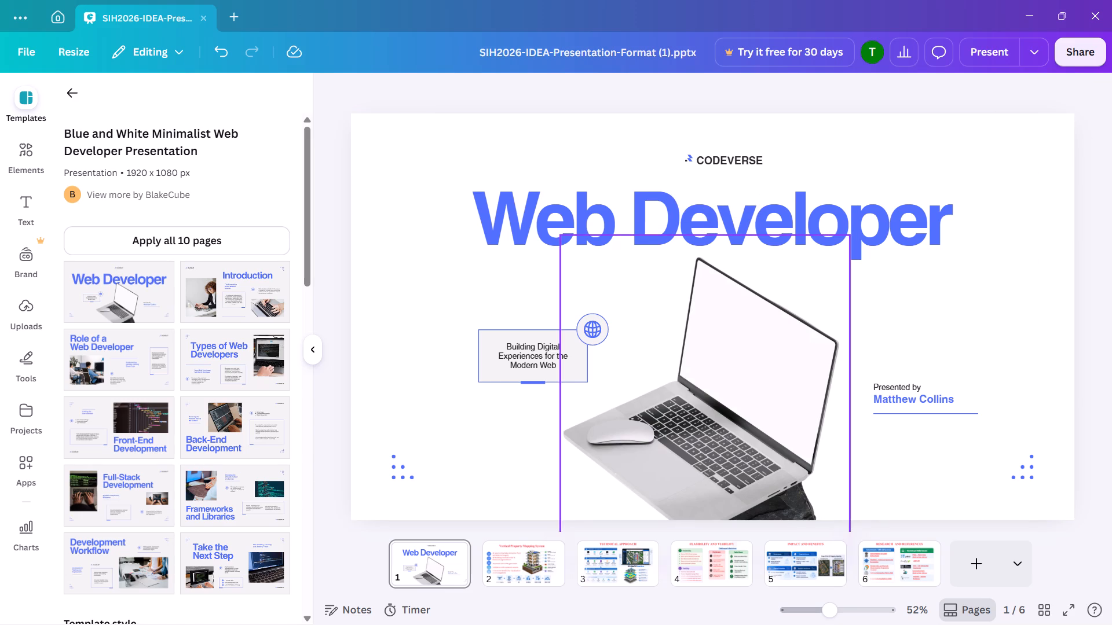
Reduce the font size of the Web Developer heading on the first slide to slightly below 130.
left_click(839, 229)
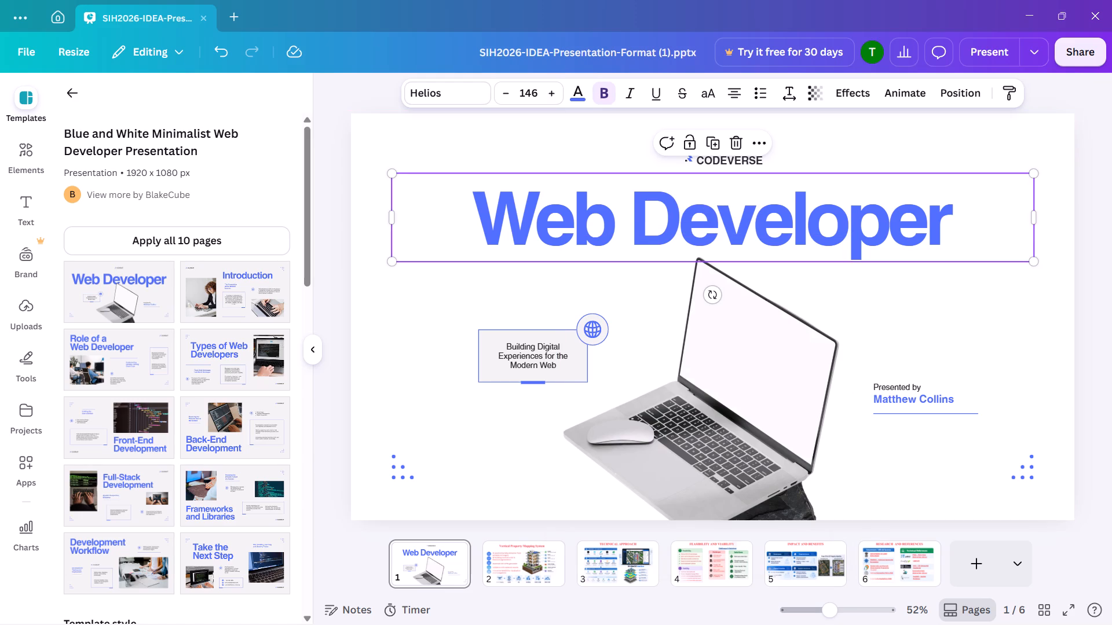
left_click(506, 95)
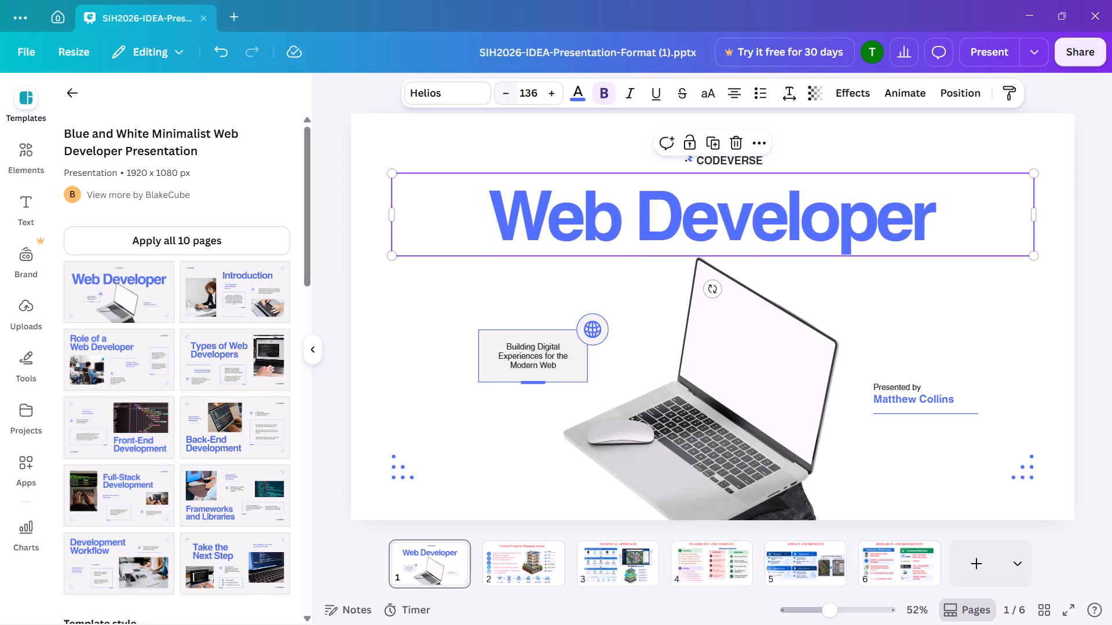
triple_click(506, 95)
triple_click(506, 95)
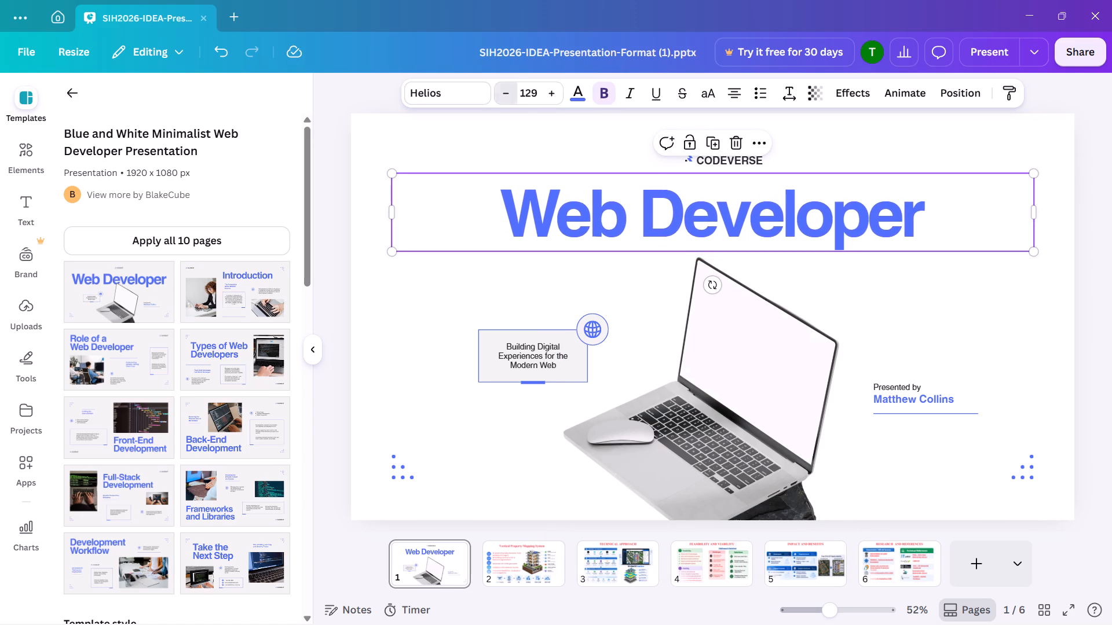
double_click(506, 95)
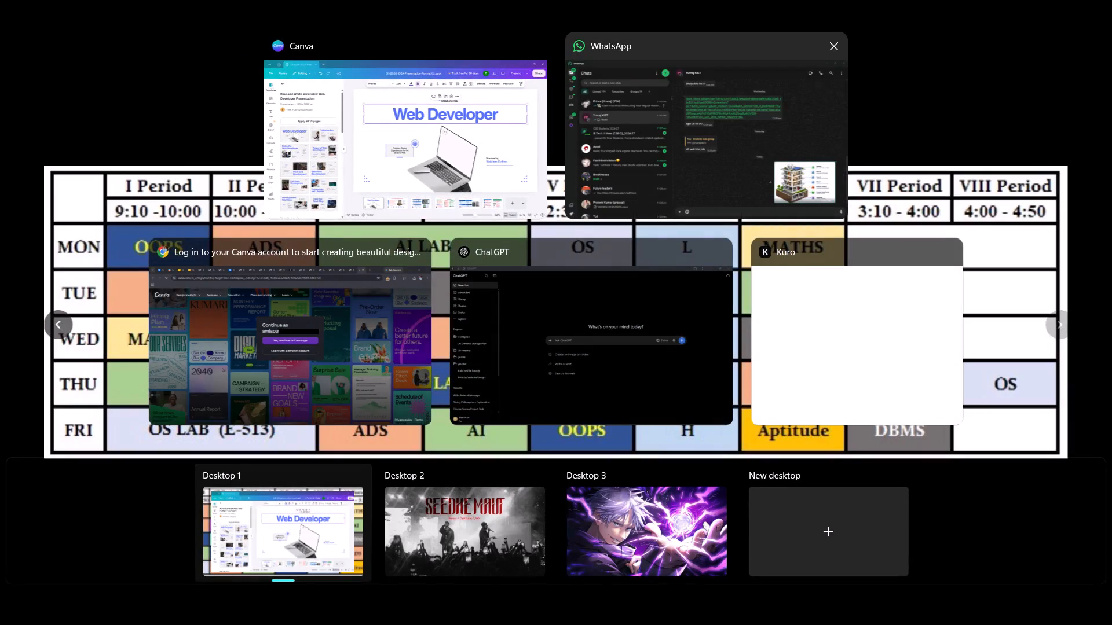
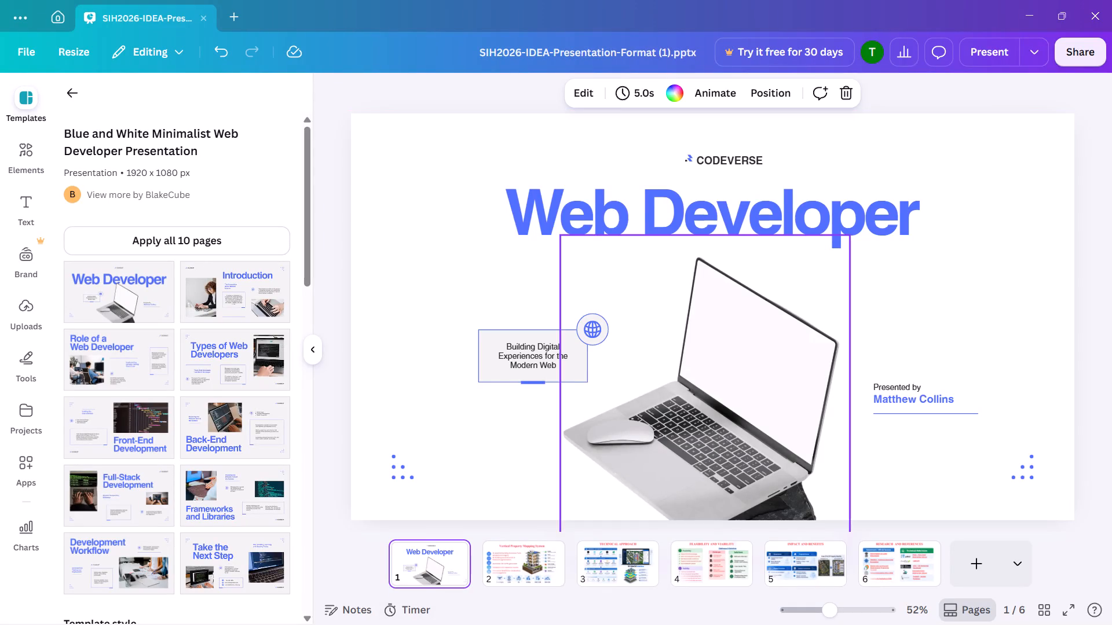
Replace the Web Developer heading text on the first slide with 3-D ULPIN.
left_click(742, 413)
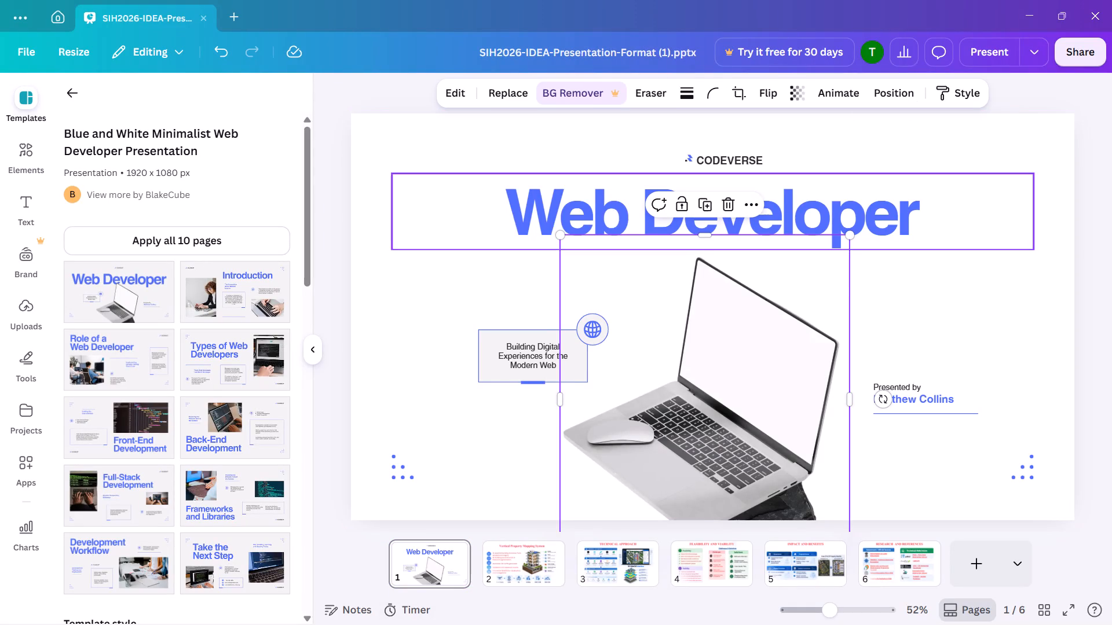
left_click(937, 254)
left_click(868, 228)
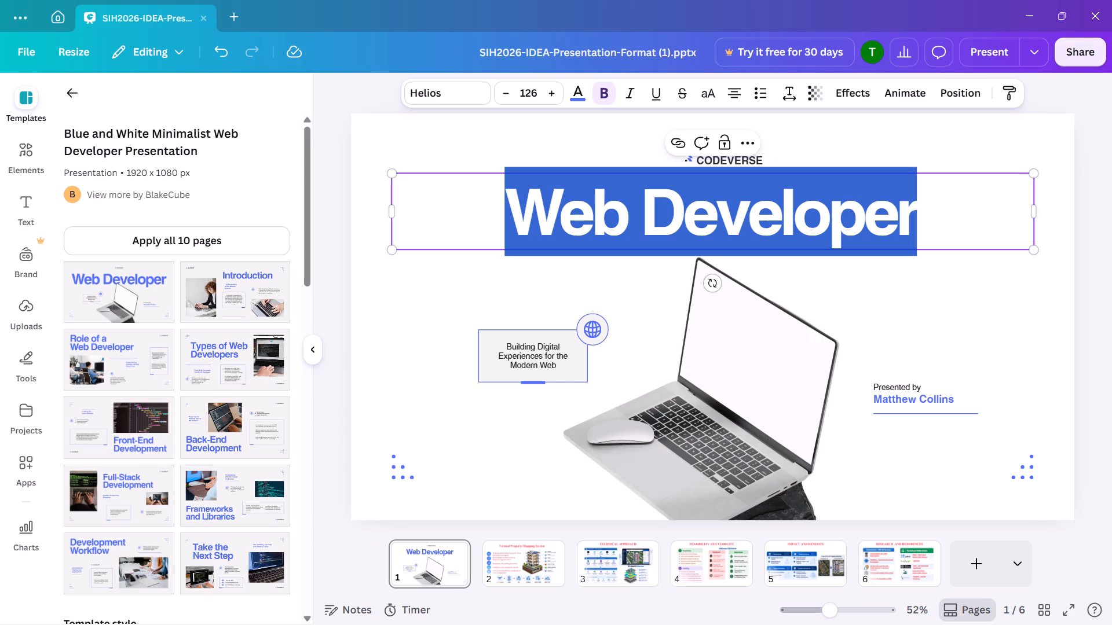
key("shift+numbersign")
key("BackSpace")
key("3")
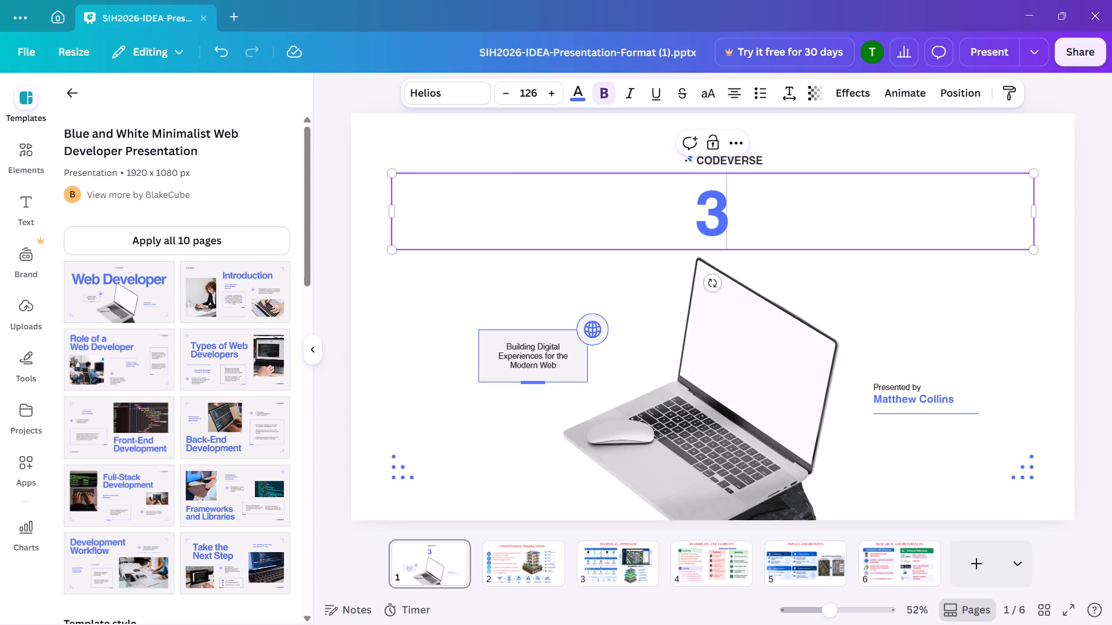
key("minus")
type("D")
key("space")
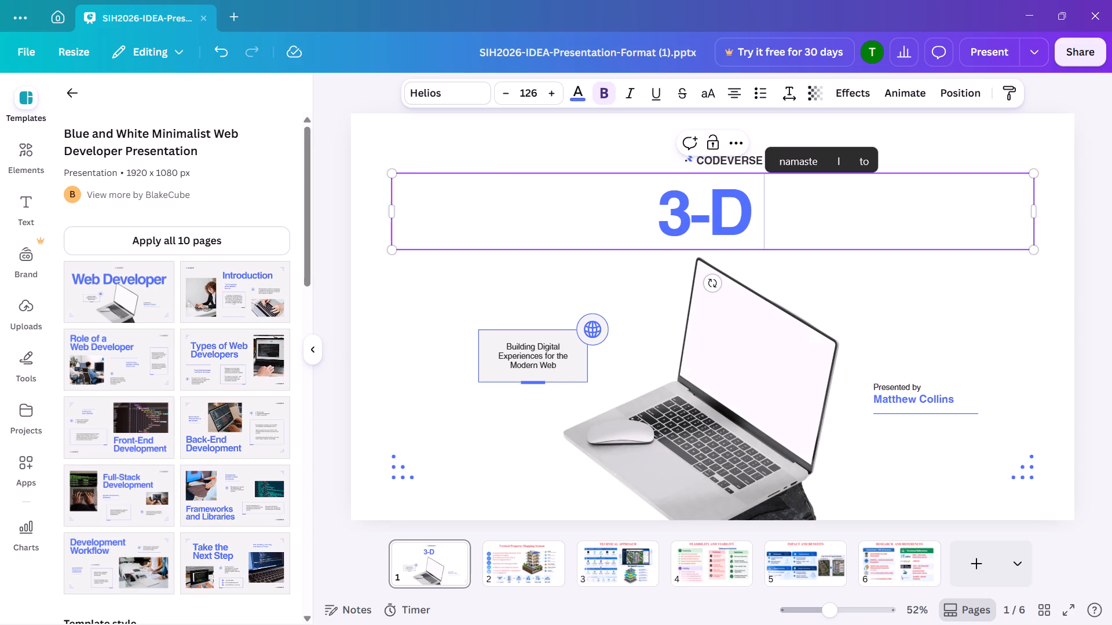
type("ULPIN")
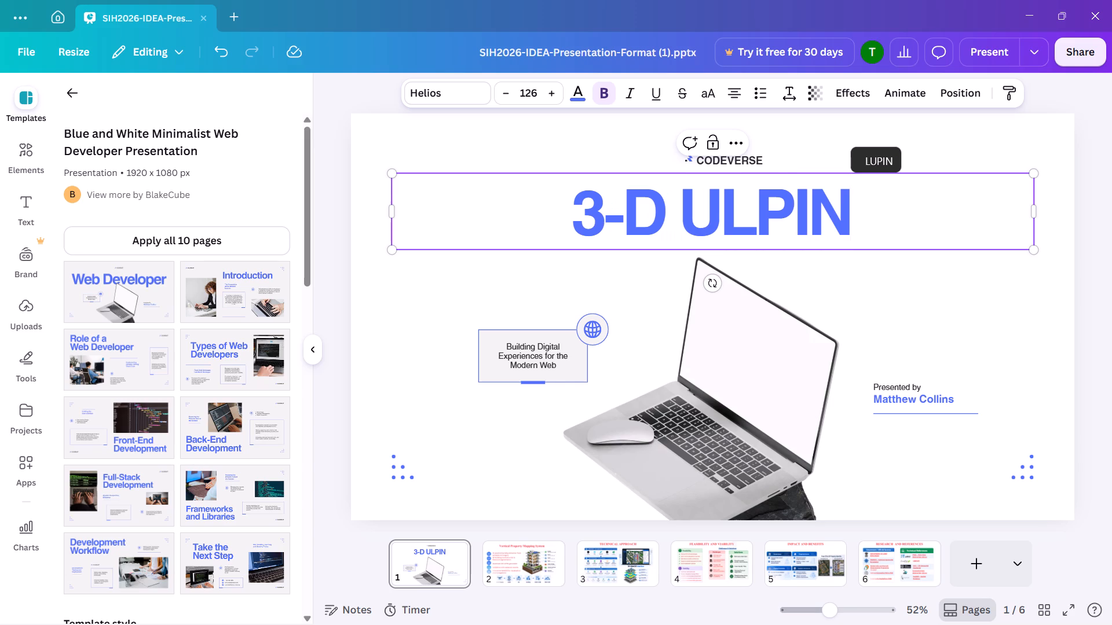
Remove the hyphen from the first slide's heading so it reads 3D ULPIN.
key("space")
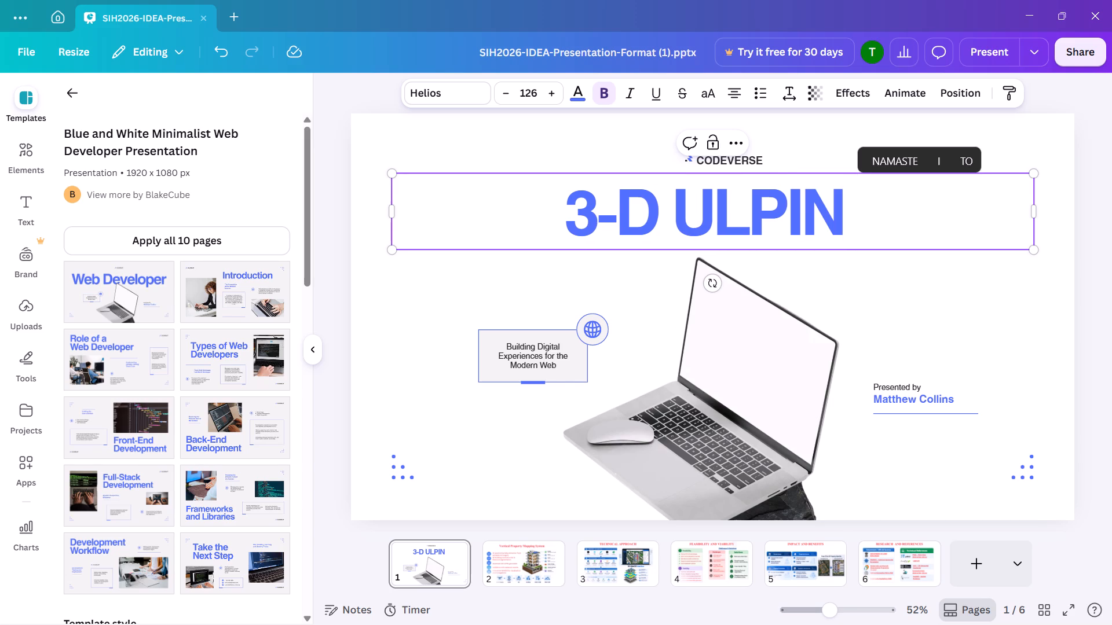
left_click(617, 220)
key("BackSpace")
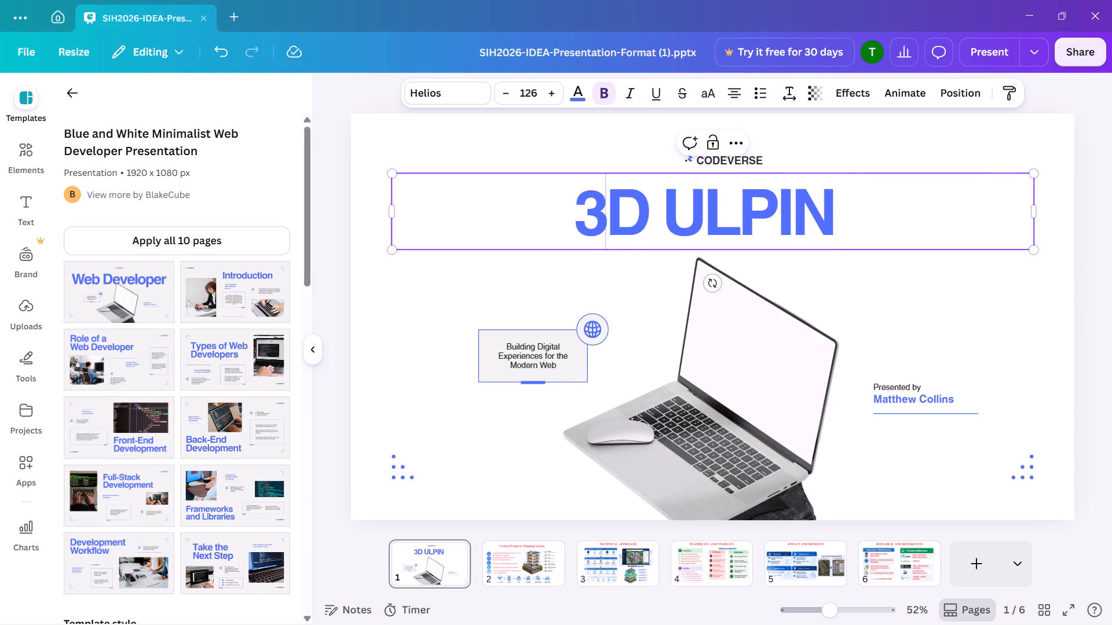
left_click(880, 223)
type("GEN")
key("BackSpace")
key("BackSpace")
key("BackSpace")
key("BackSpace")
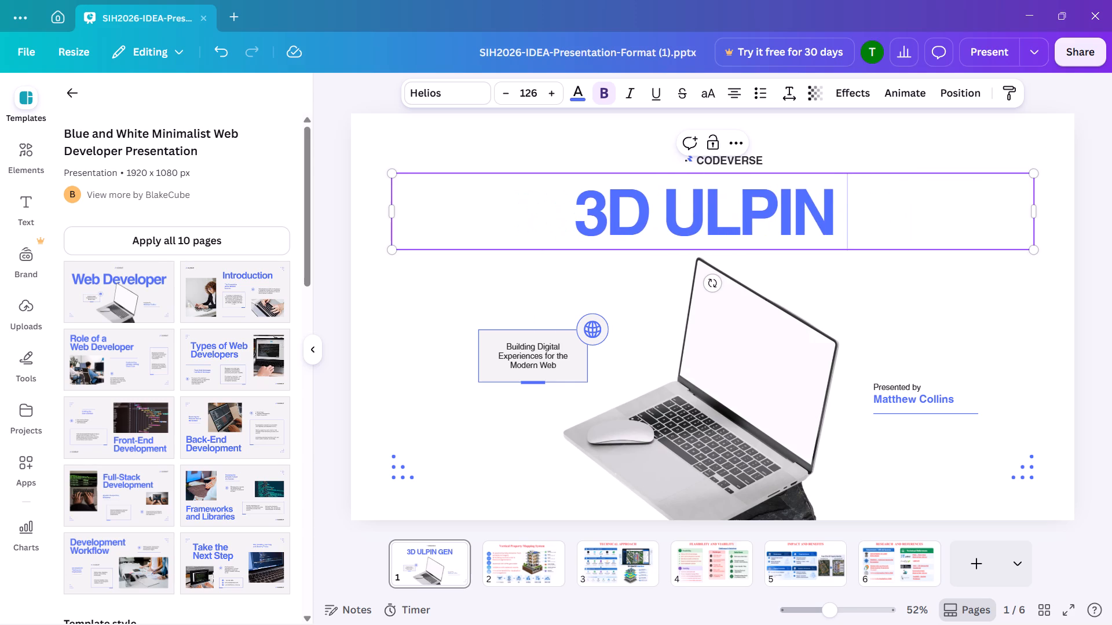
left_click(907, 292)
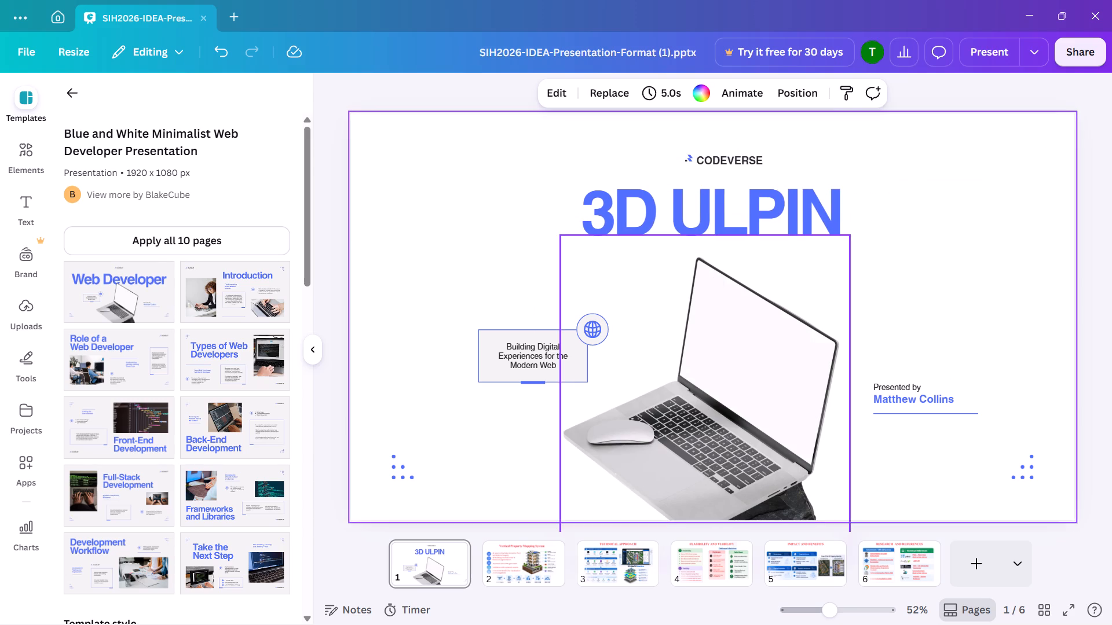
Look over the second and third slides and search the presentation templates for building.
left_click(766, 381)
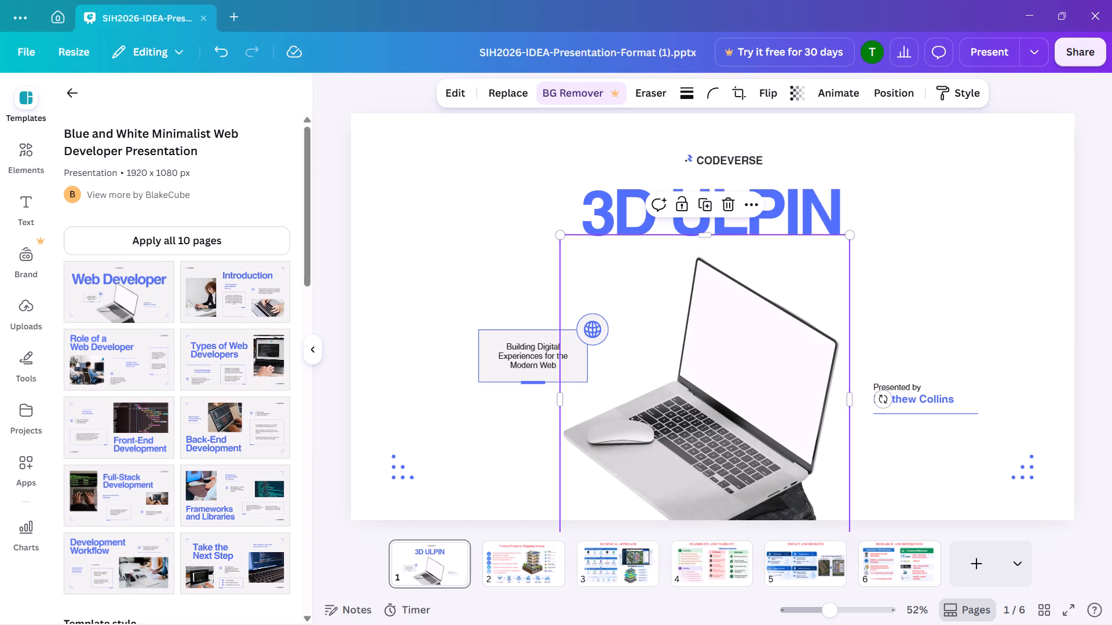
left_click(502, 560)
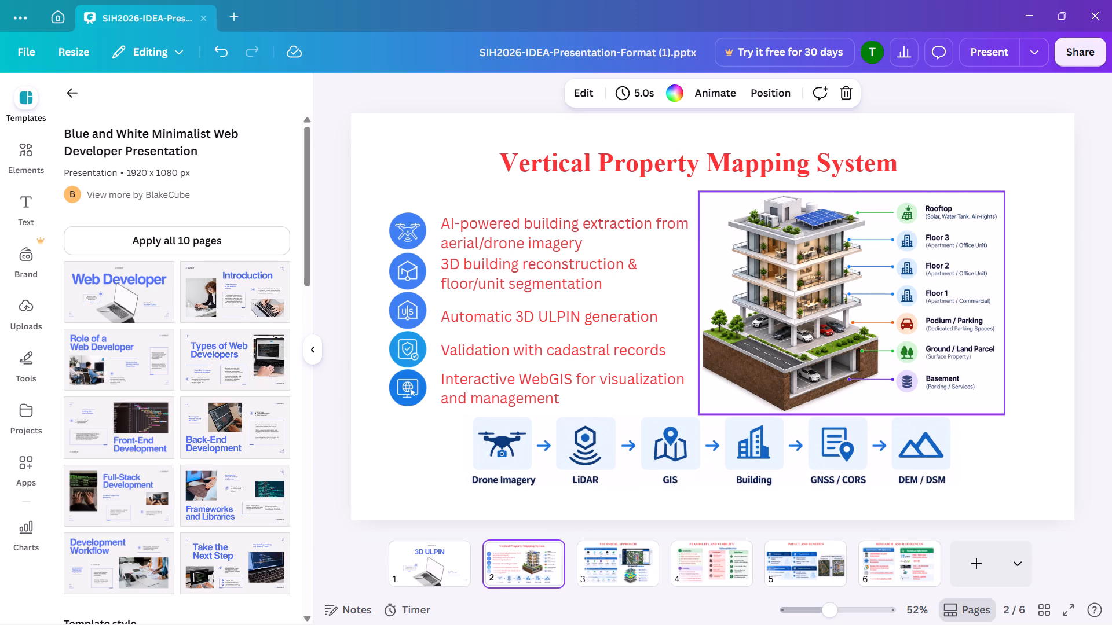
left_click(605, 572)
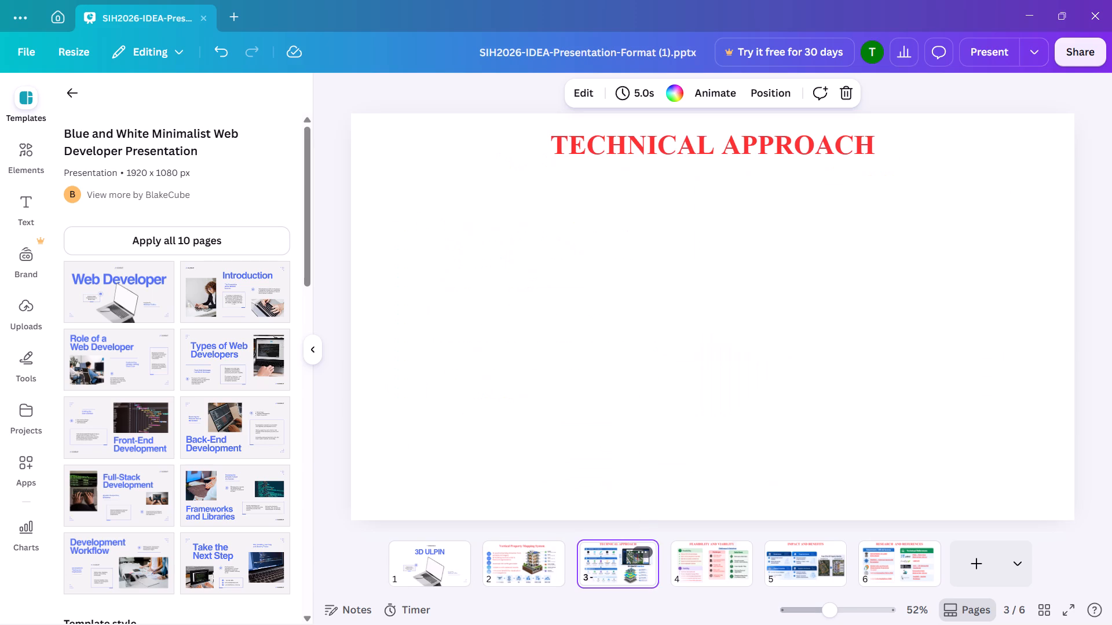
left_click(65, 95)
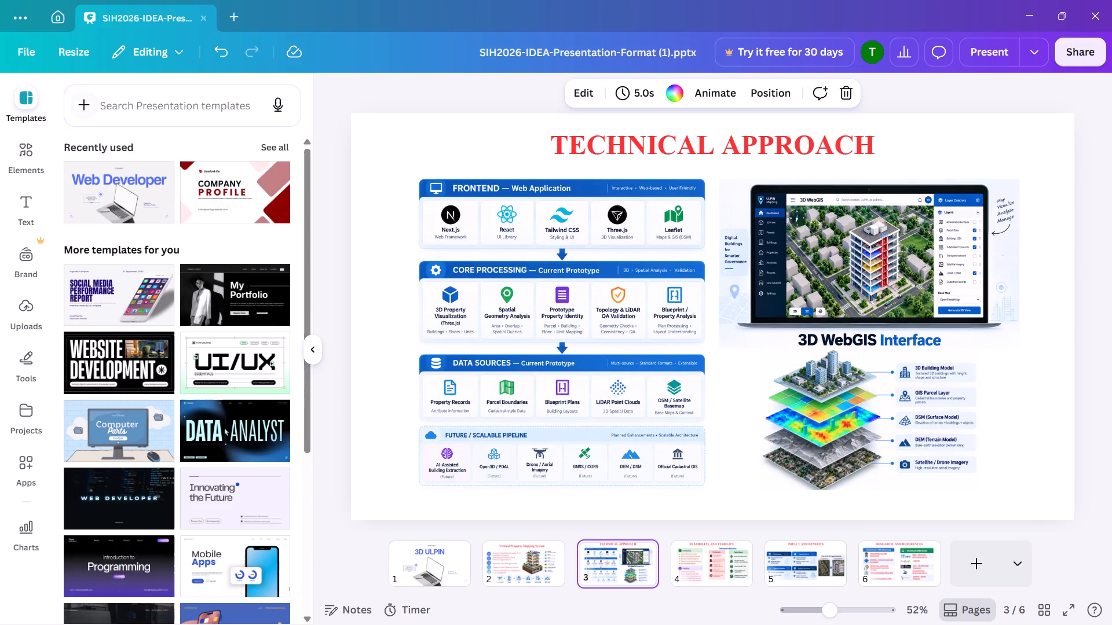
left_click(133, 112)
type("bul")
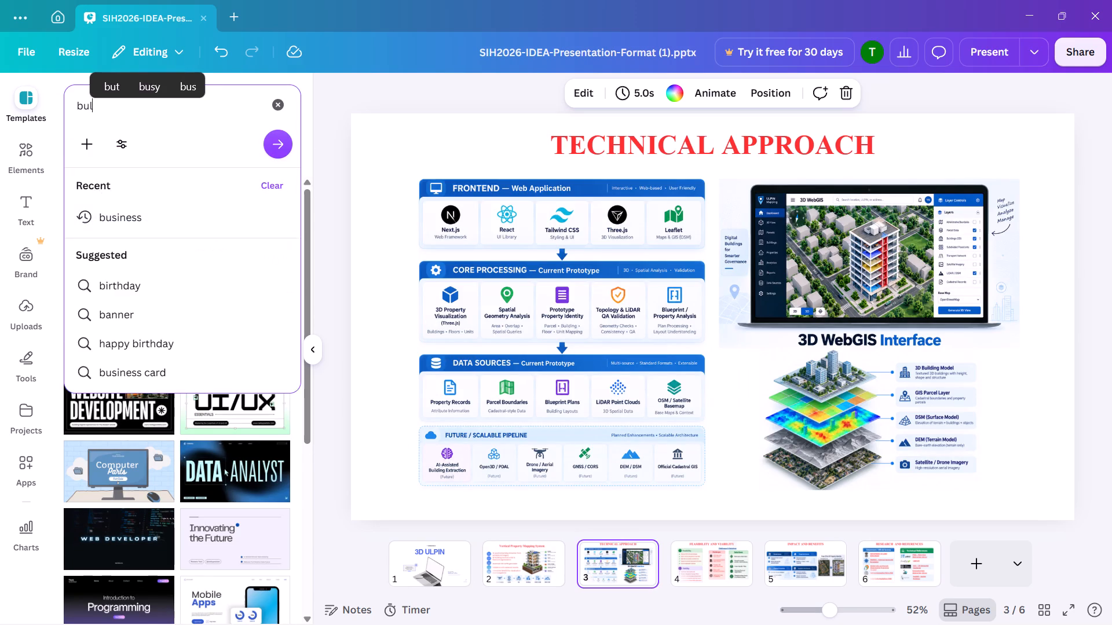
type("ding")
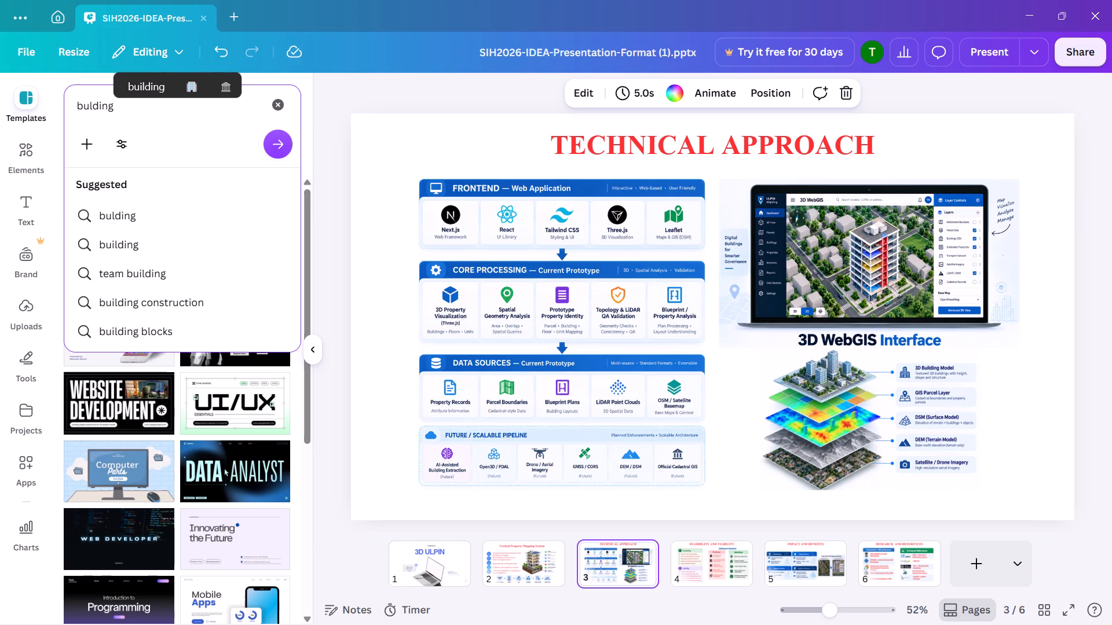
left_click(159, 210)
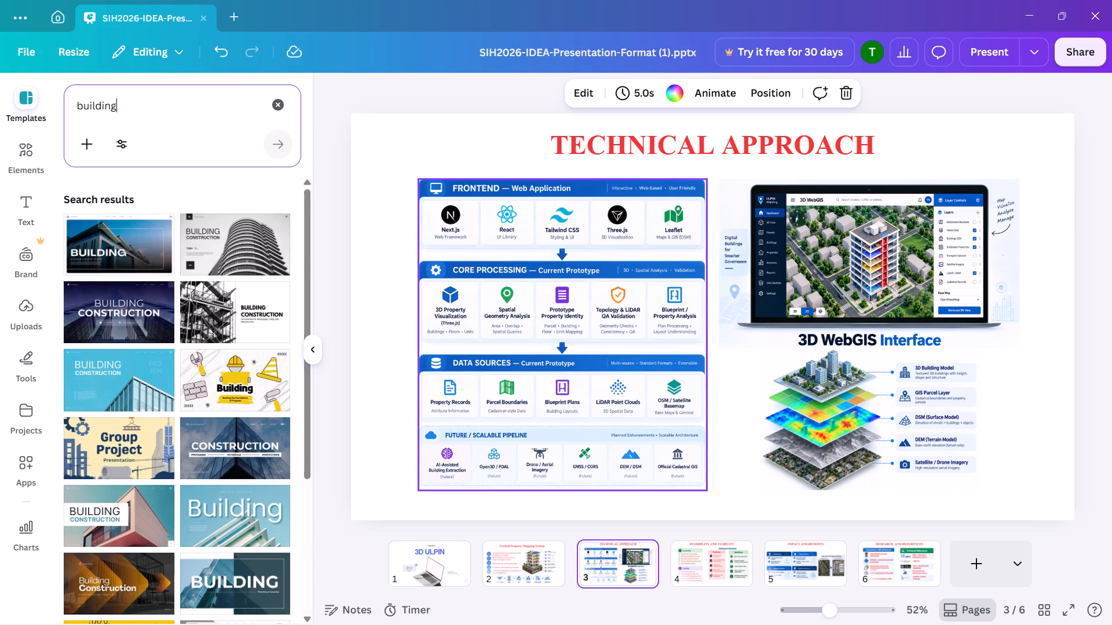
Replace the first slide's laptop image with the blue glass office tower graphic found by searching elements for building.
left_click(456, 565)
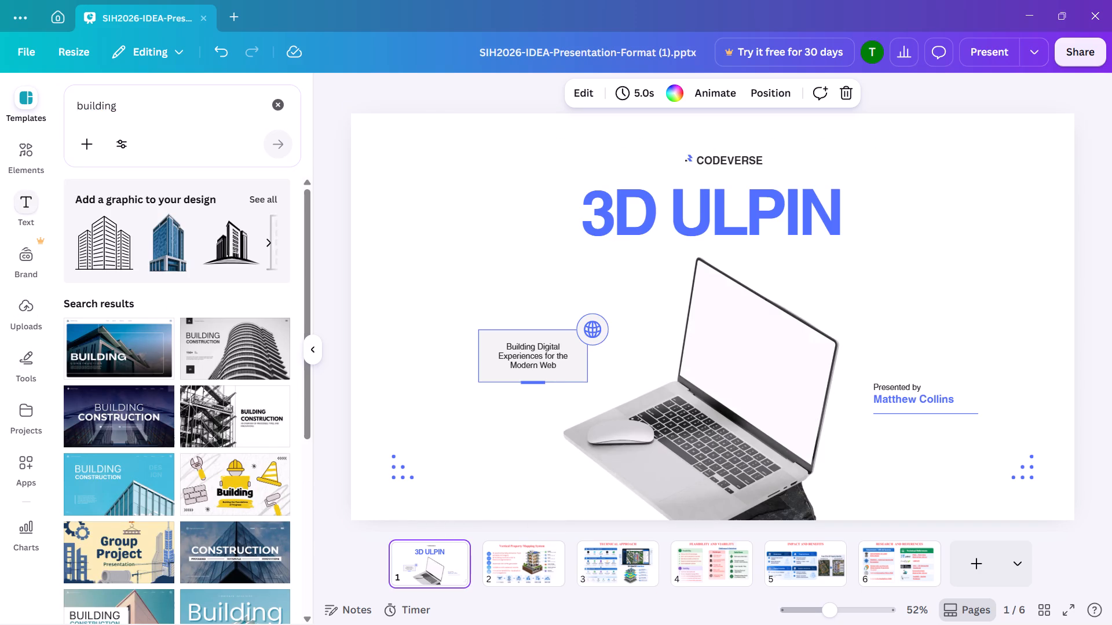
left_click(37, 168)
left_click(185, 102)
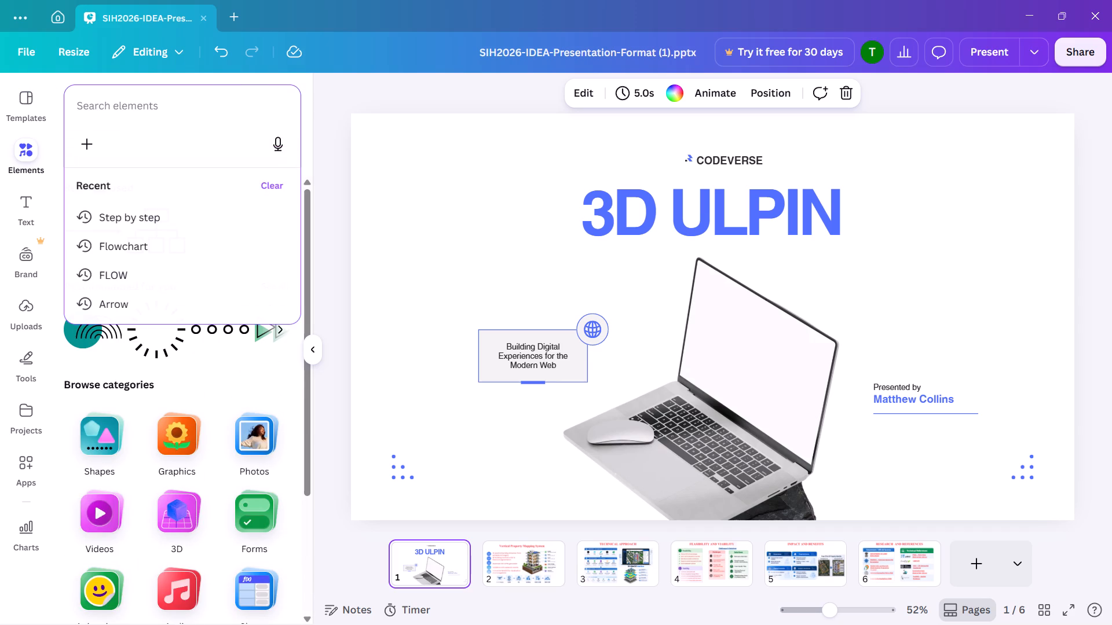
type("bulding")
left_click(148, 214)
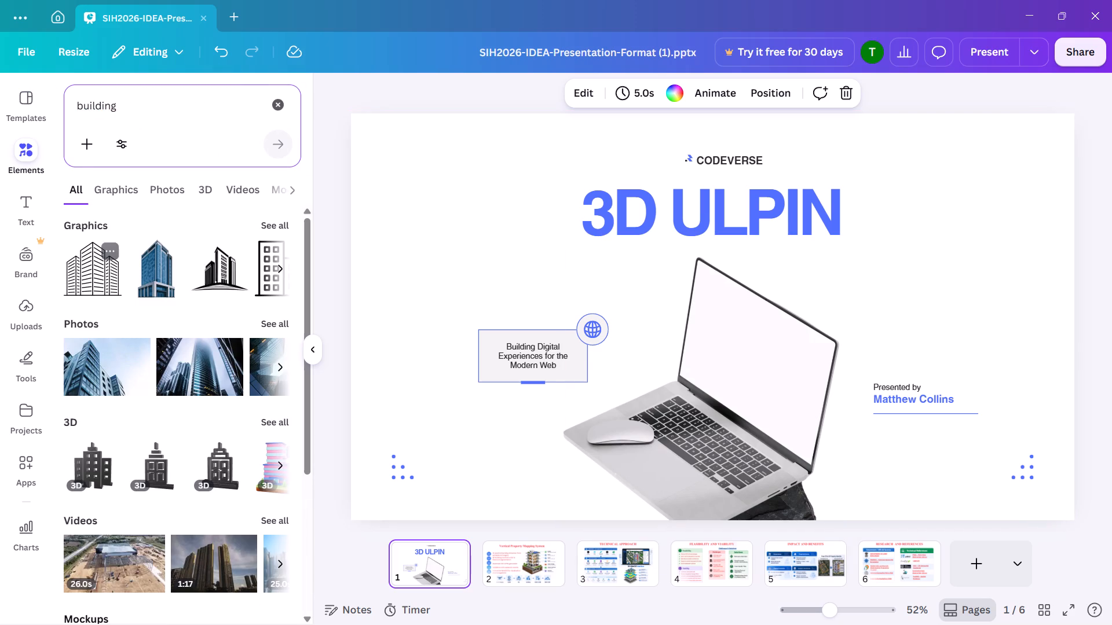
left_click(601, 442)
key("Delete")
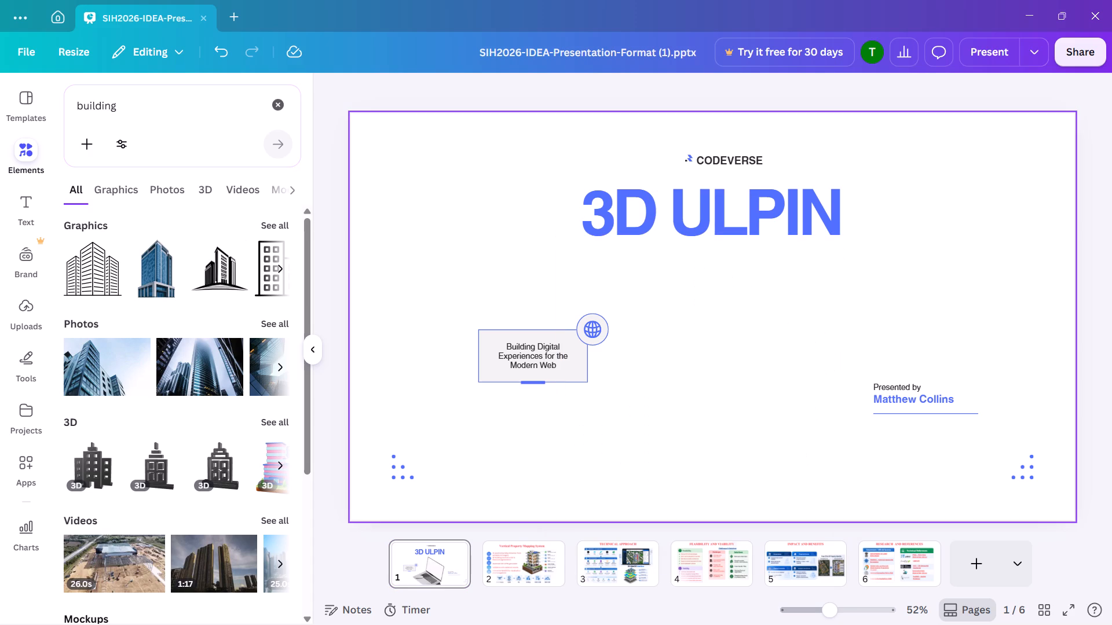
left_click_drag(165, 265, 455, 354)
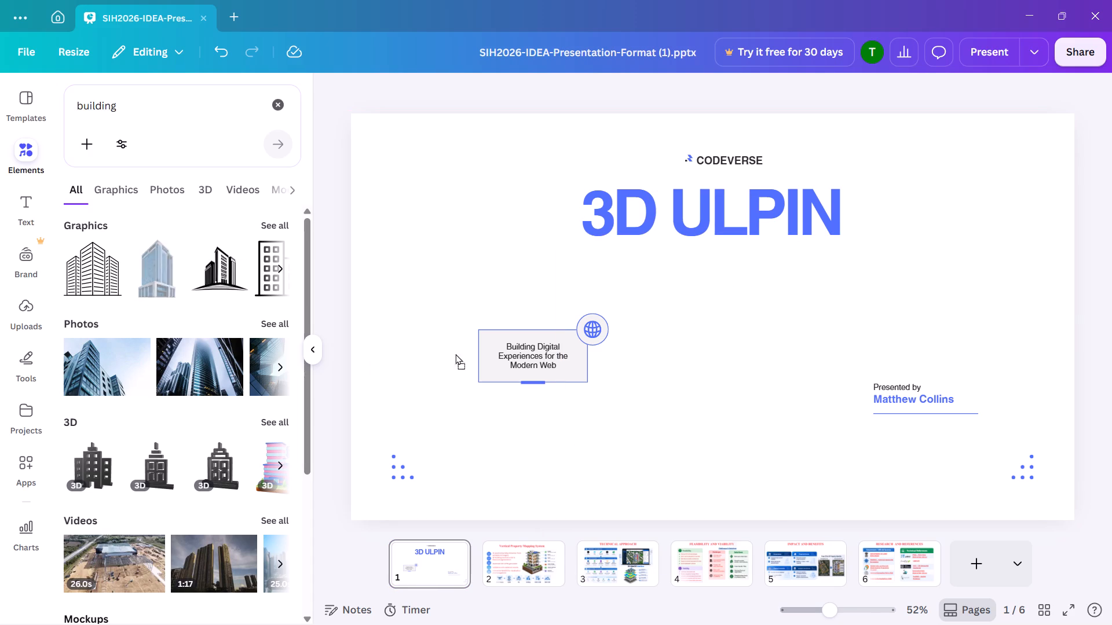
left_click_drag(455, 354, 680, 256)
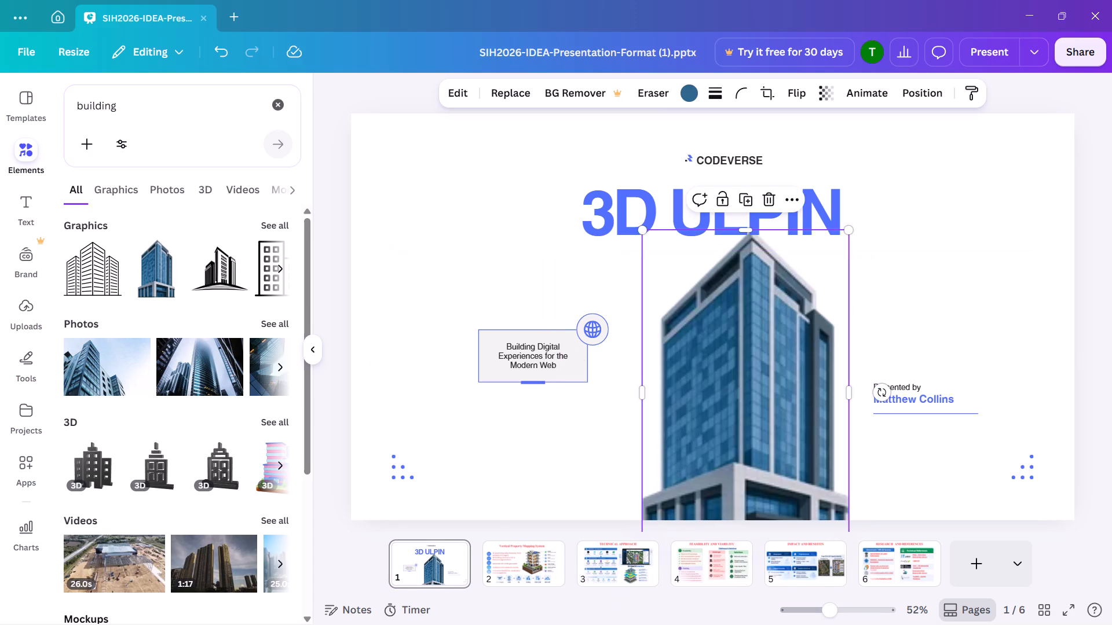
left_click(614, 302)
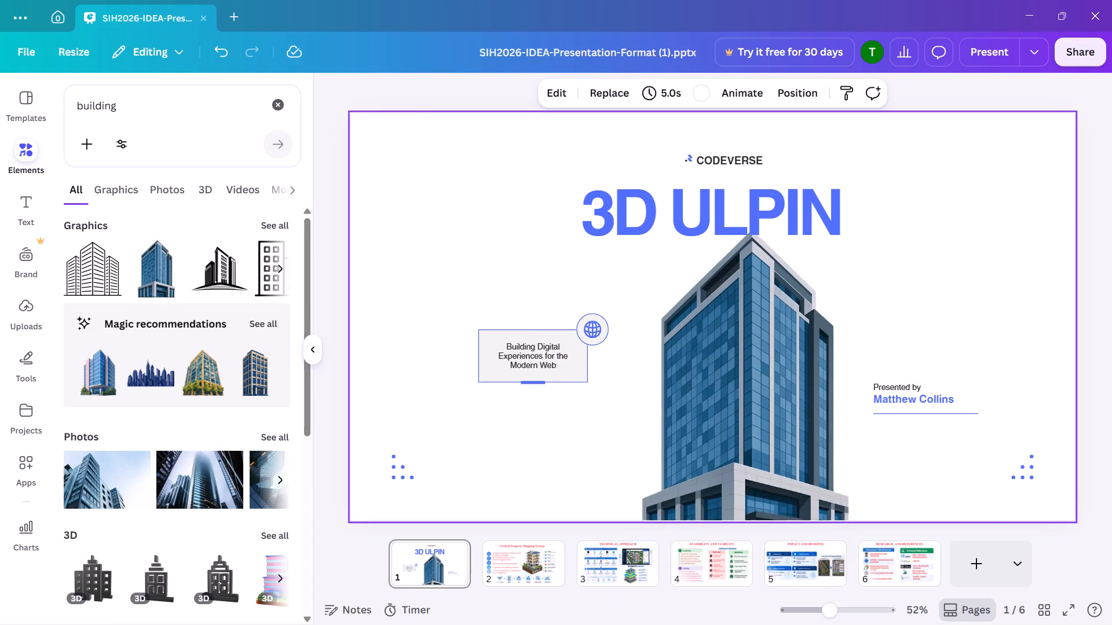
Move the building graphic up slightly so its roof overlaps the lower edge of the 3D ULPIN heading.
left_click(804, 362)
left_click_drag(804, 362, 803, 349)
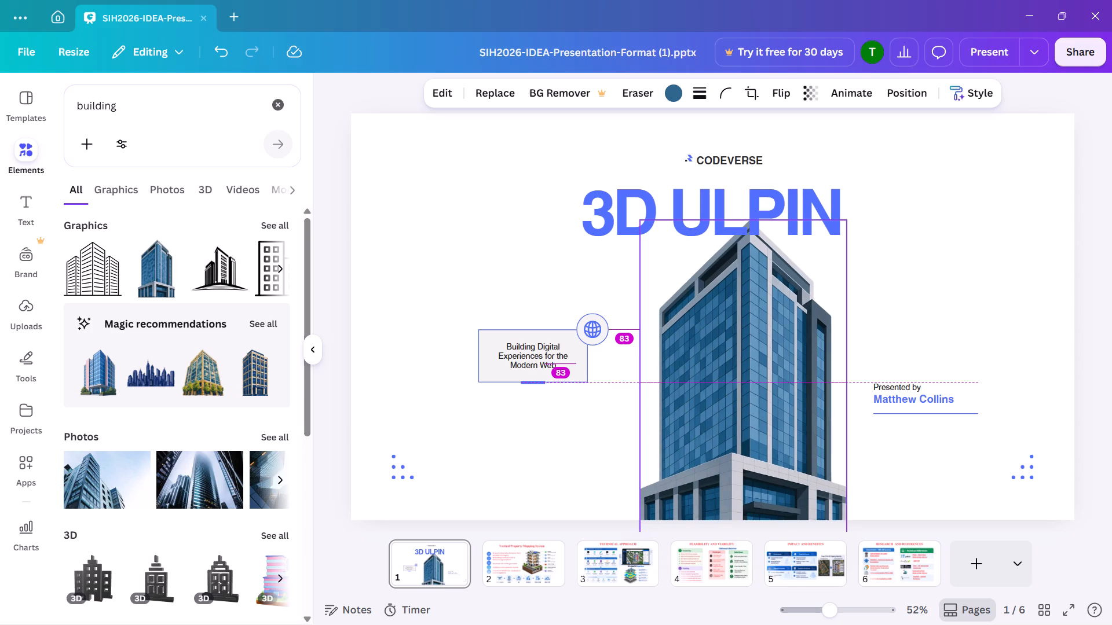
left_click_drag(803, 349, 806, 351)
Bring the building graphic to the front so it lies over the 3D ULPIN heading.
left_click(815, 213)
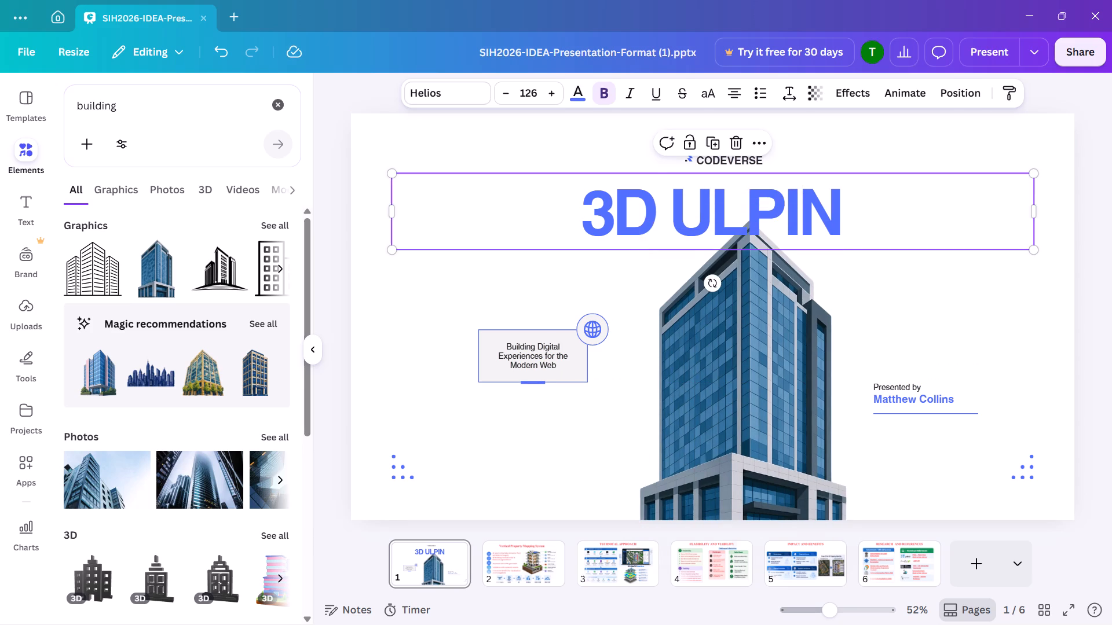
left_click(776, 312)
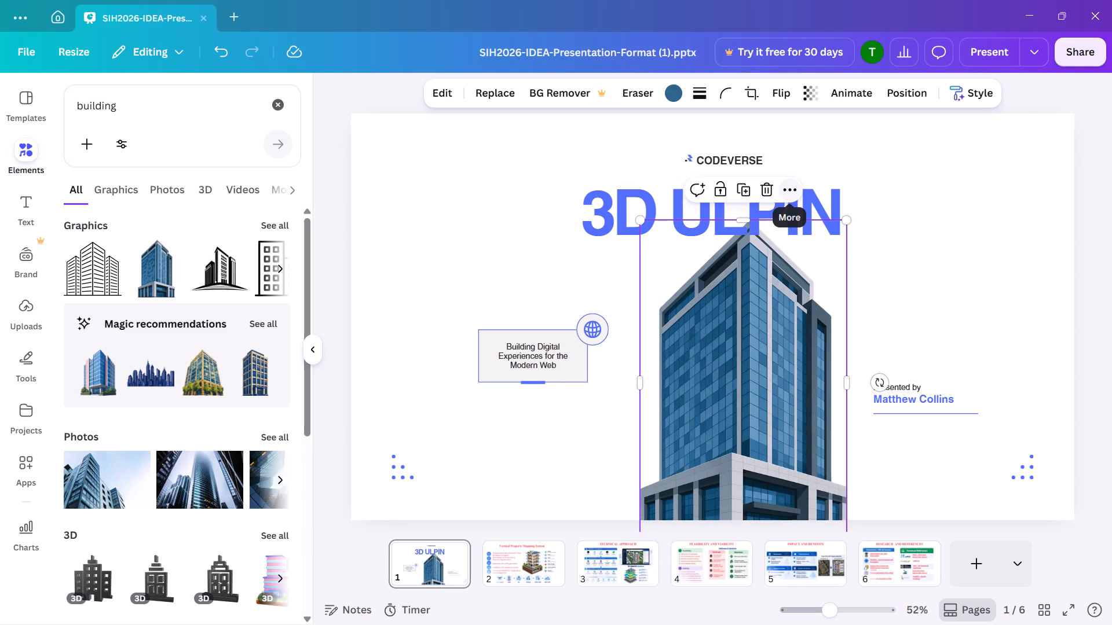
left_click(792, 186)
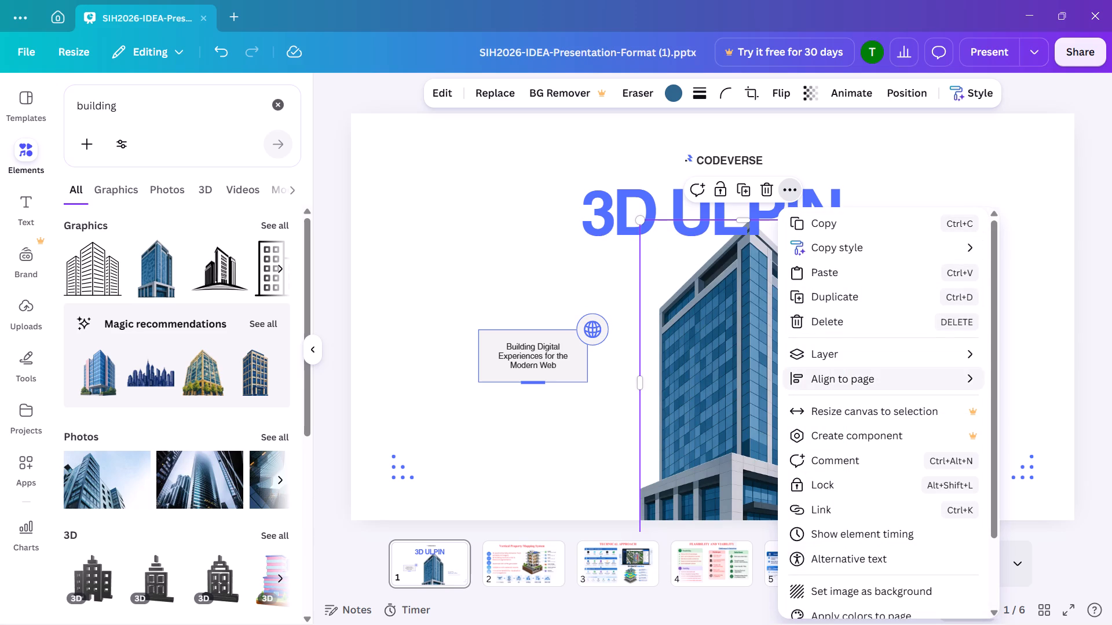
left_click(866, 348)
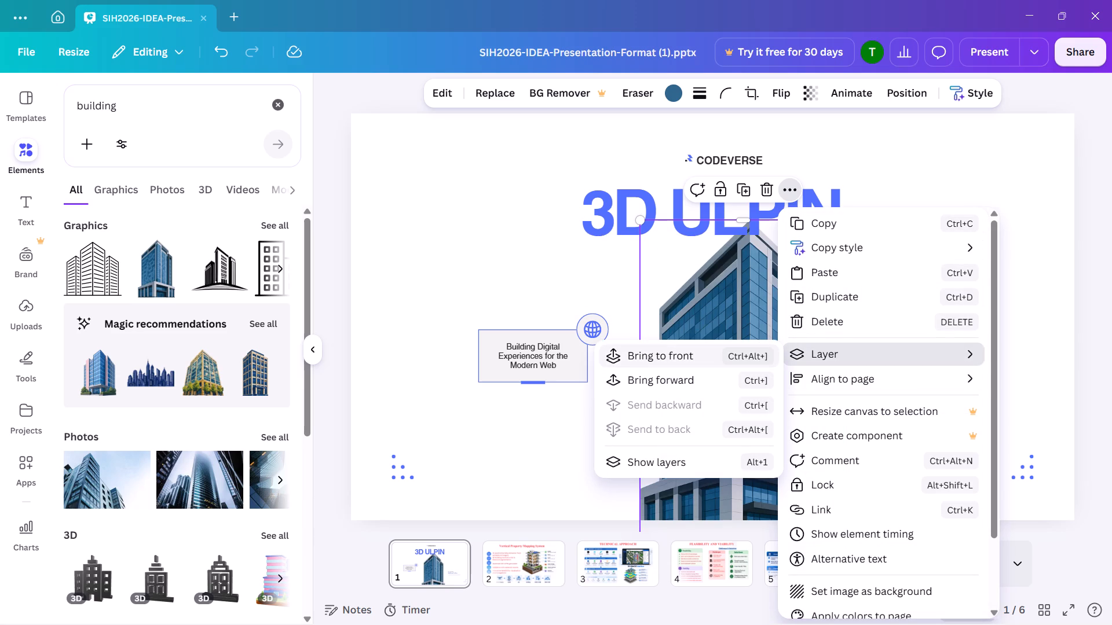
left_click(690, 361)
left_click(559, 282)
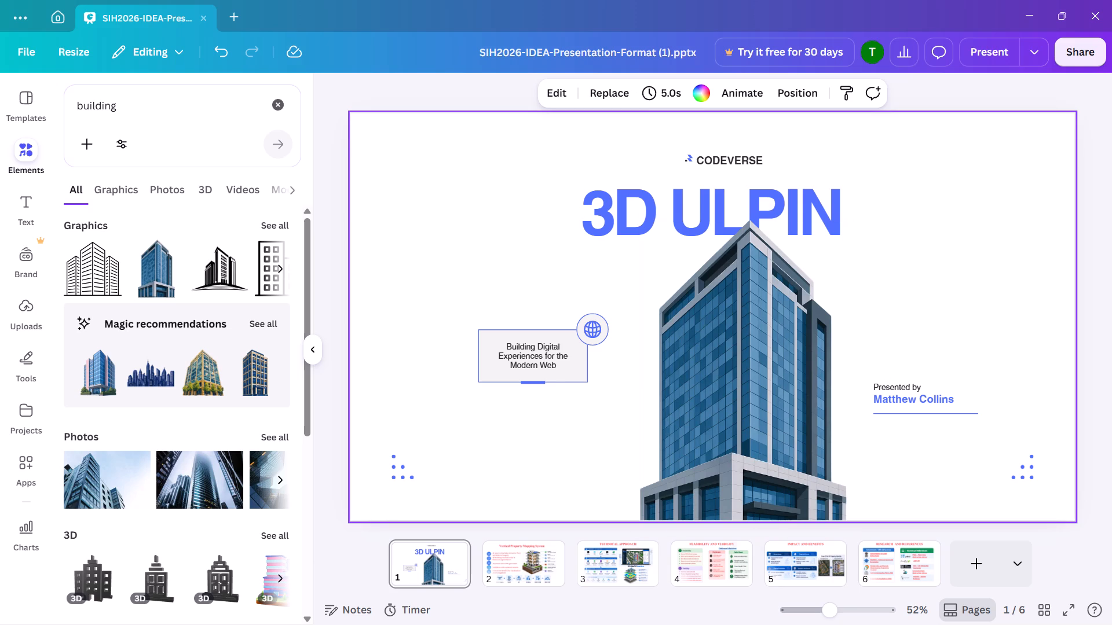
Replace the presenter's name below "Presented by" on the first slide with CODEVERSE.
double_click(948, 400)
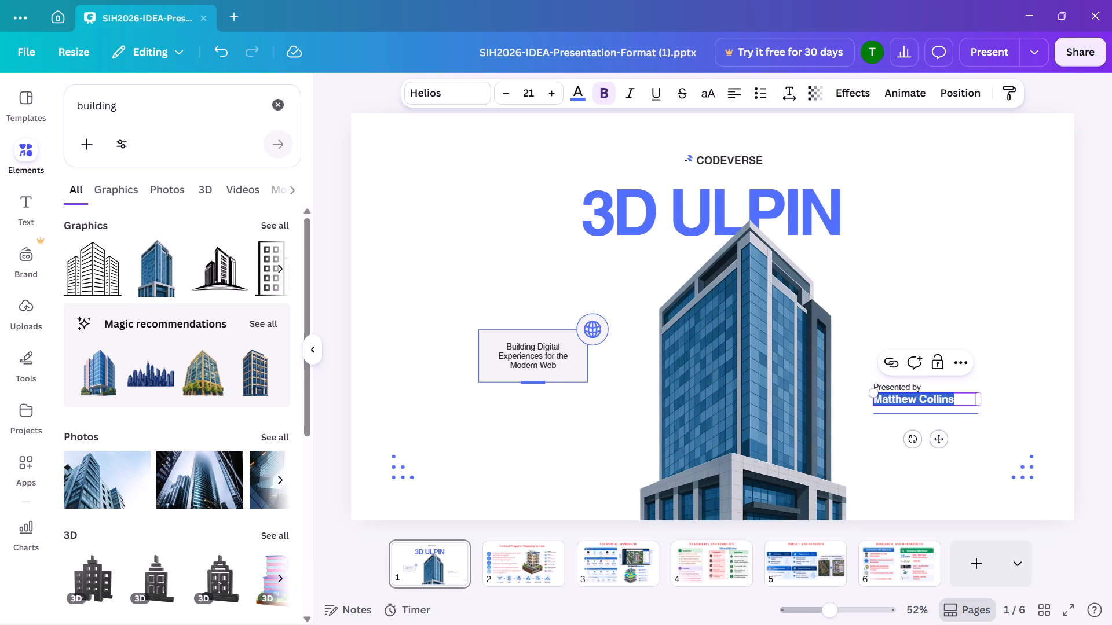
type("CODE")
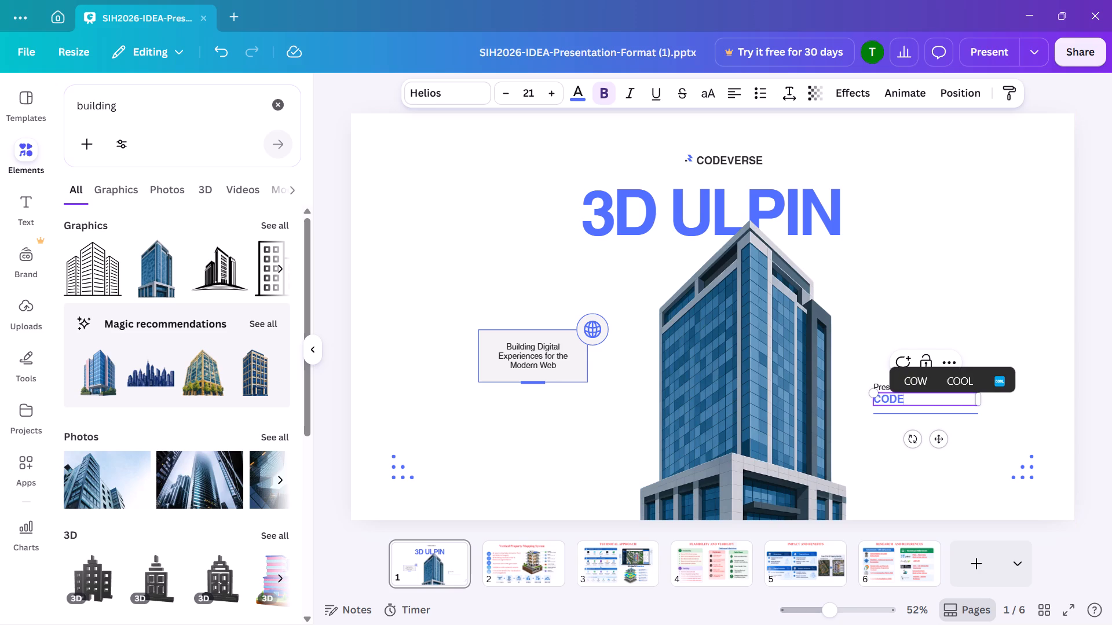
type("VERSE")
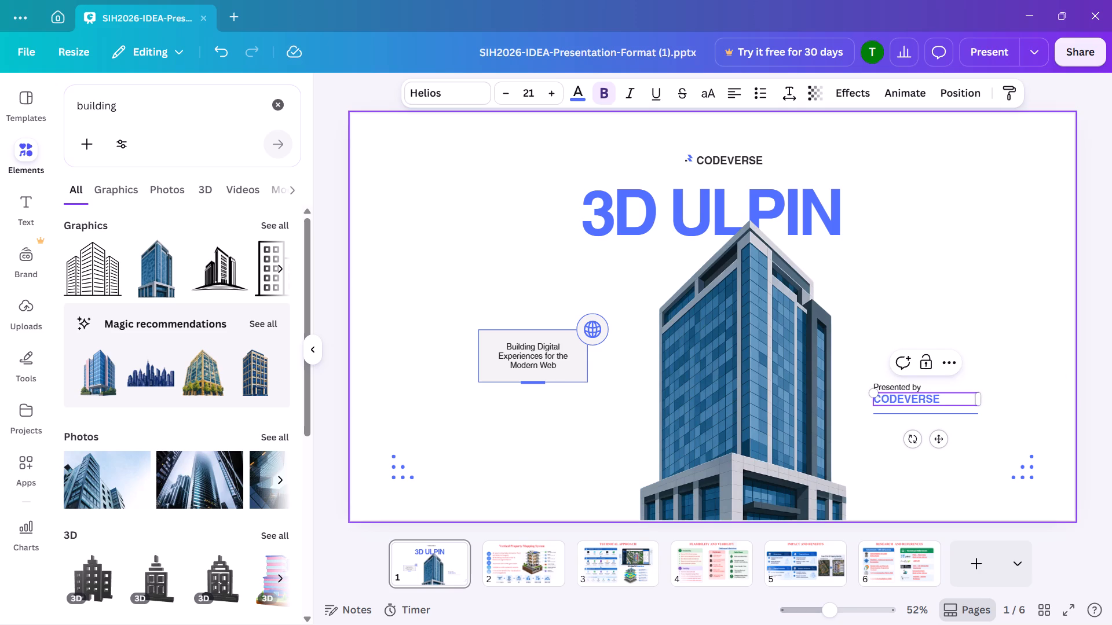
left_click(1004, 384)
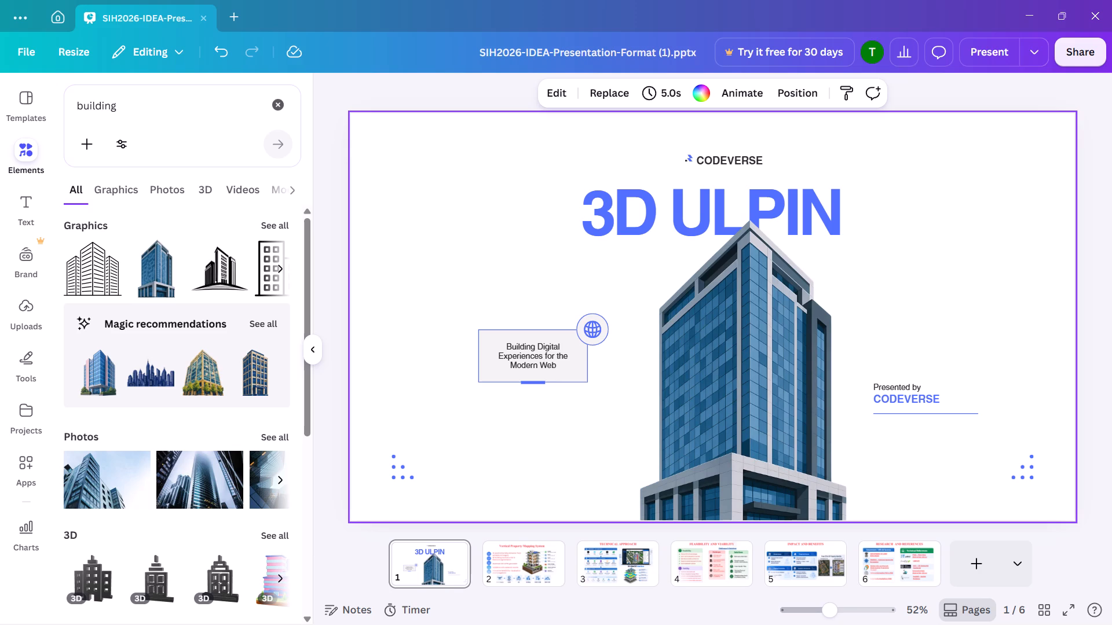
Select the "Building Digital Experiences for the Modern Web" tagline text on the first slide.
left_click(551, 363)
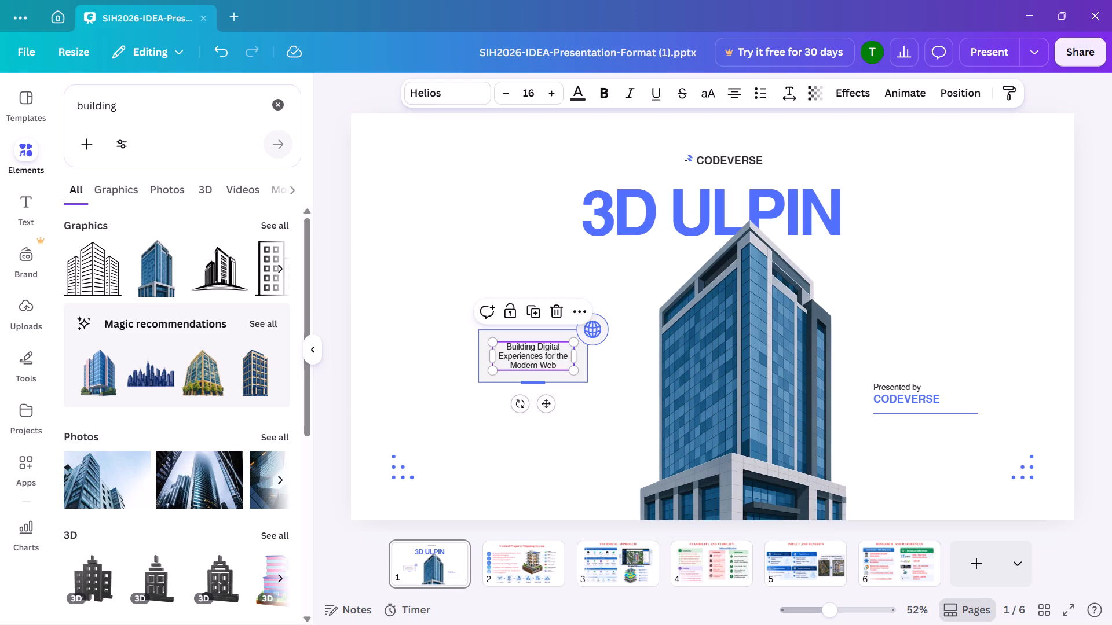
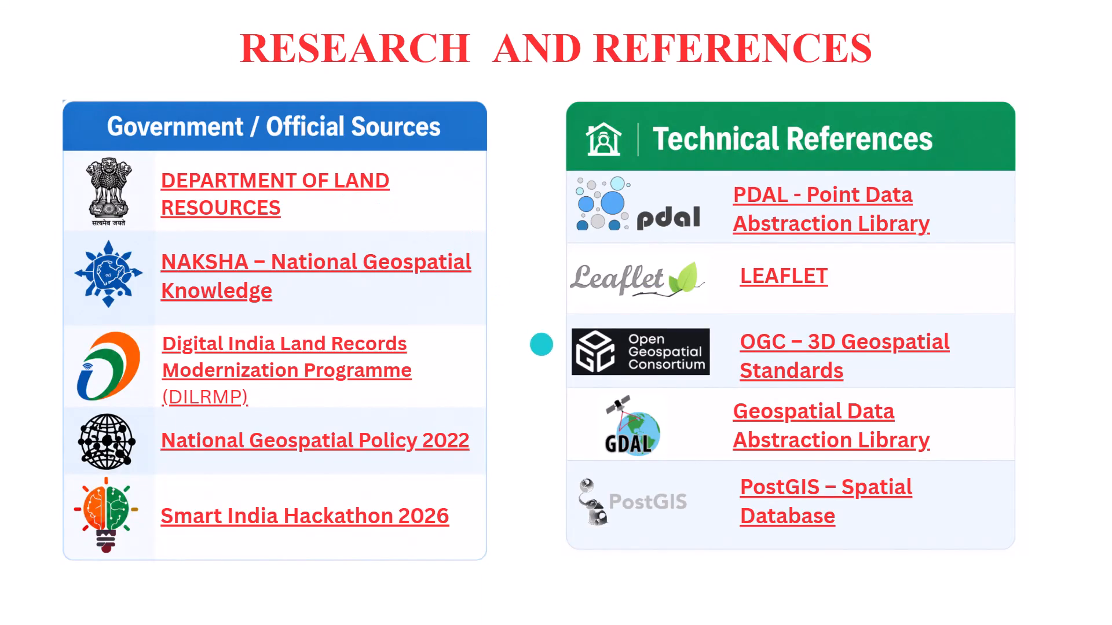
Exit the full-screen presentation and recolor the DEPARTMENT OF LAND RESOURCES link on slide 6 to the vivid blue.
key("Escape")
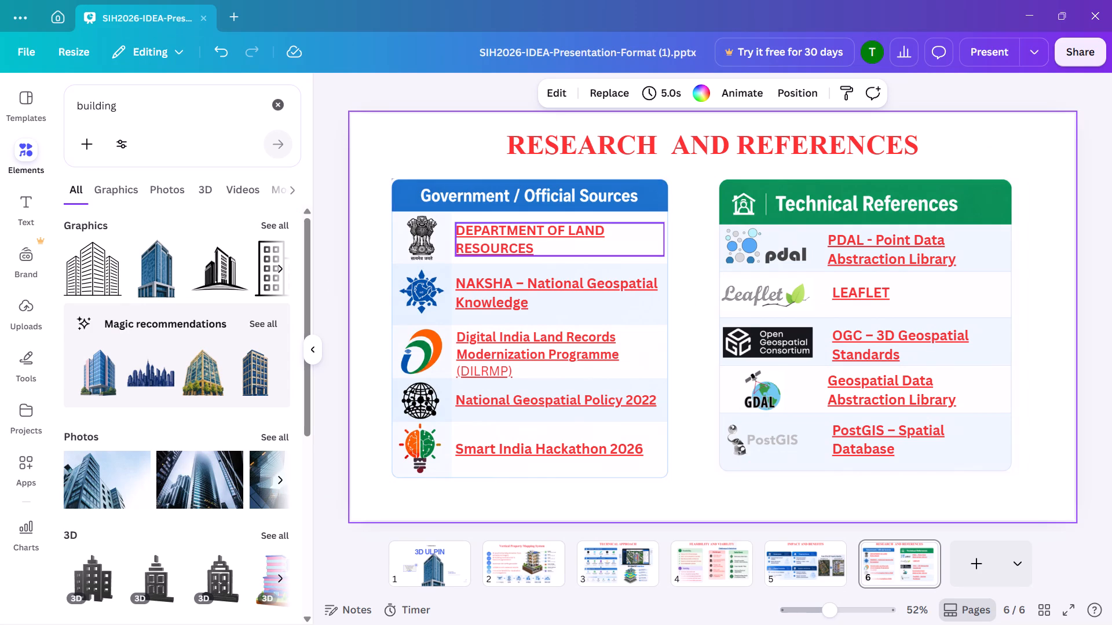
left_click(533, 222)
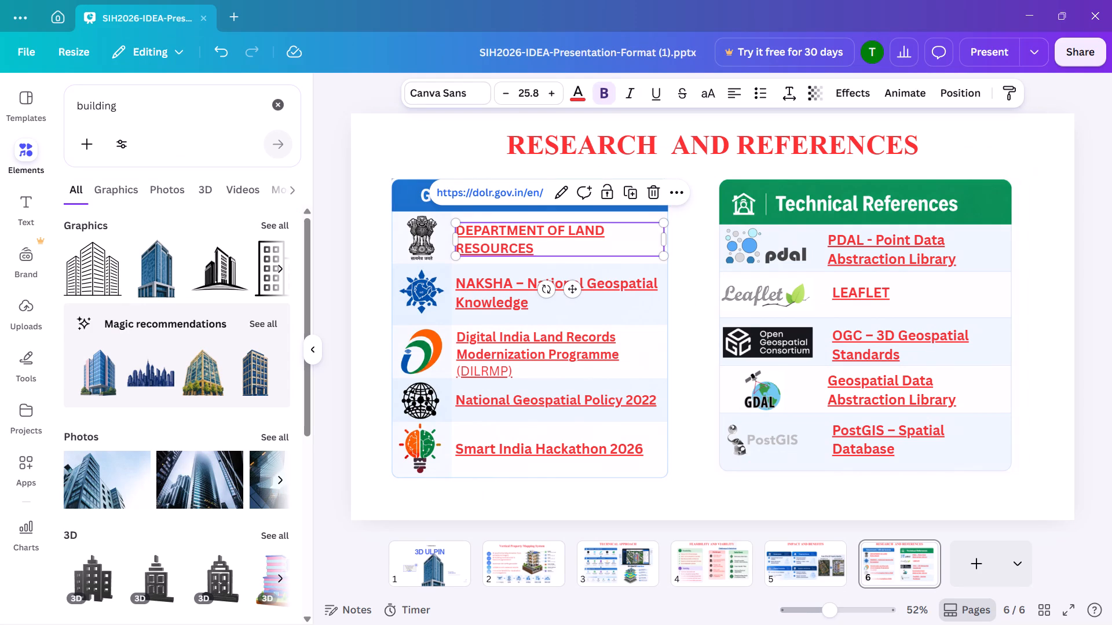
left_click(573, 96)
left_click(215, 198)
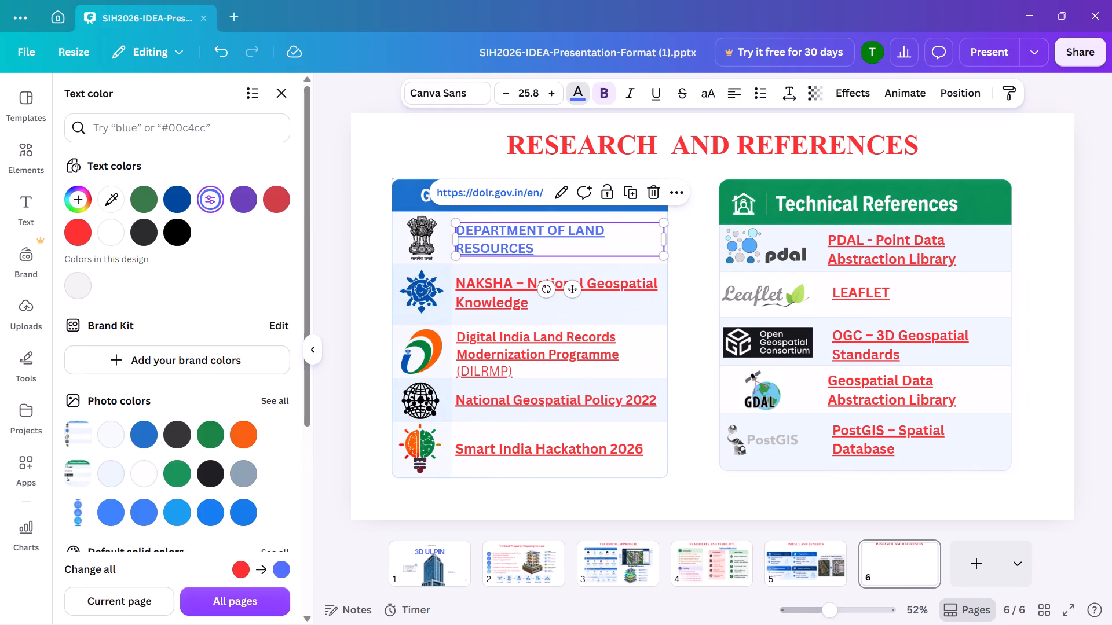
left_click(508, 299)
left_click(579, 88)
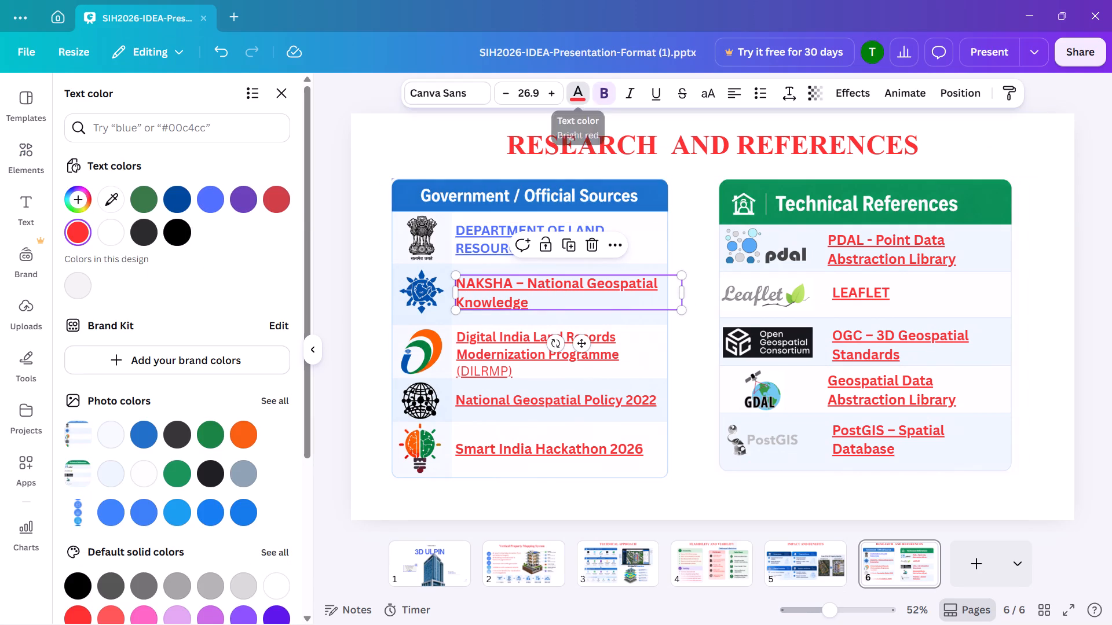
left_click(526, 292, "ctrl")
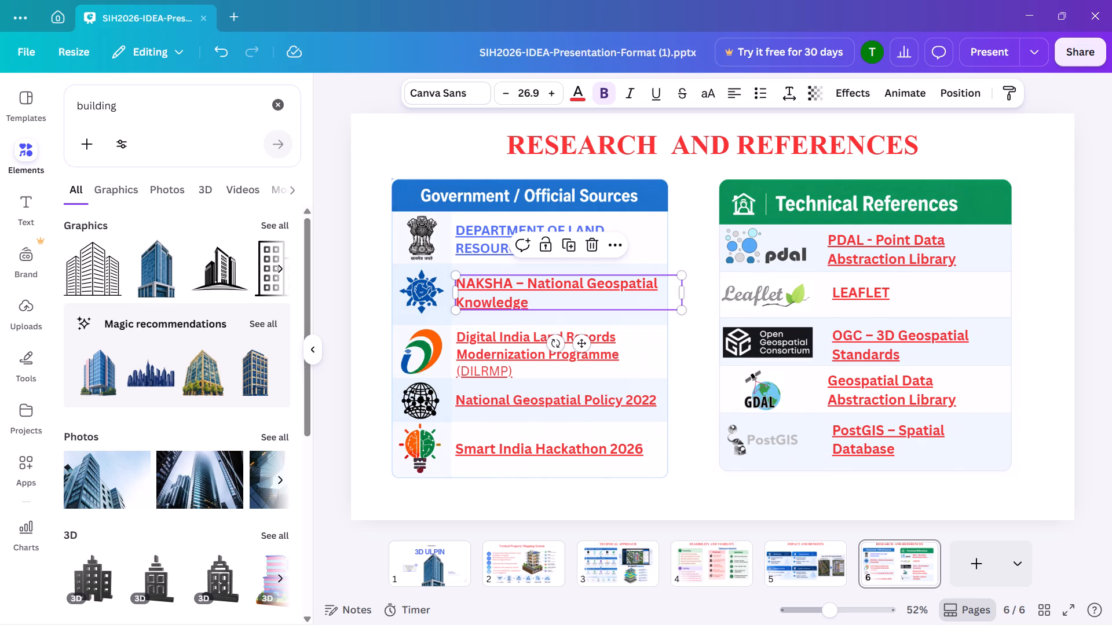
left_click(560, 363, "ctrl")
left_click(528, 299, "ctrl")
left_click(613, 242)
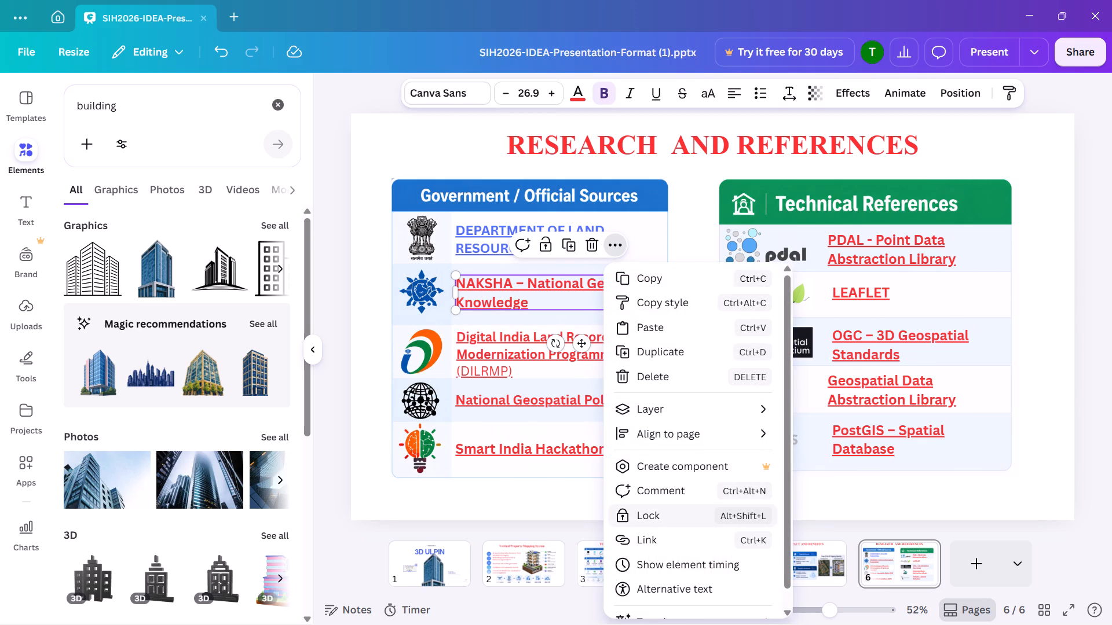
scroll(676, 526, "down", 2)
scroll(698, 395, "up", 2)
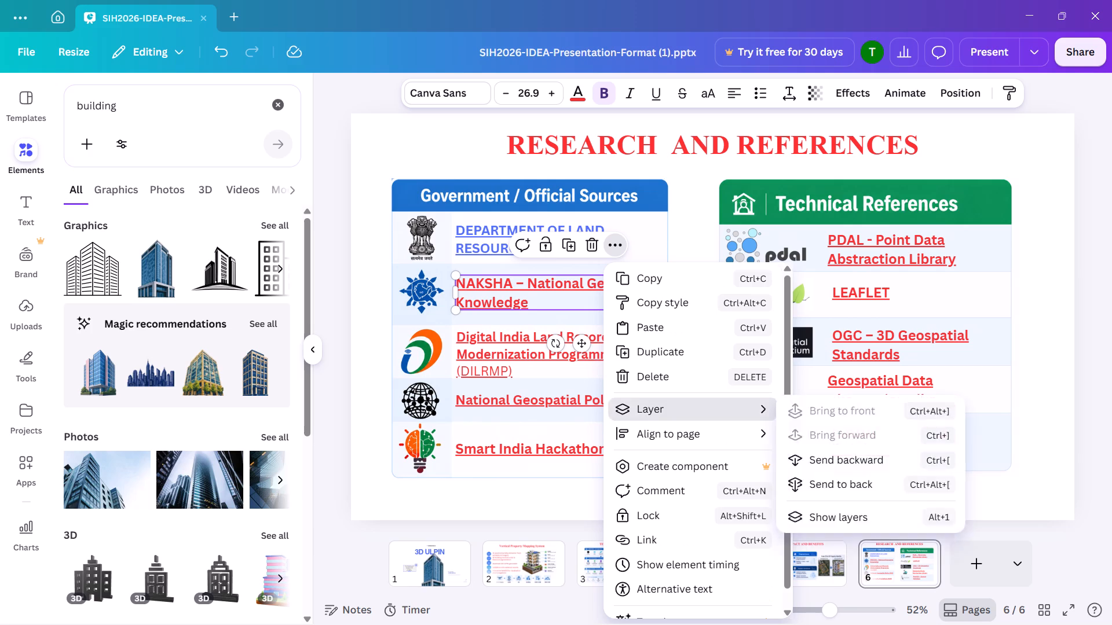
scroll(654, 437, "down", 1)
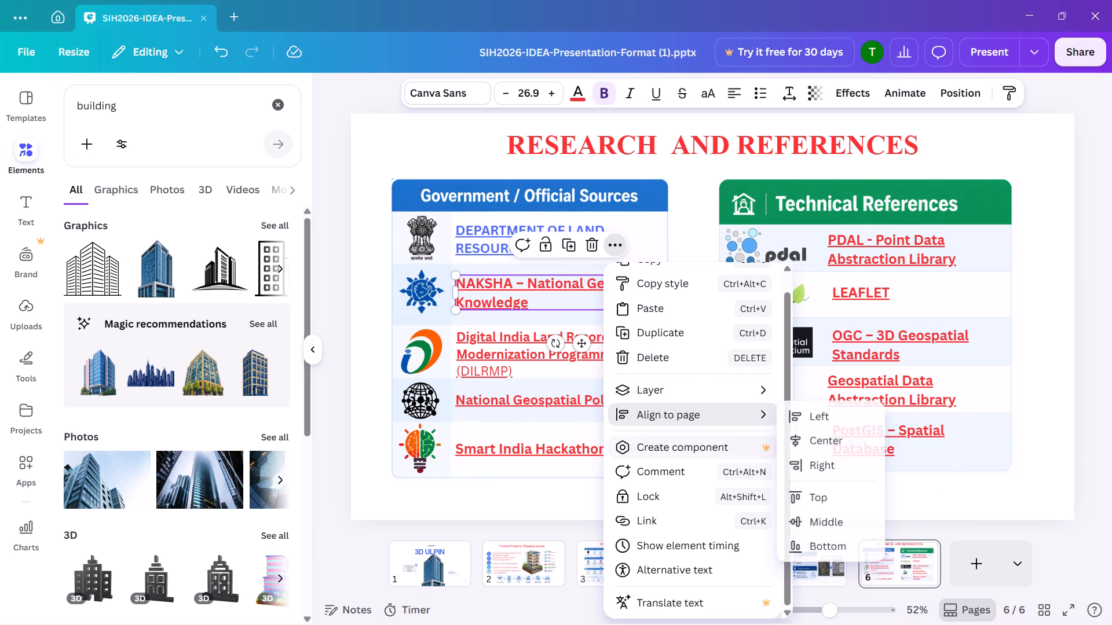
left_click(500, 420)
Recolor the "NAKSHA – National Geospatial Knowledge" link to the same vivid blue.
left_click(554, 291)
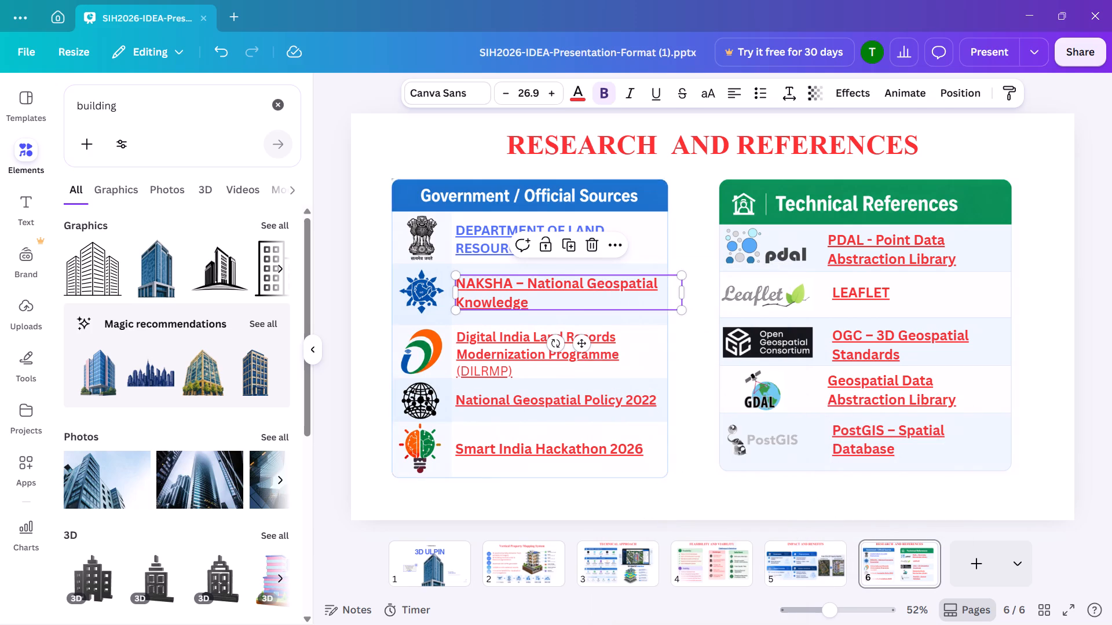
left_click(580, 98)
left_click(205, 193)
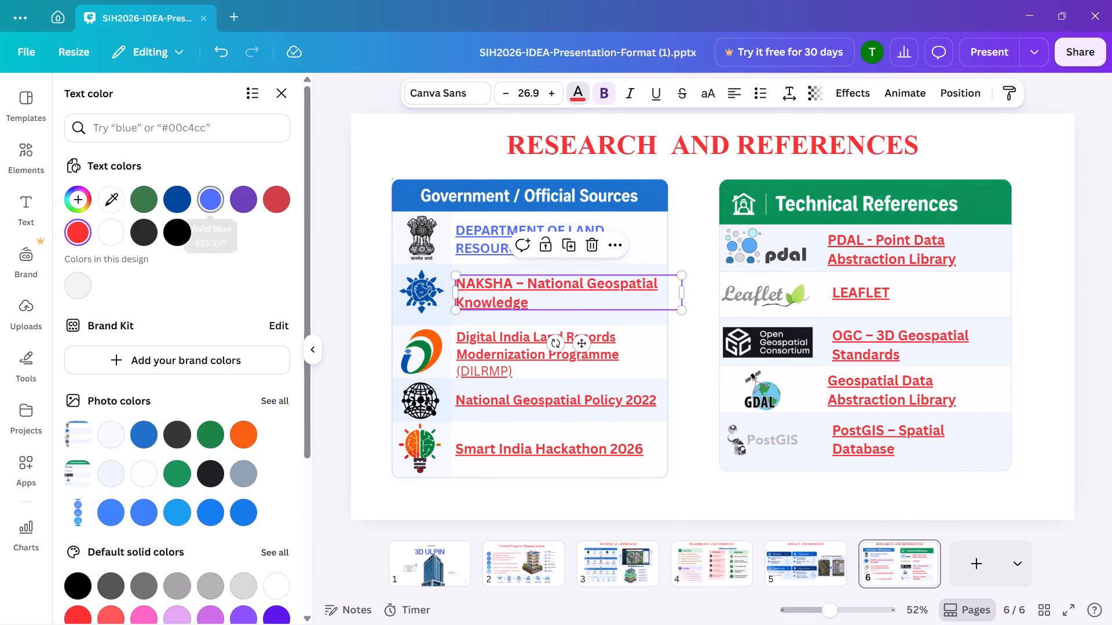
Make the entire "Digital India Land Records Modernization Programme (DILRMP)" link bold and vivid blue.
left_click(466, 339)
left_click(600, 95)
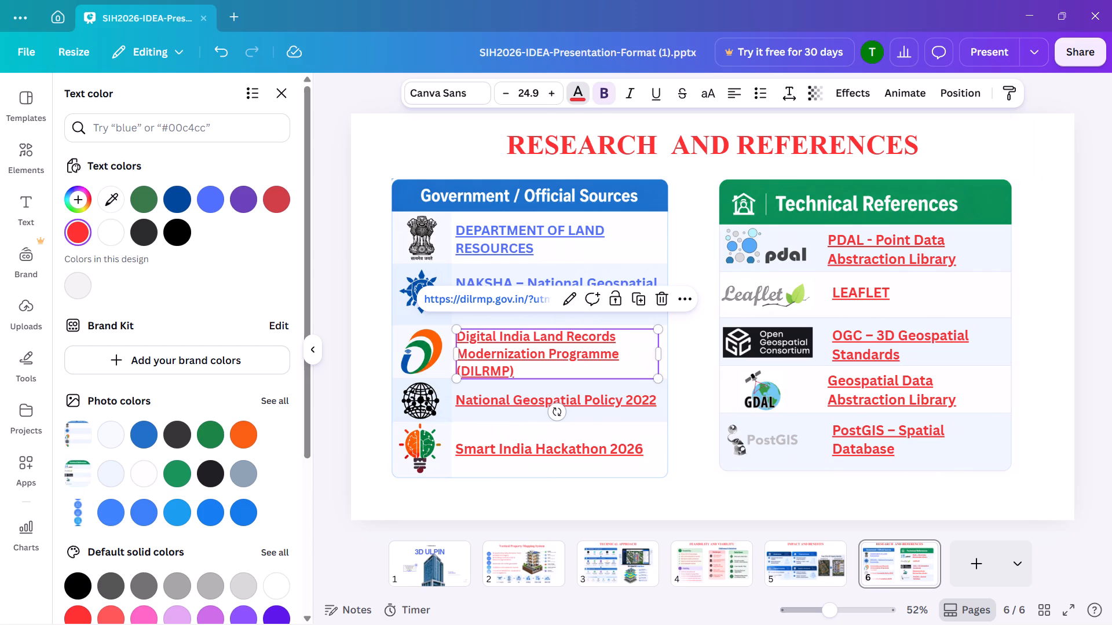
left_click(604, 97)
left_click(577, 91)
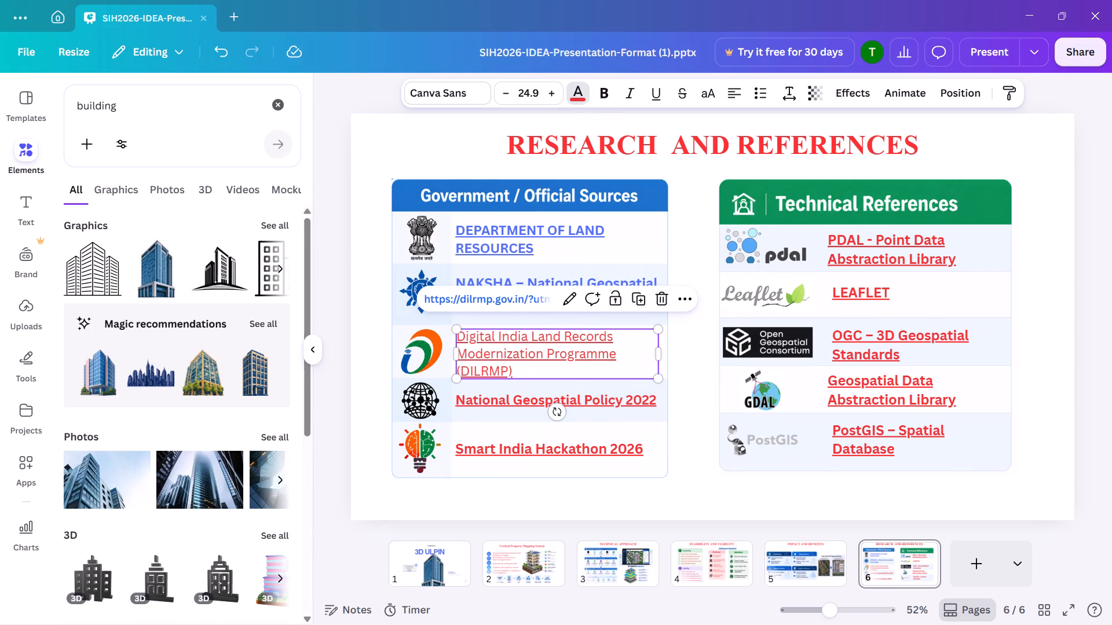
left_click(570, 103)
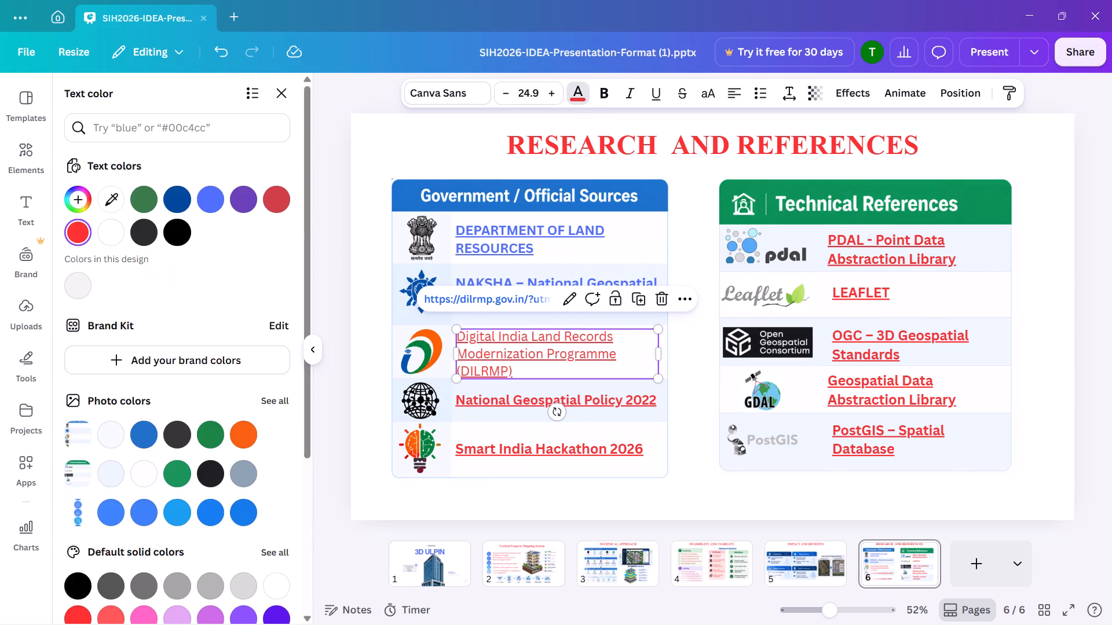
left_click(200, 194)
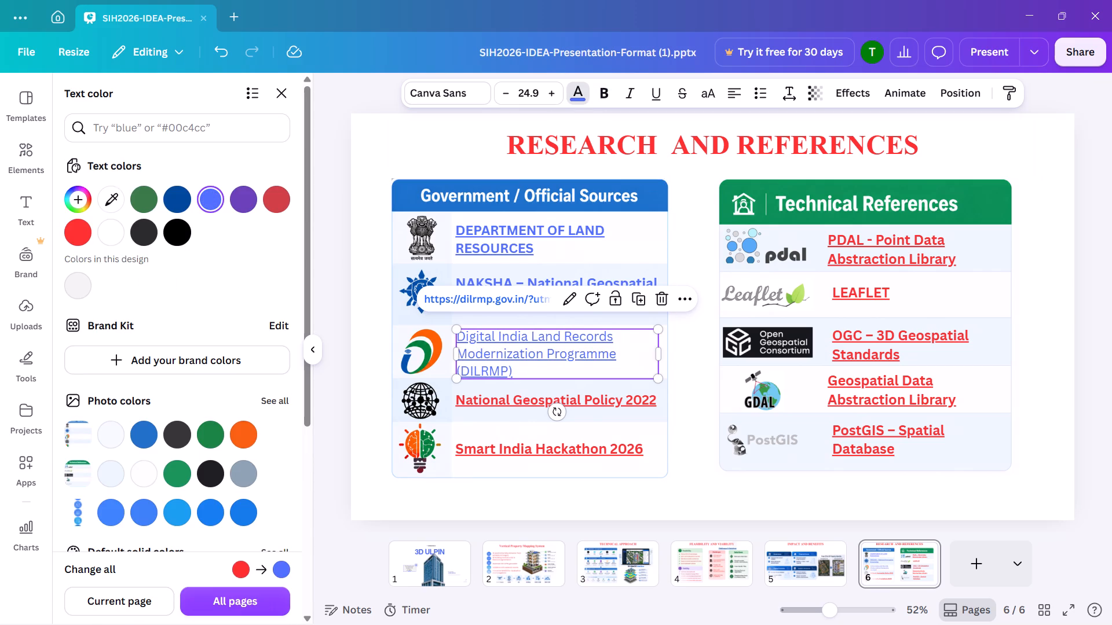
left_click(604, 98)
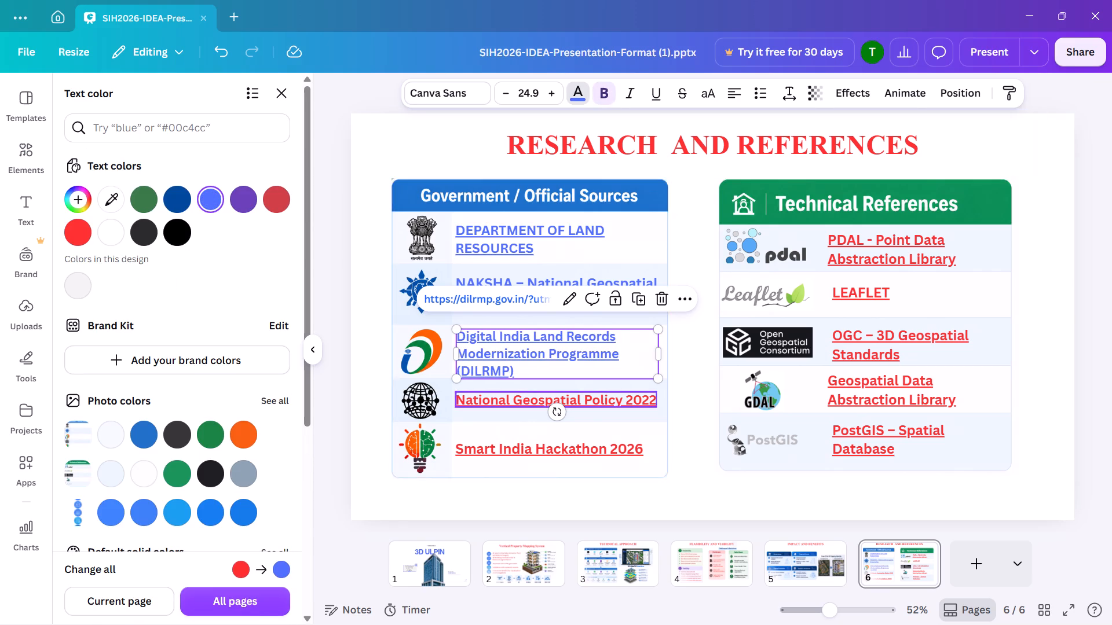
Change the blue of the Government / Official Sources card graphic to the vivid blue of the recolored links.
left_click(495, 410)
left_click(681, 93)
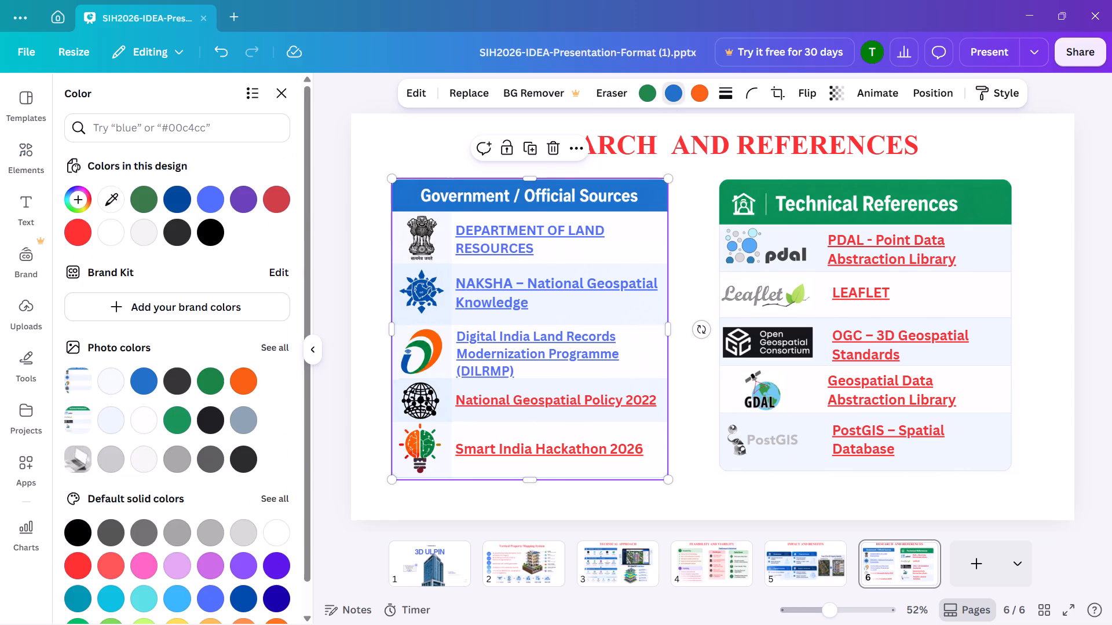
left_click(210, 213)
left_click(211, 196)
left_click(484, 406)
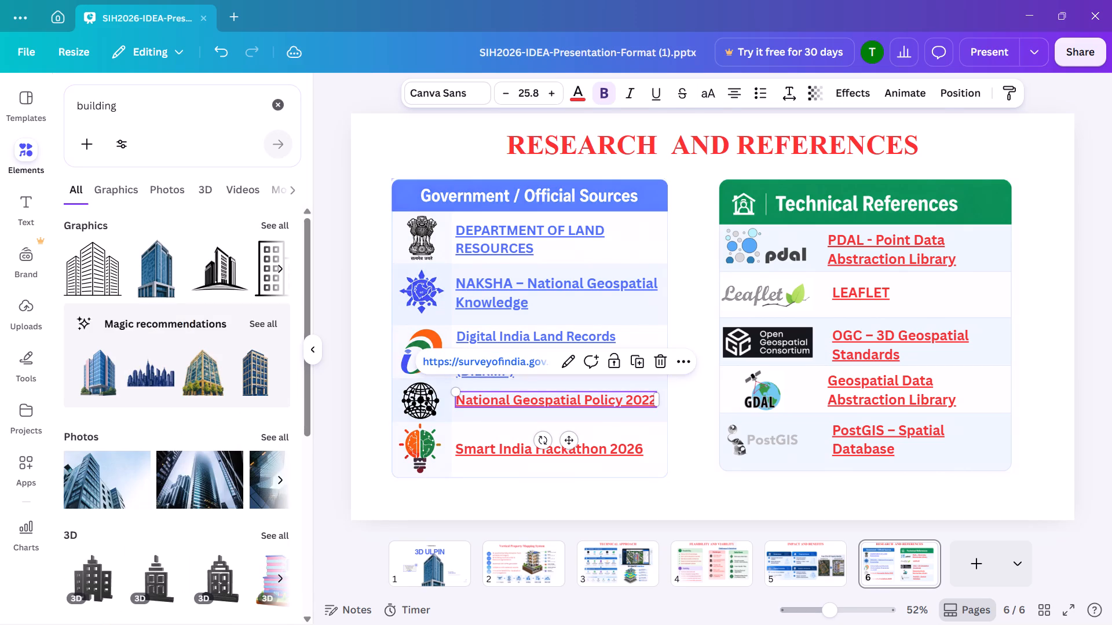
Present the deck full screen from the first slide and capture a screenshot of the entire 3D ULPIN cover.
left_click(429, 563)
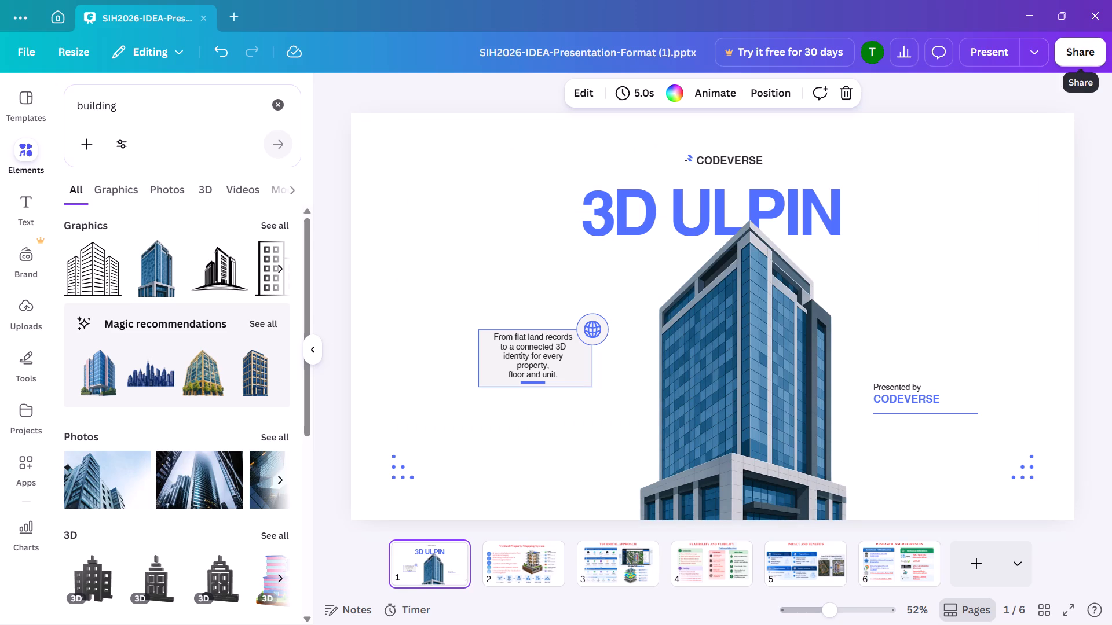
left_click(1012, 52)
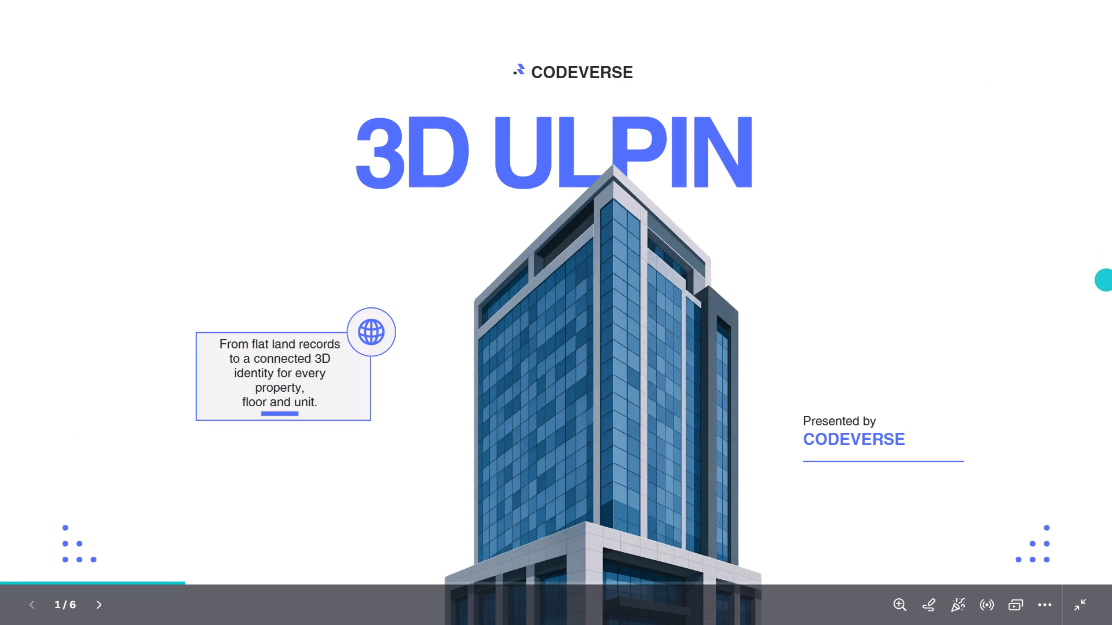
key("Print")
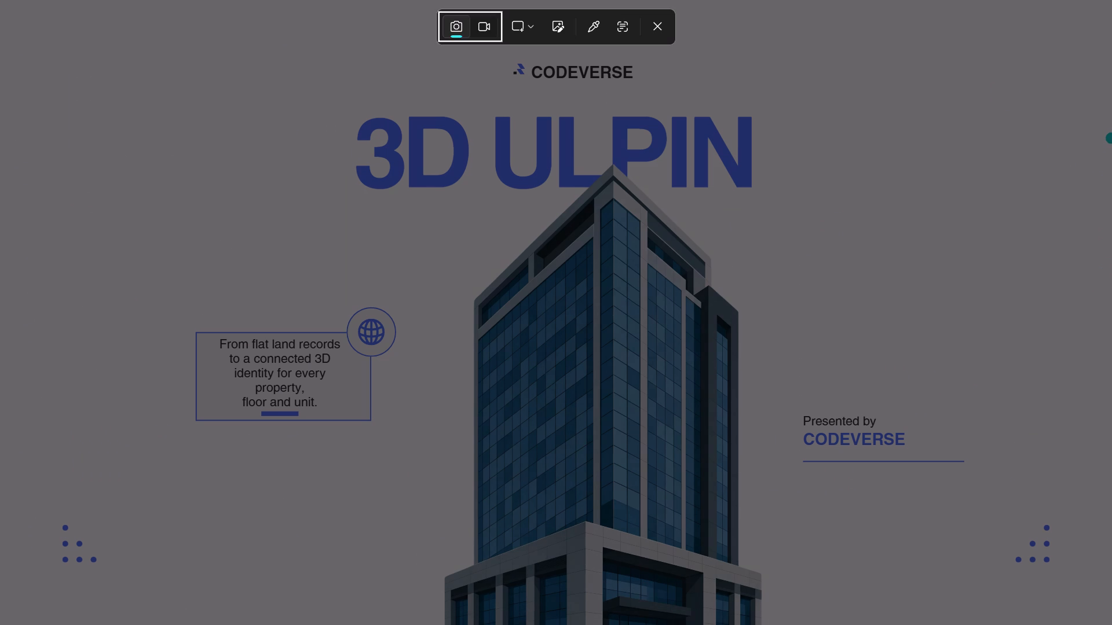
left_click_drag(0, 0, 1111, 624)
Switch to WhatsApp.
key("alt+Tab")
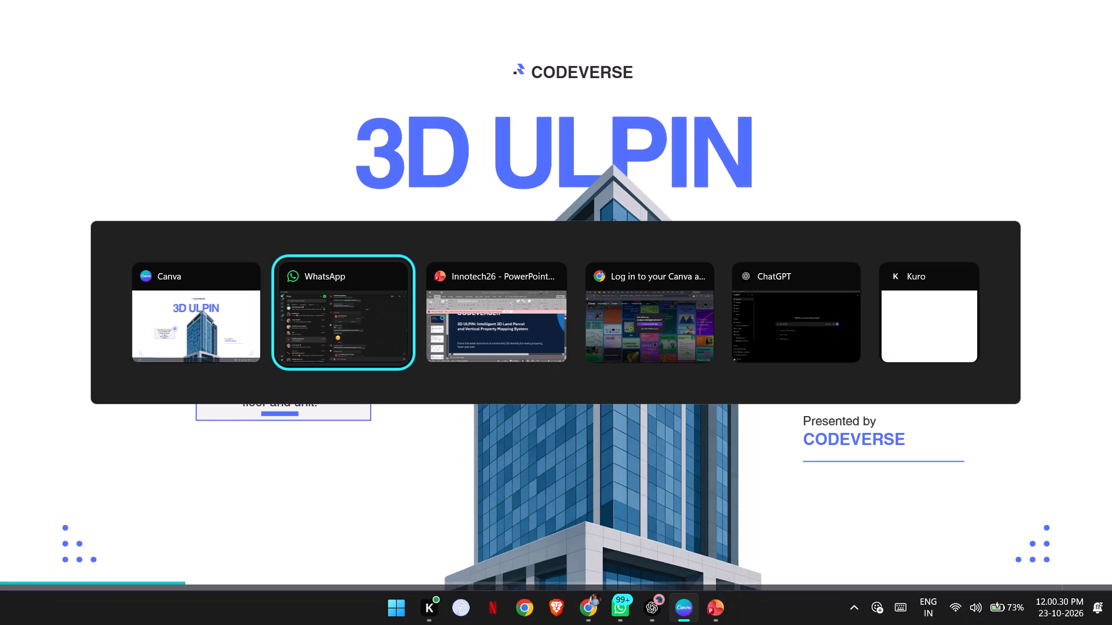
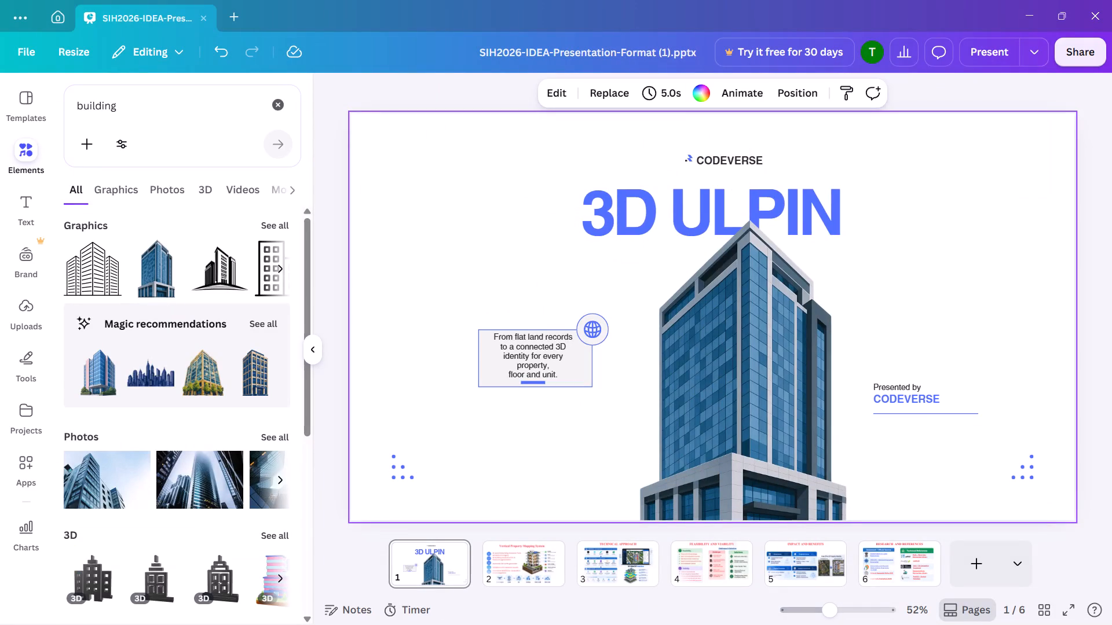
Recolor the "Vertical Property Mapping System" title on slide 2 to vivid blue (#5170ff).
left_click(533, 555)
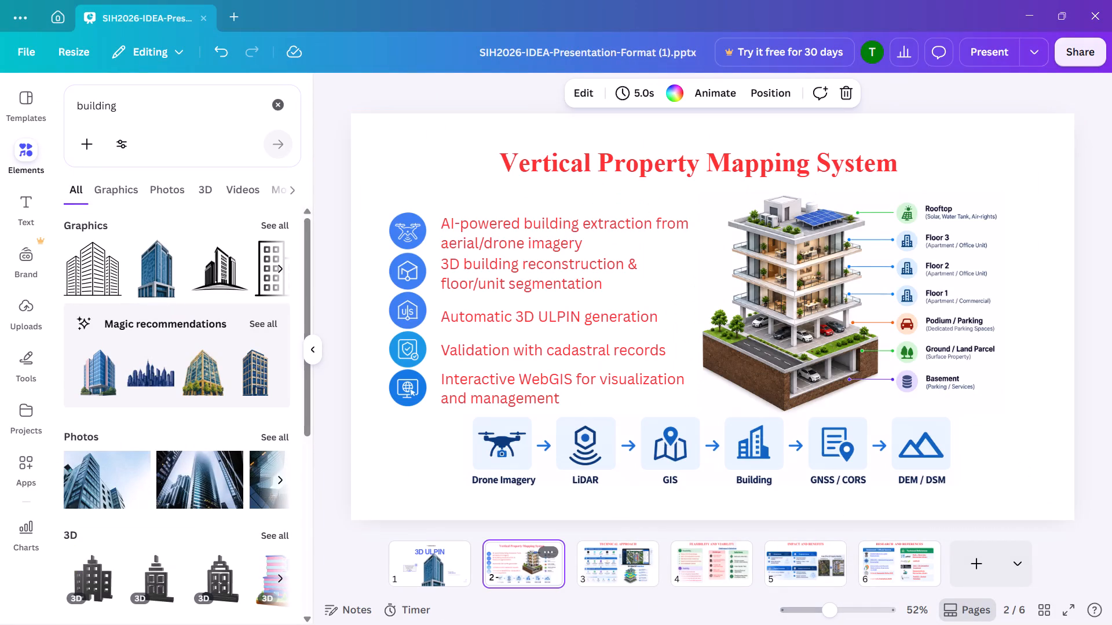
left_click(412, 564)
left_click(639, 550)
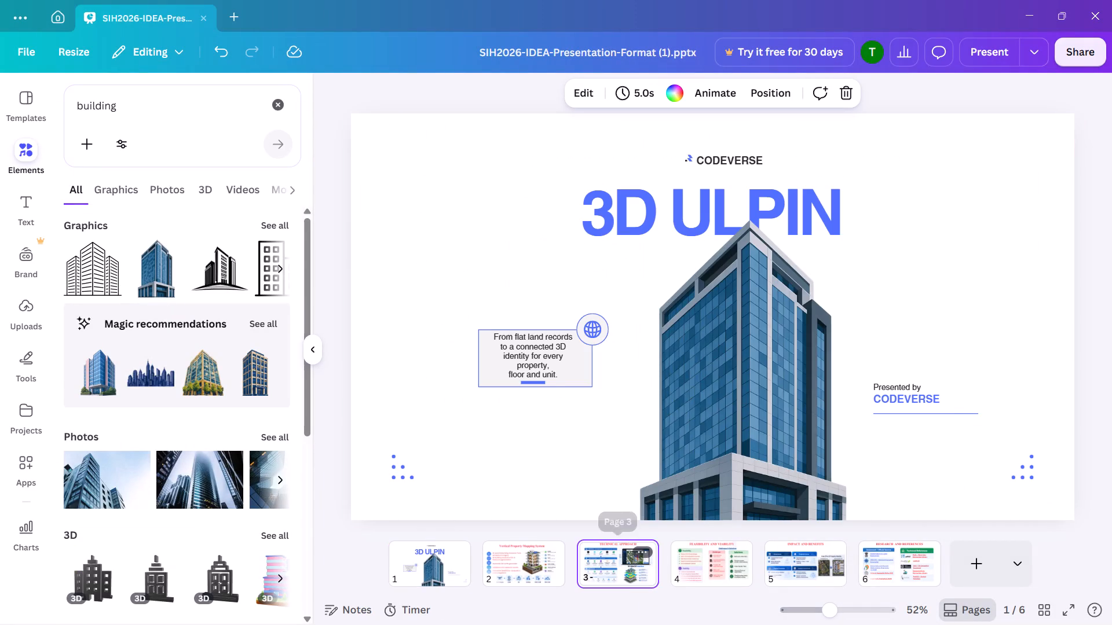
left_click(520, 578)
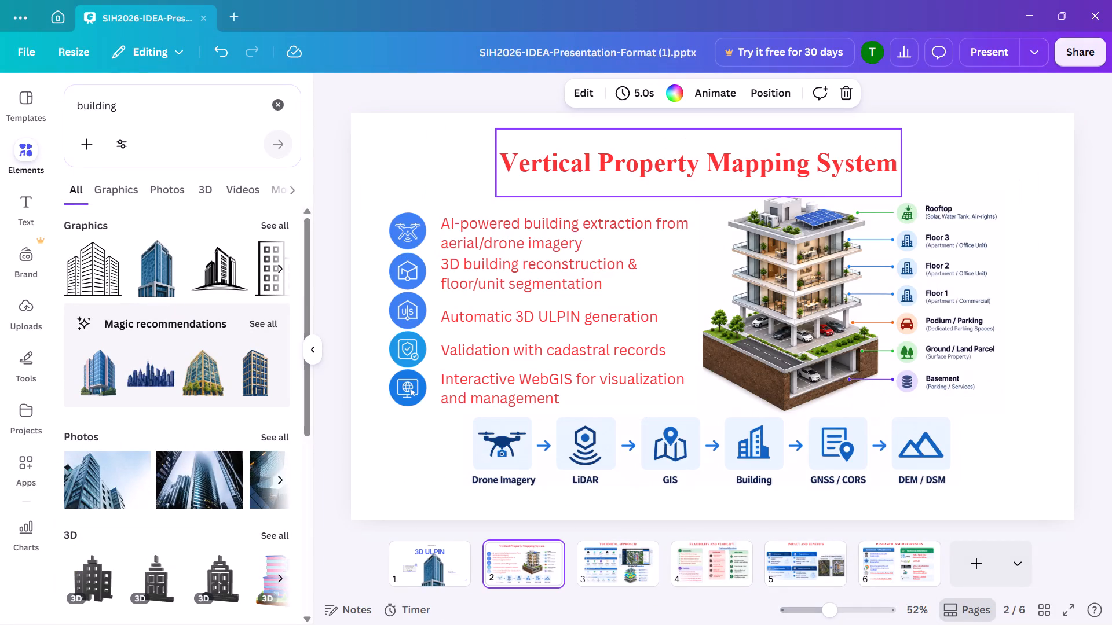
left_click(726, 161)
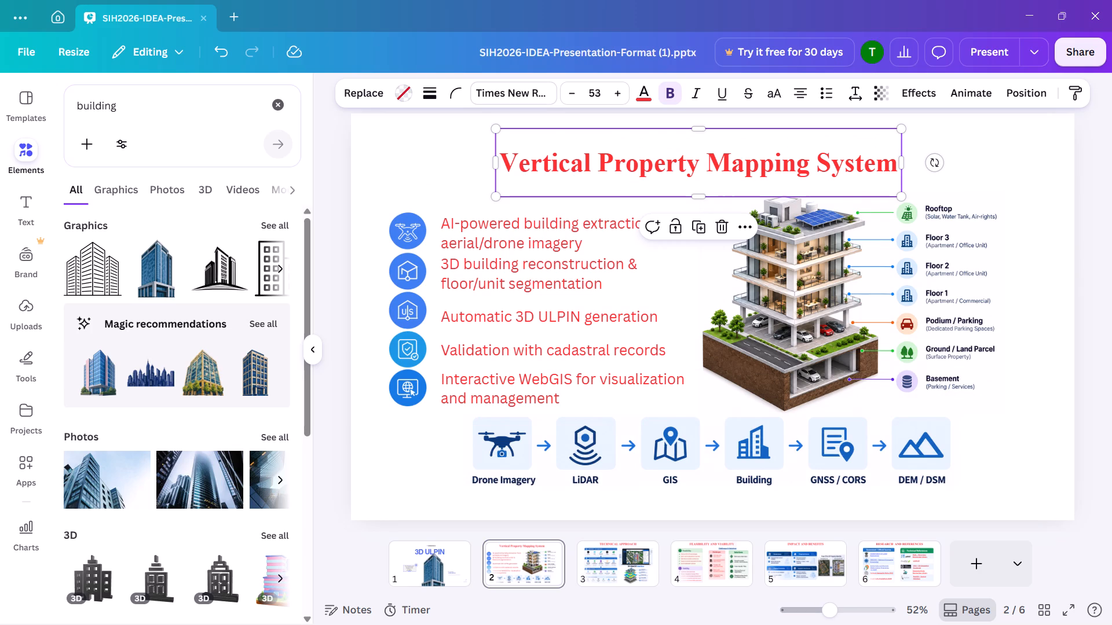
left_click(966, 157)
left_click_drag(966, 157, 464, 214)
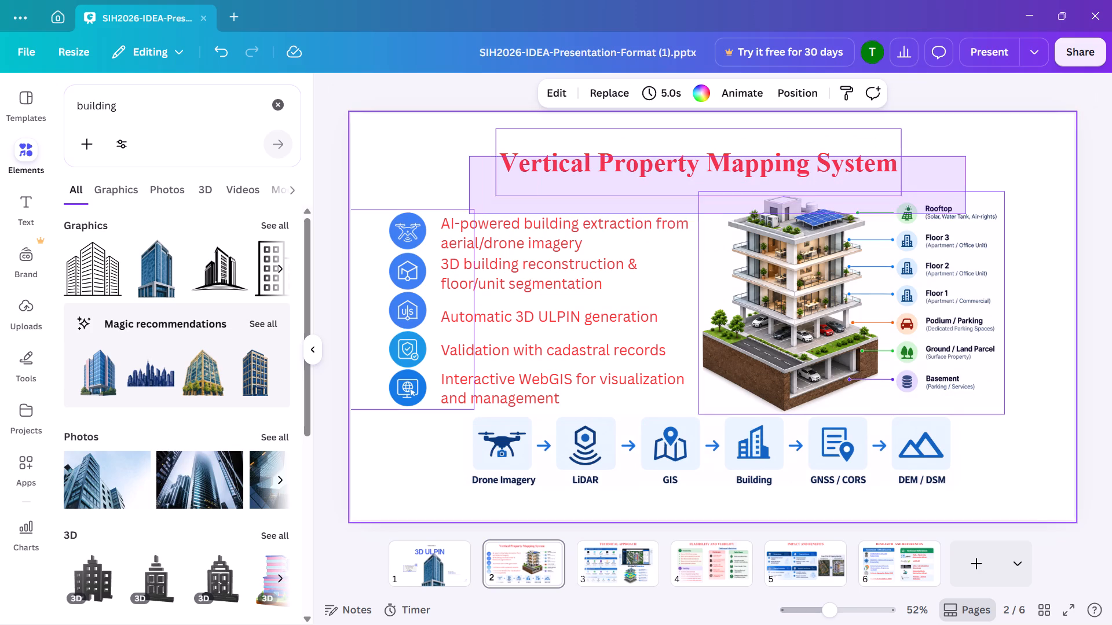
left_click_drag(464, 214, 521, 162)
left_click(641, 89)
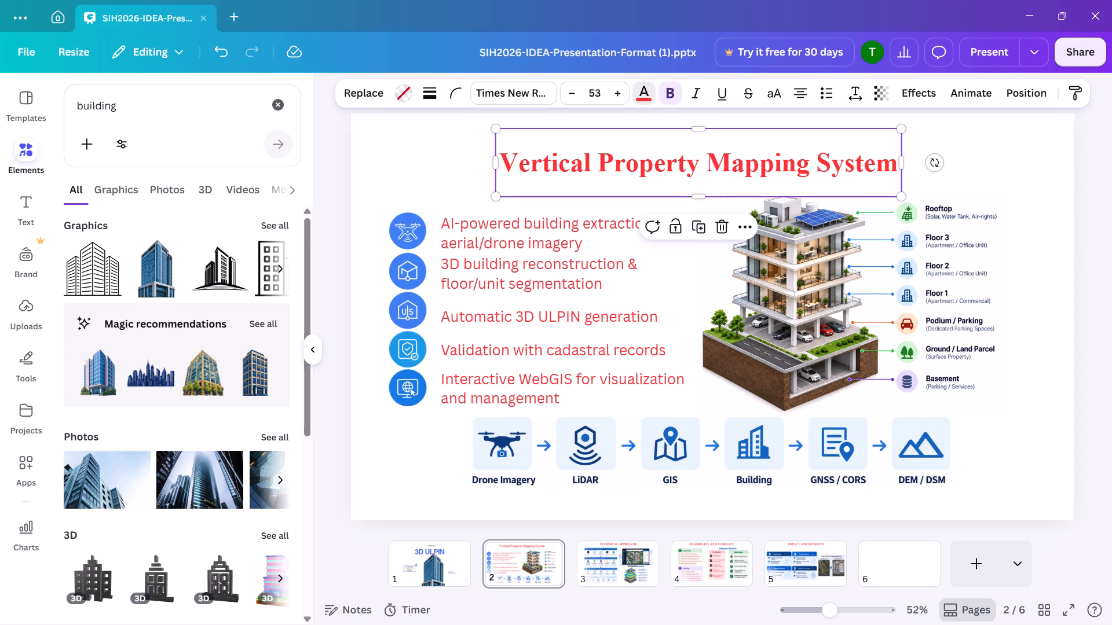
left_click(220, 197)
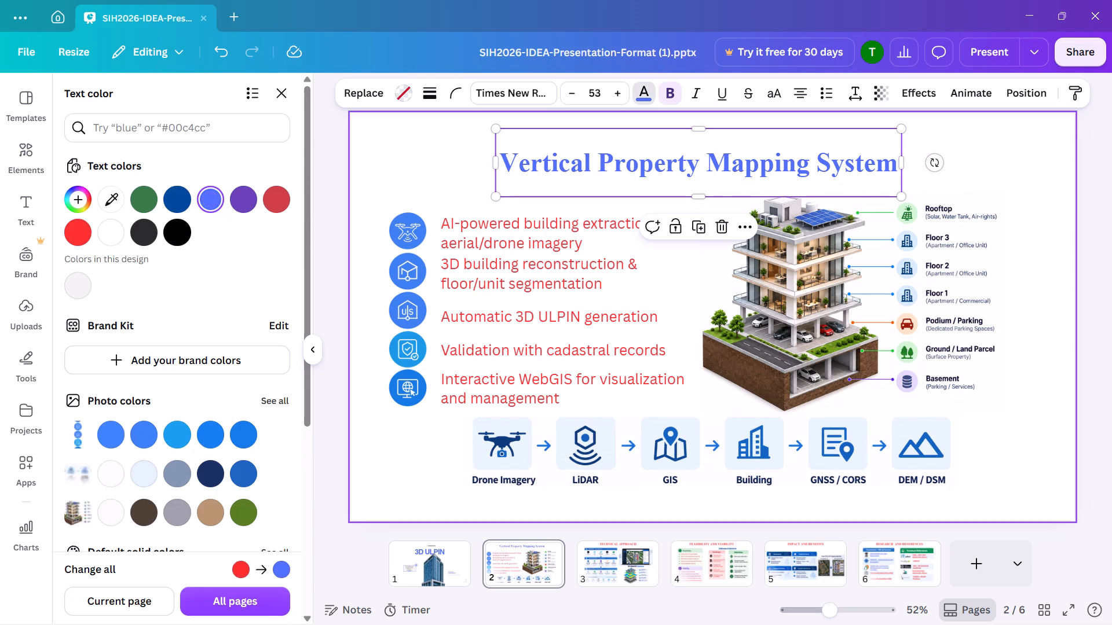
left_click(423, 154)
Recolor the "TECHNICAL APPROACH" title on slide 3 to the same vivid blue (#5170ff).
left_click(617, 575)
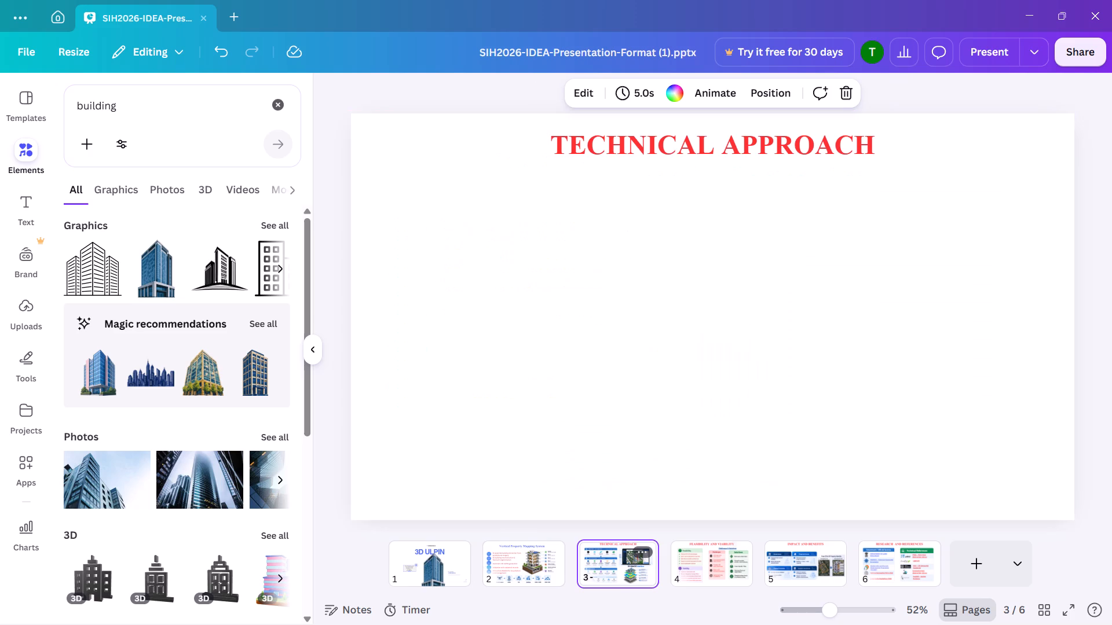
left_click(525, 131)
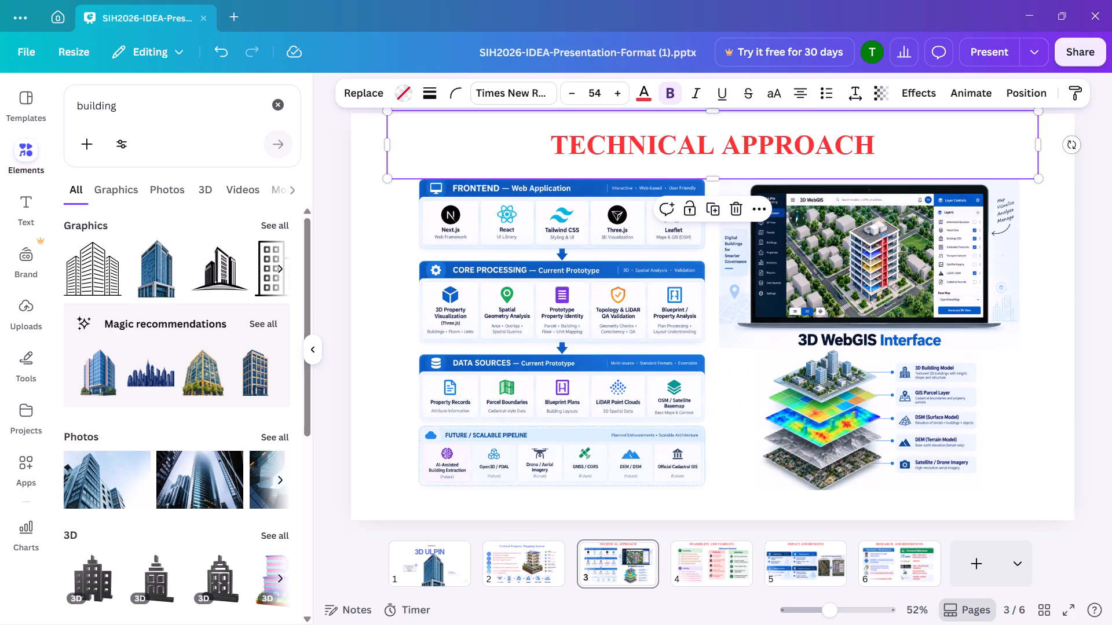
left_click(648, 95)
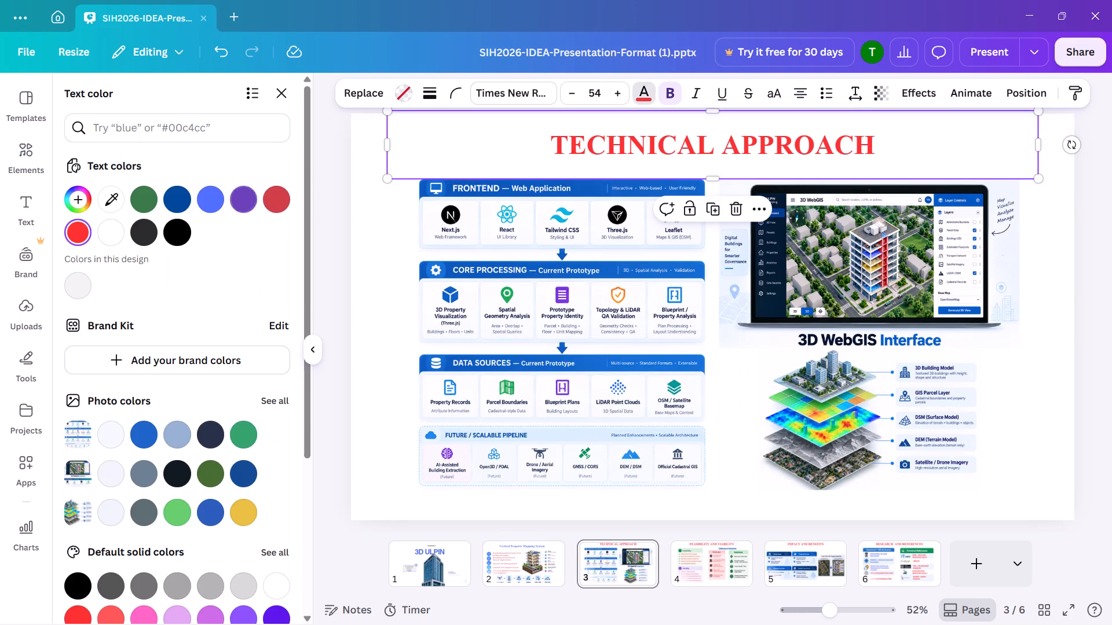
left_click(215, 194)
Recolor the "FEASIBILITY AND VIABILITY" title on slide 4 to vivid blue (#5170ff).
left_click(717, 547)
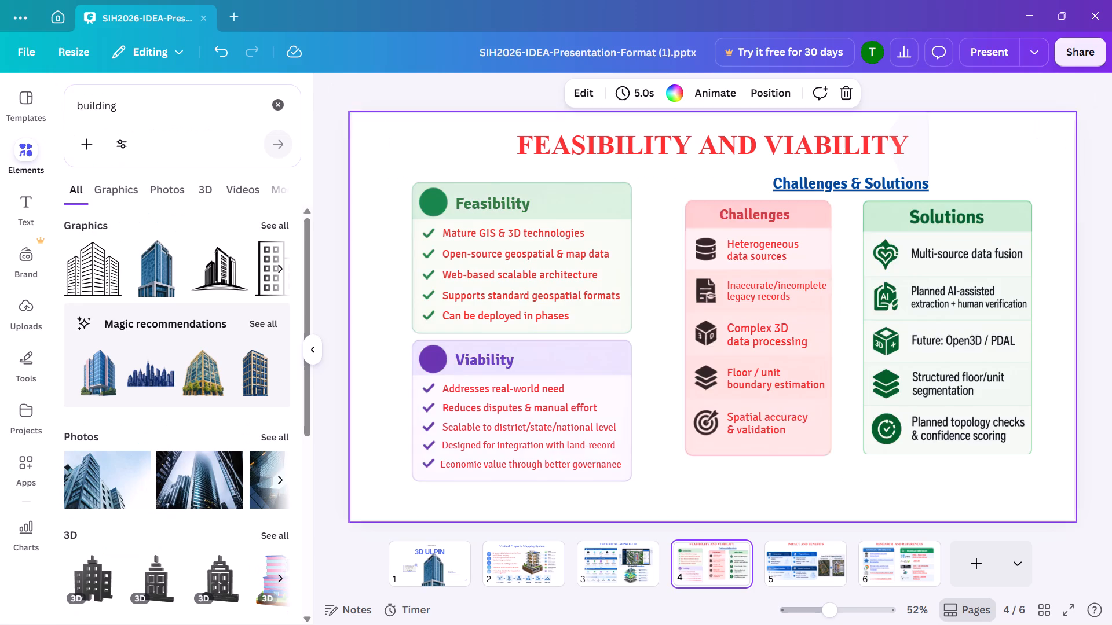
left_click(687, 142)
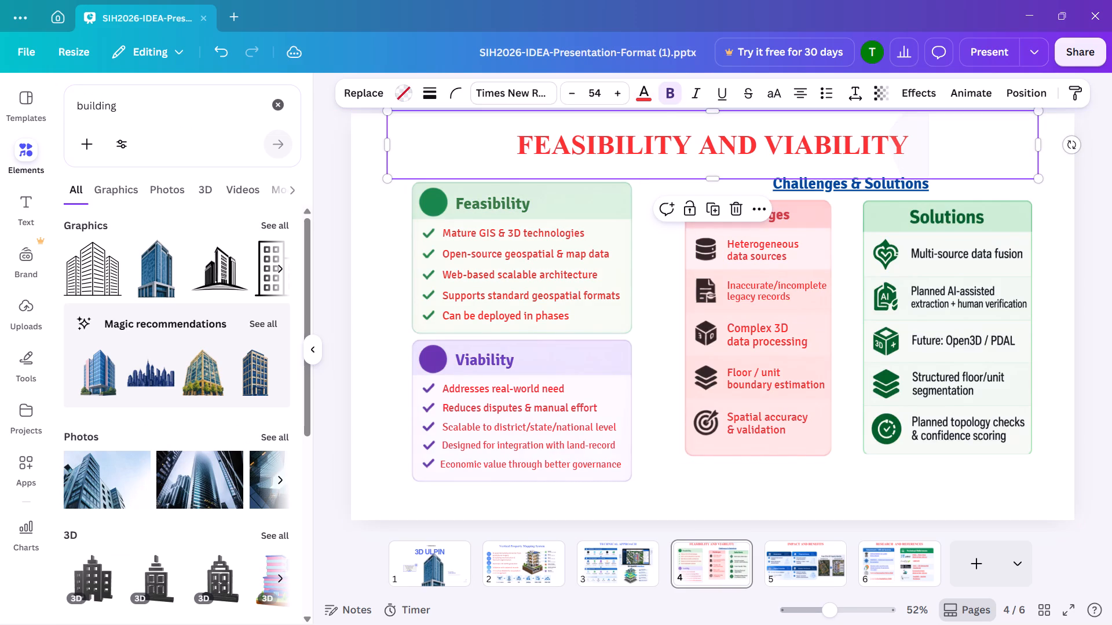
left_click(639, 94)
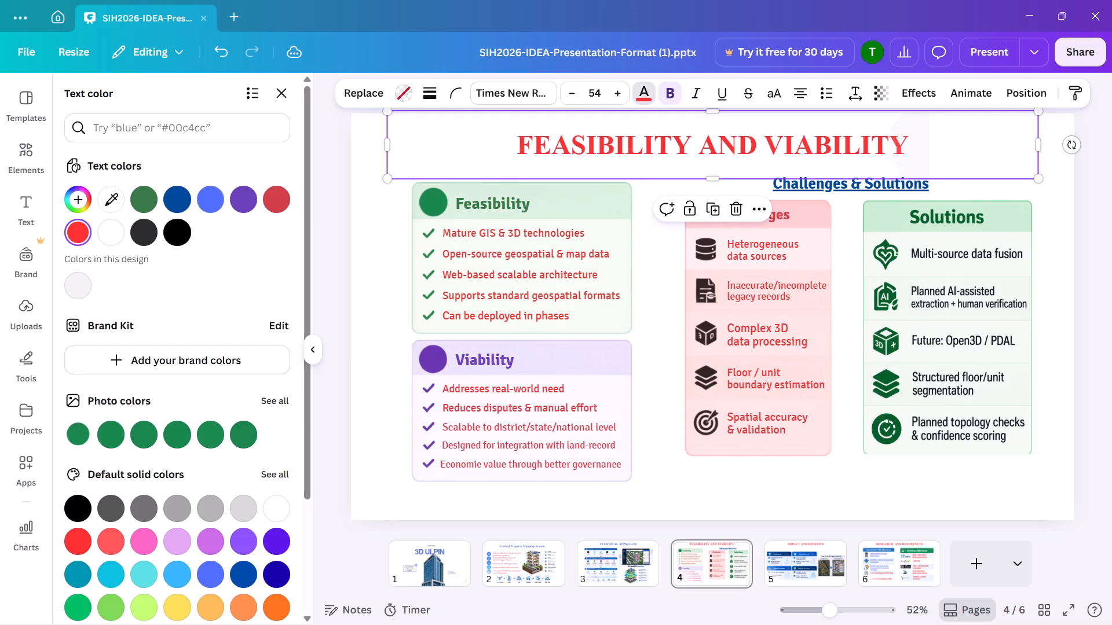
left_click(209, 197)
Recolor the "IMPACT AND BENEFITS" title on slide 5 to vivid blue (#5170ff).
left_click(768, 566)
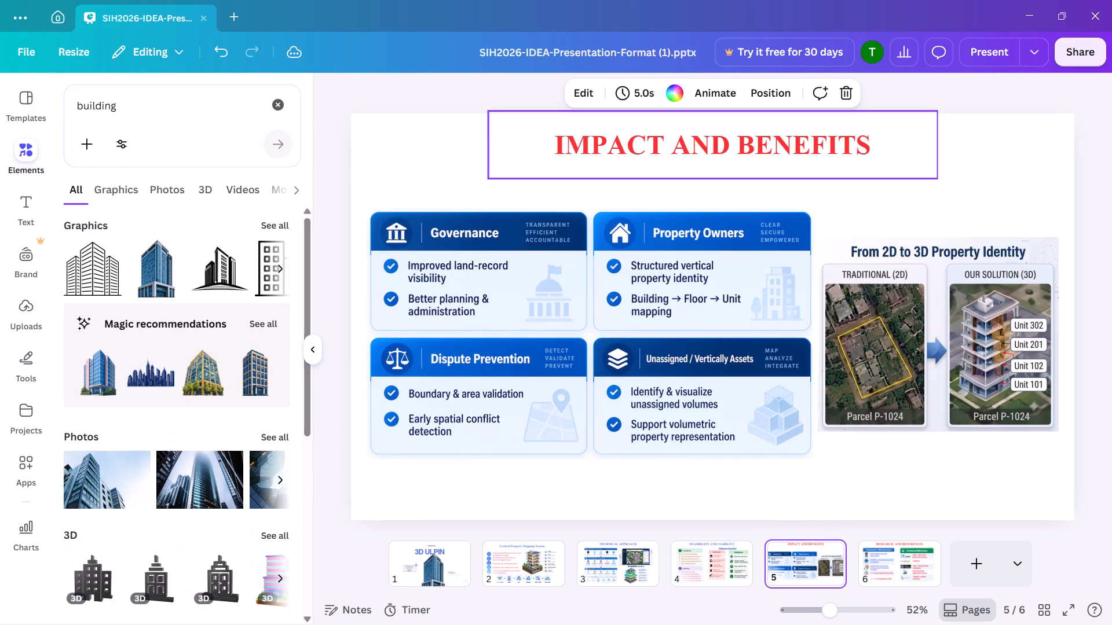
left_click(766, 133)
left_click(645, 95)
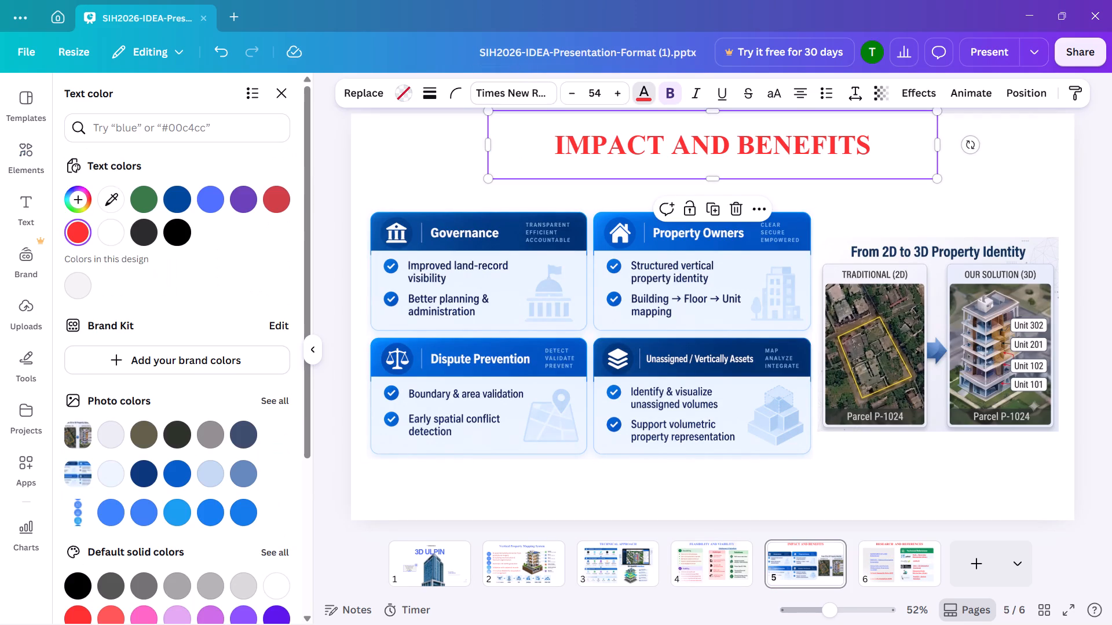
left_click(211, 195)
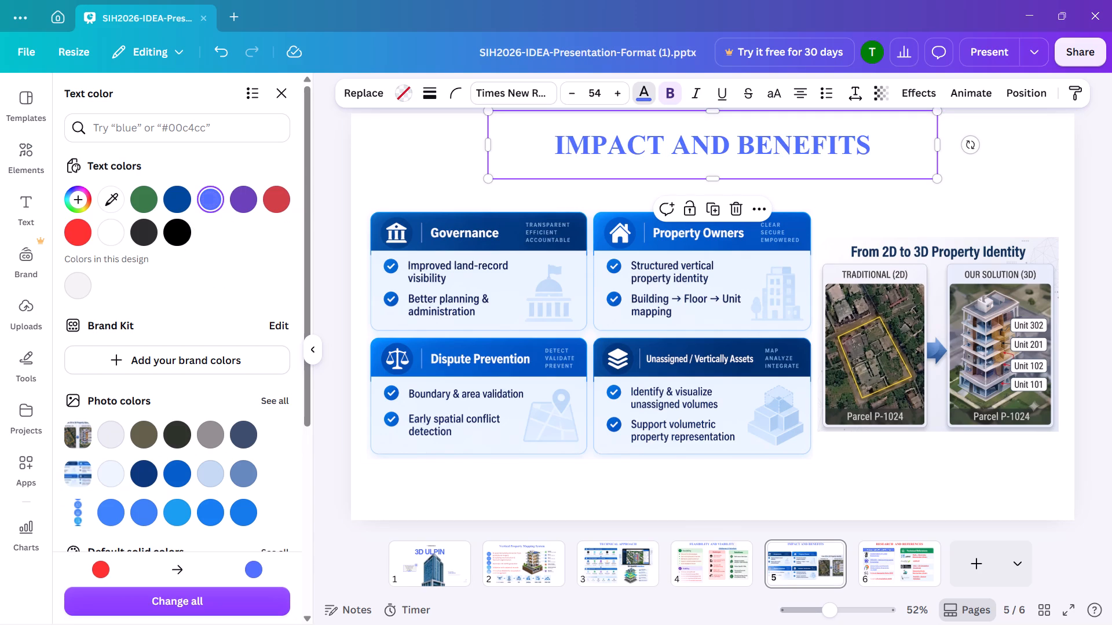
Recolor the "RESEARCH AND REFERENCES" title on slide 6 to vivid blue (#5170ff).
left_click(885, 571)
left_click(745, 144)
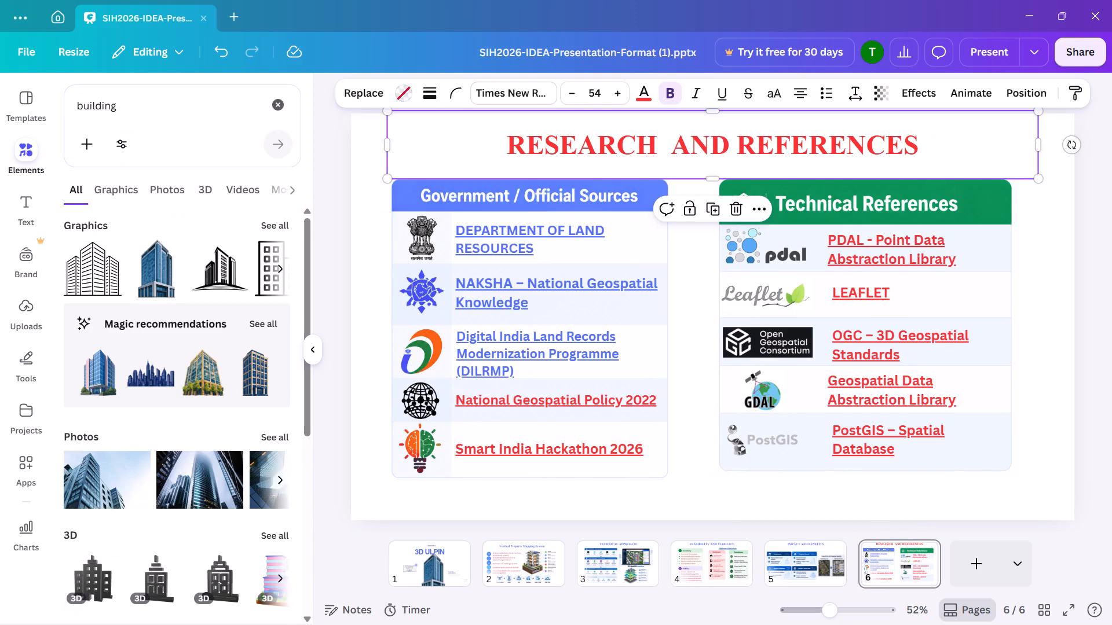
left_click(649, 94)
left_click(218, 209)
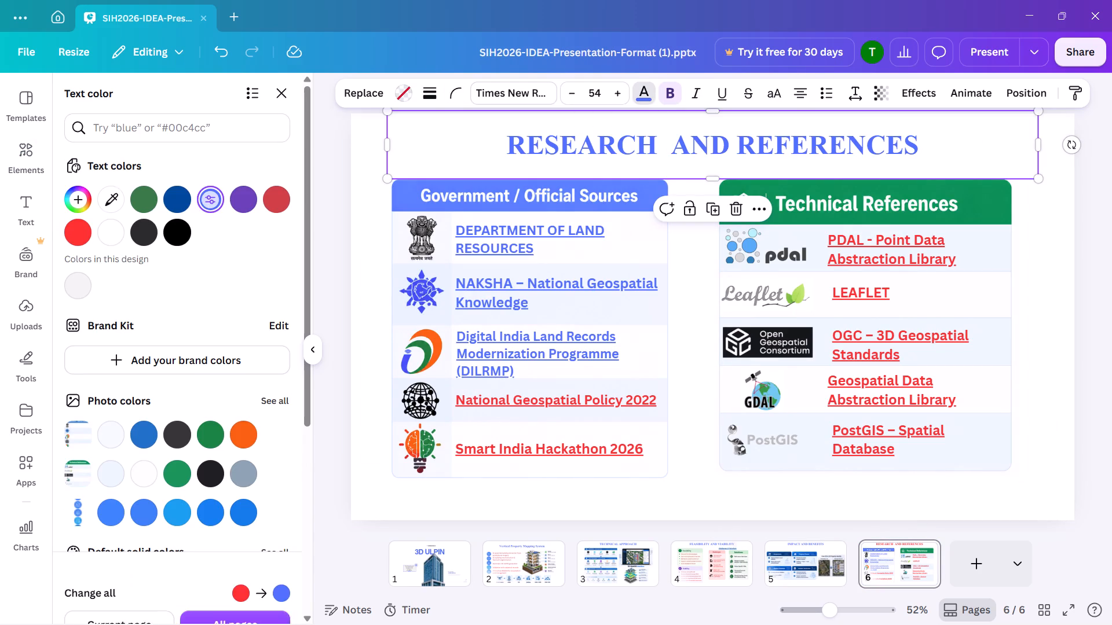
Recolor the "National Geospatial Policy 2022" and "Smart India Hackathon 2026" links on slide 6 to vivid blue (#5170ff).
left_click(539, 392)
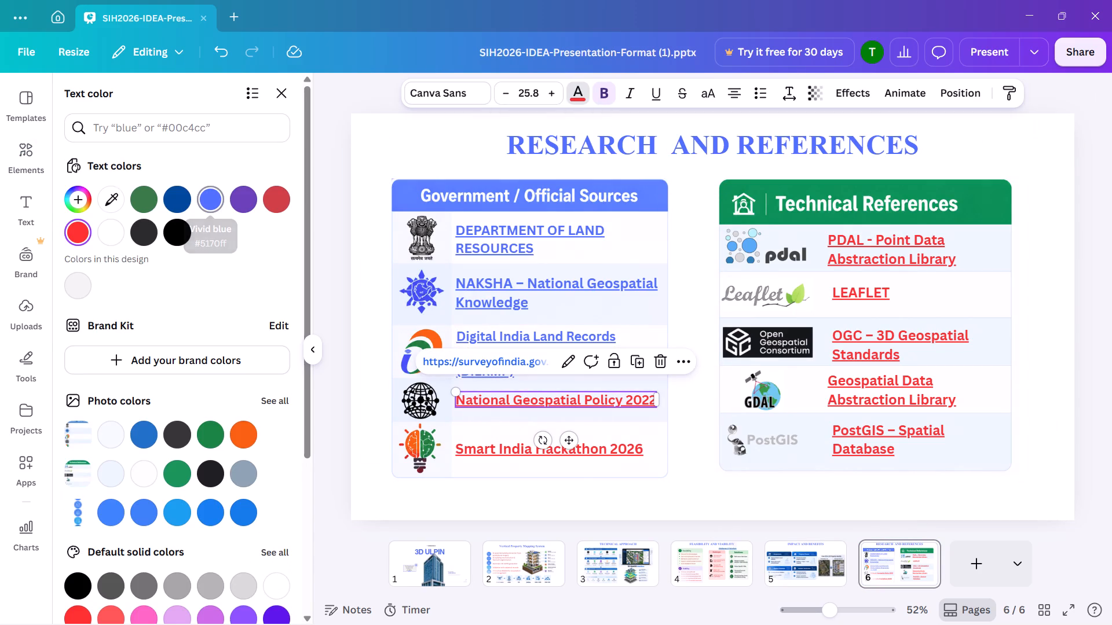
left_click(212, 196)
left_click(501, 459)
right_click(500, 458)
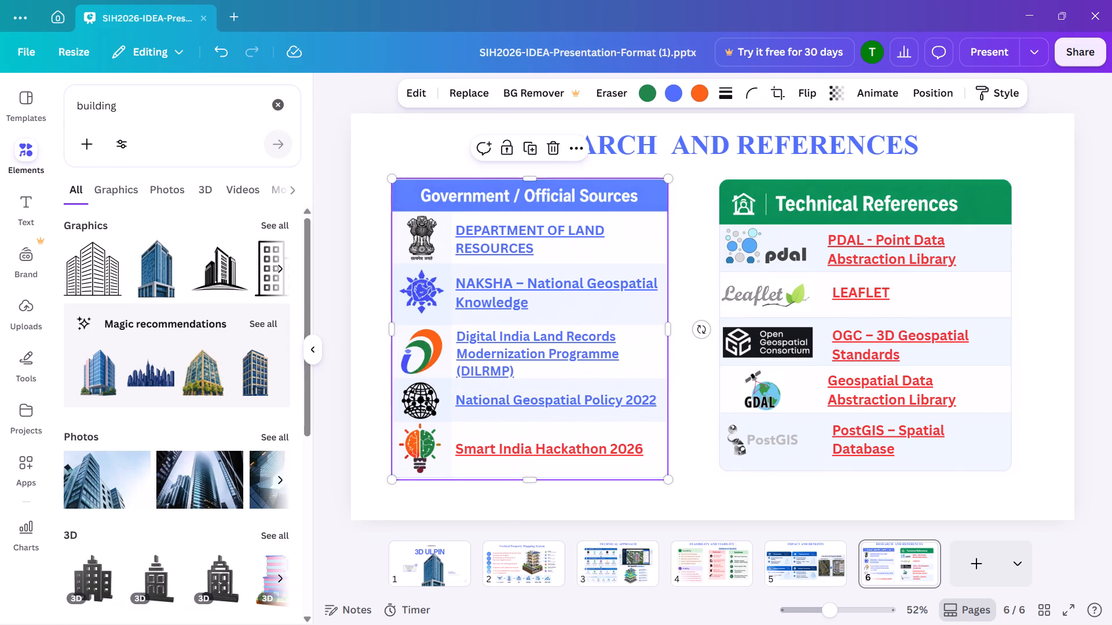
left_click(485, 447)
right_click(485, 447)
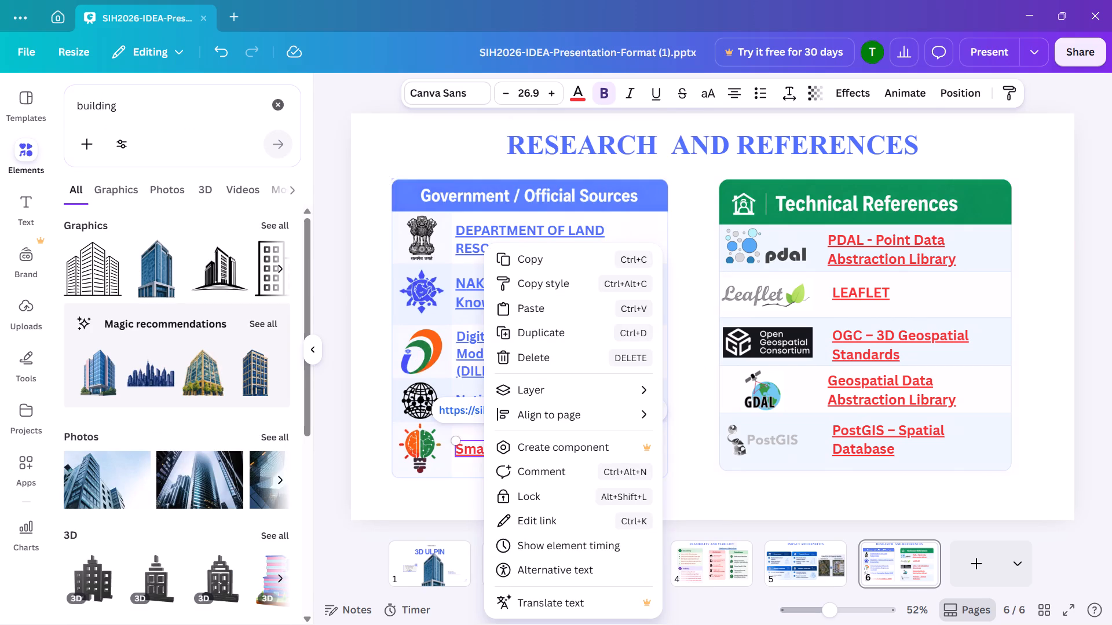
left_click(579, 98)
left_click(575, 90)
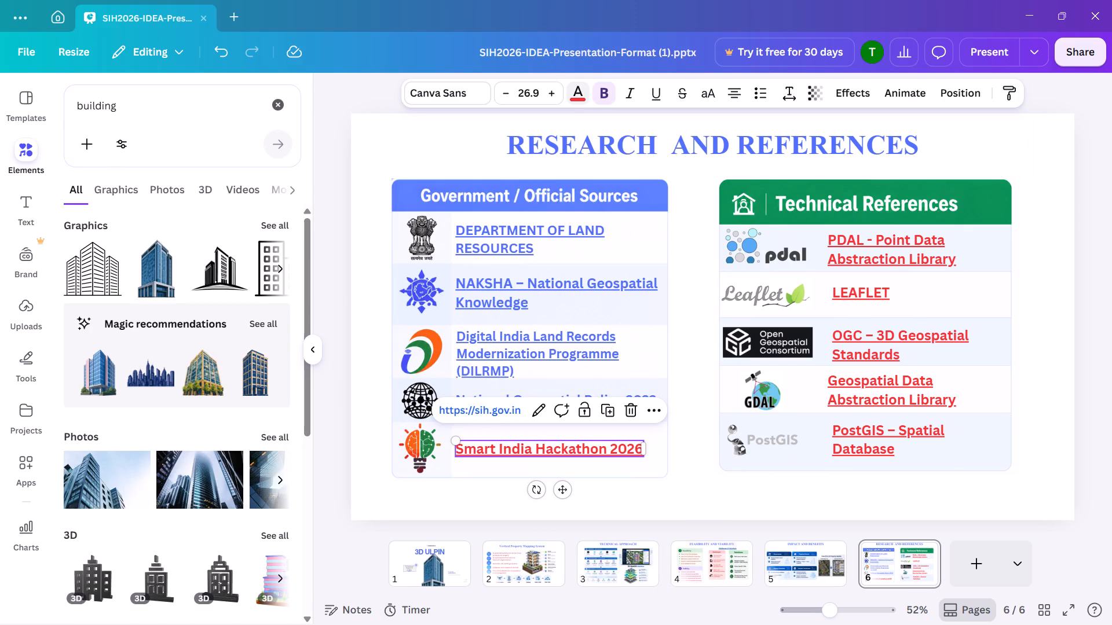
left_click(207, 203)
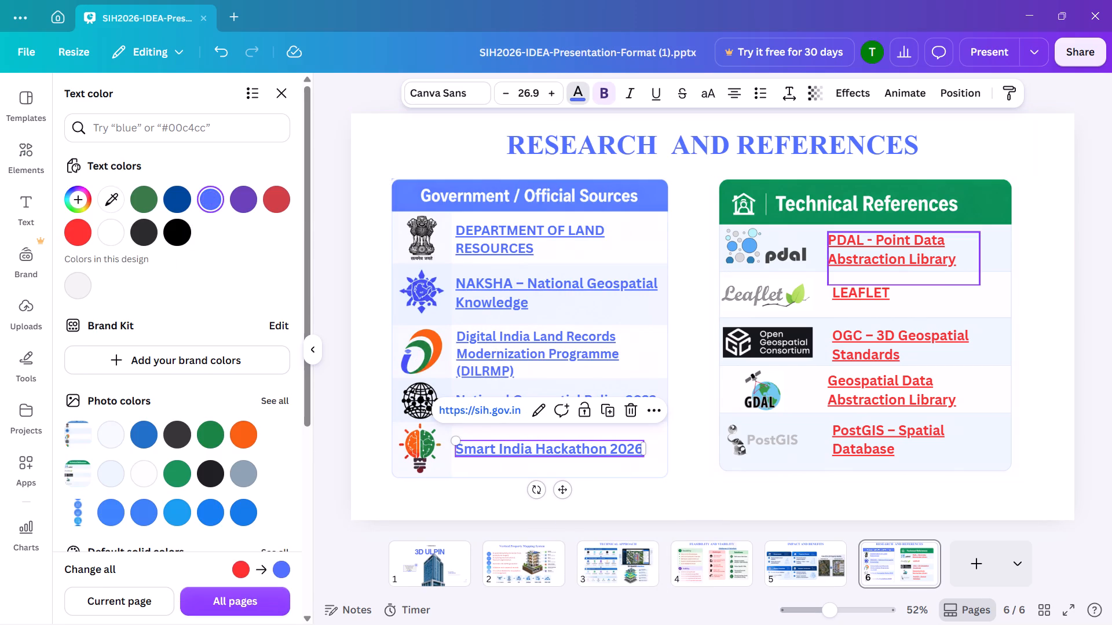
Recolor all five Technical References links, from PDAL down to PostGIS, to vivid blue (#5170ff).
left_click(903, 247)
left_click(219, 198)
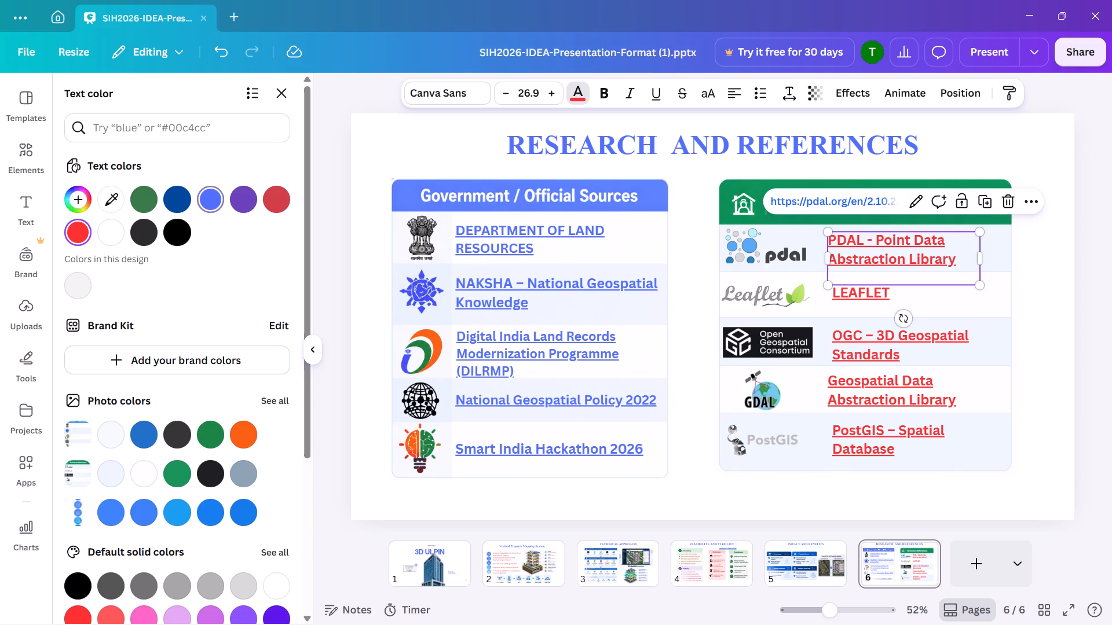
left_click(865, 295)
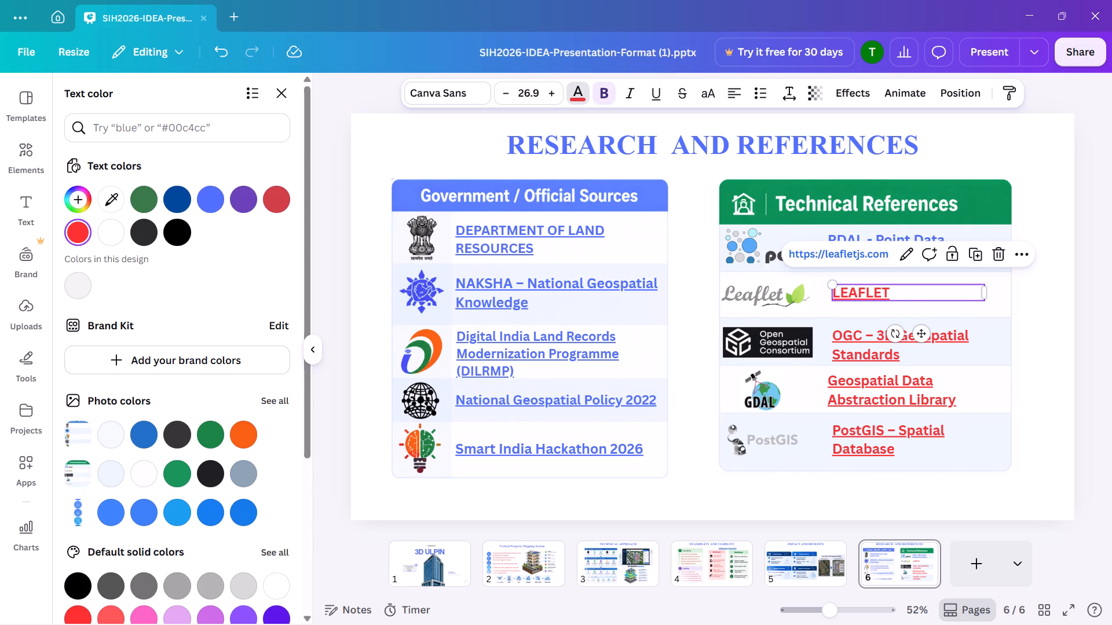
left_click(211, 206)
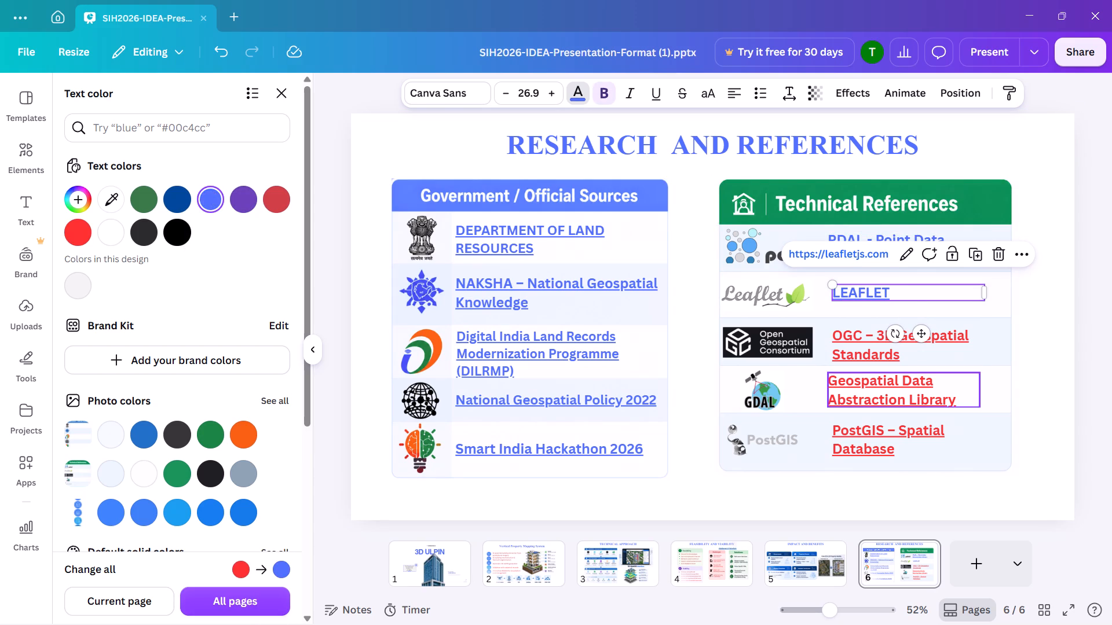
left_click(859, 354)
left_click(215, 203)
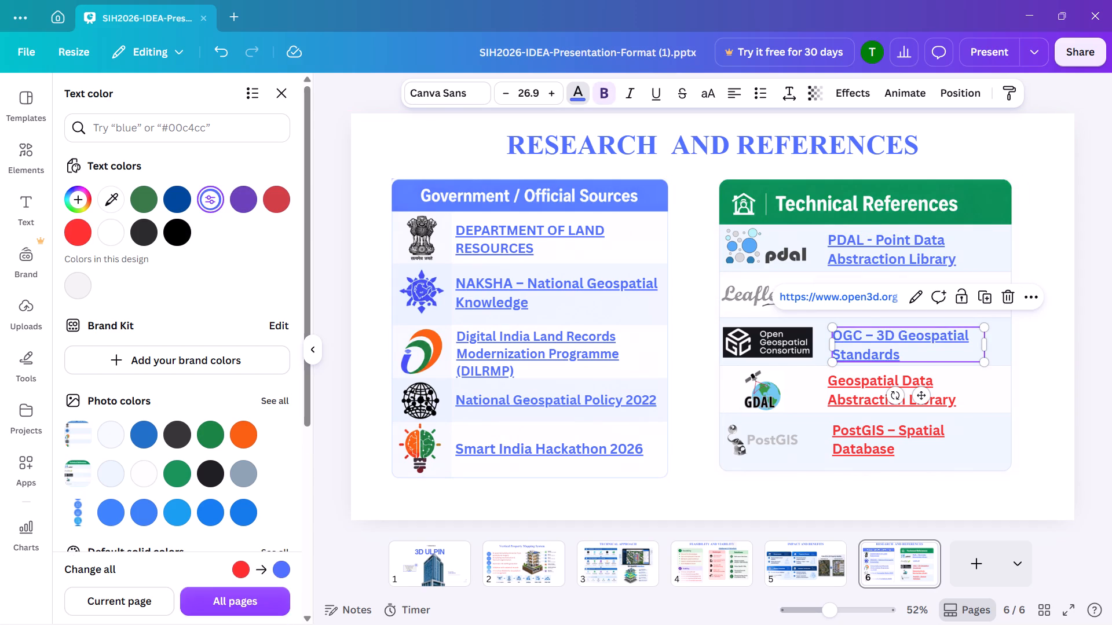
left_click(850, 391)
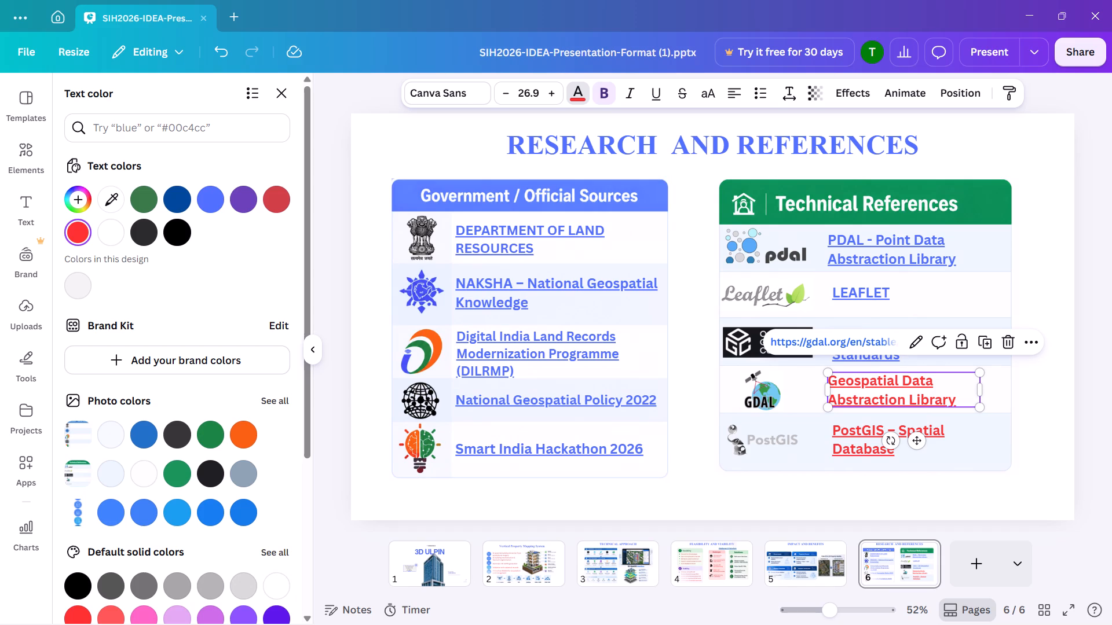
left_click(207, 191)
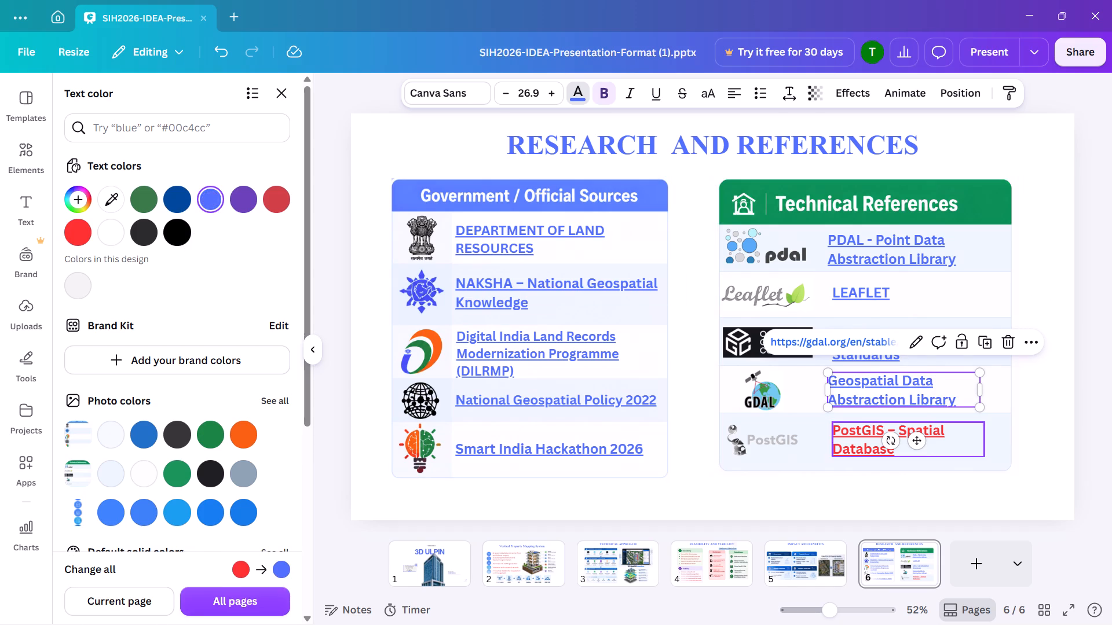
left_click(854, 449)
left_click(209, 199)
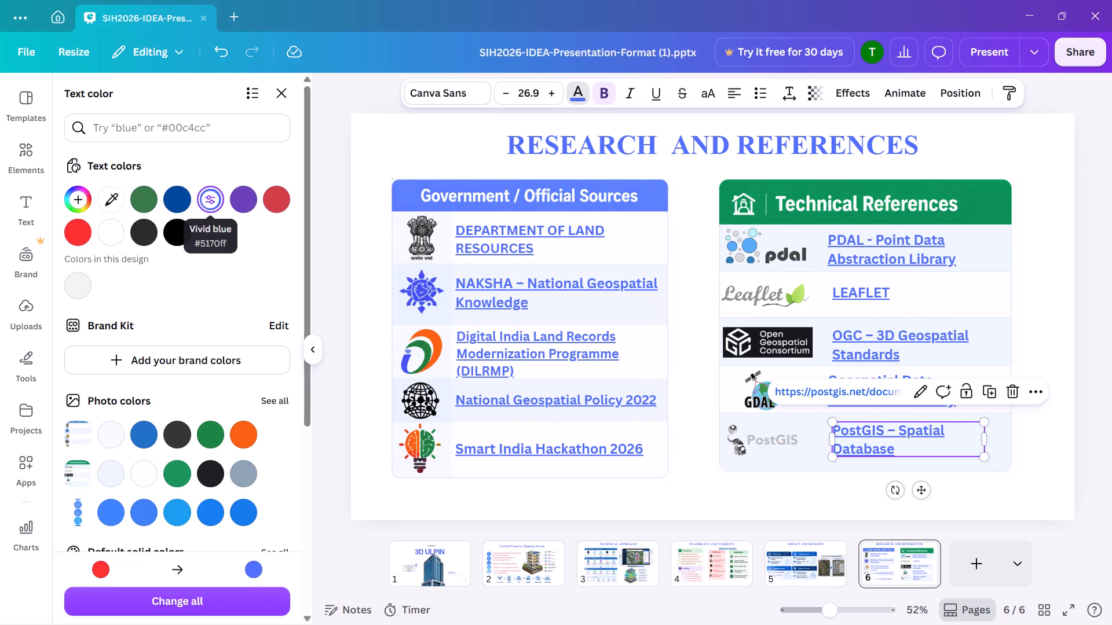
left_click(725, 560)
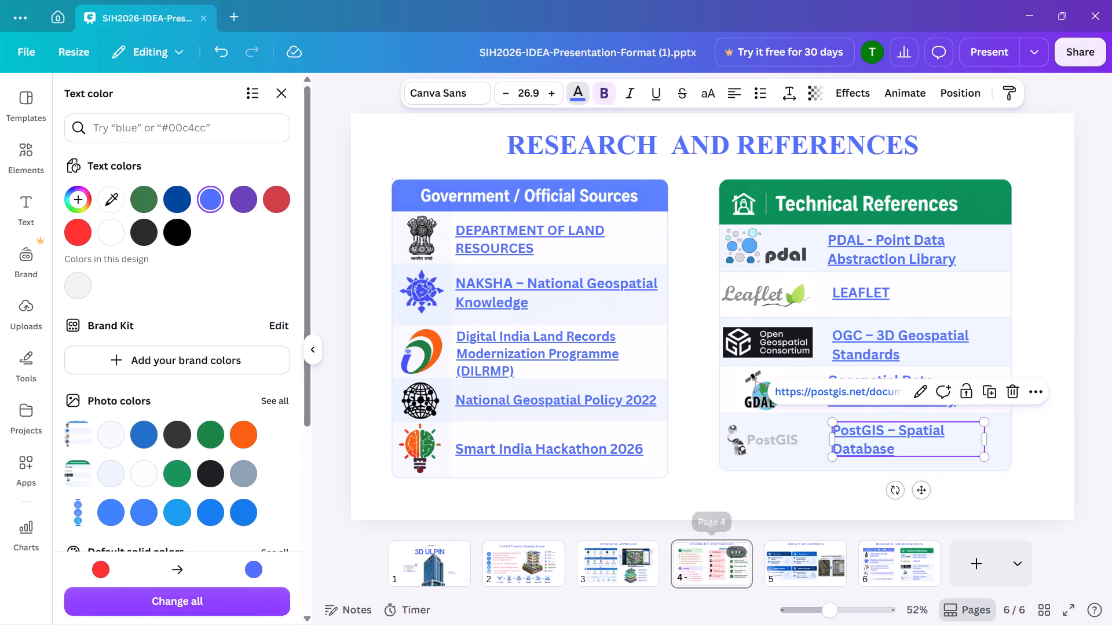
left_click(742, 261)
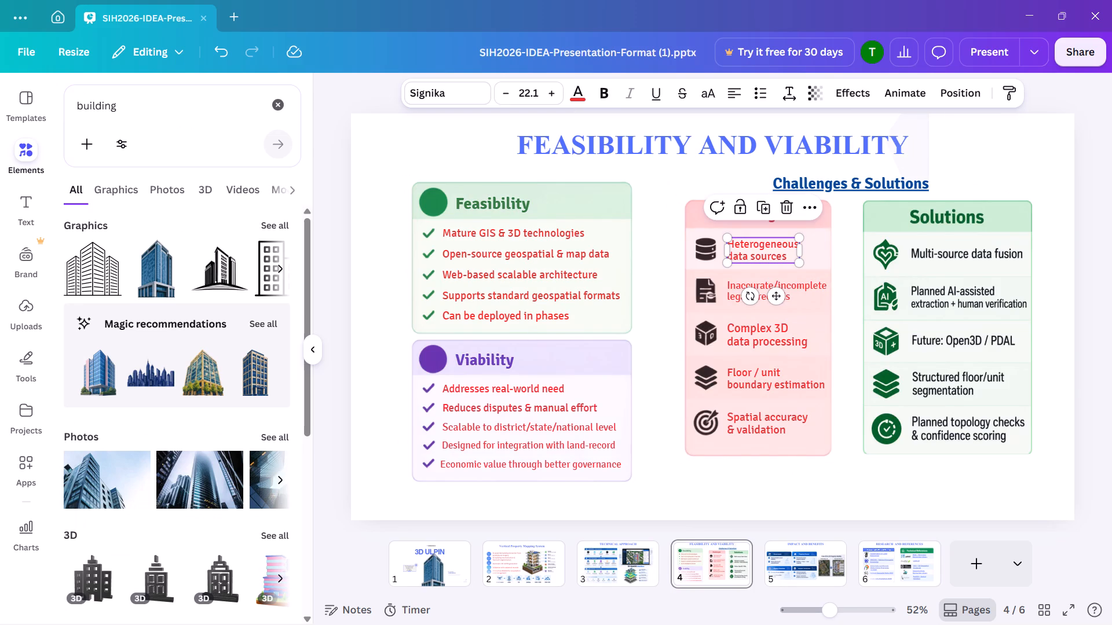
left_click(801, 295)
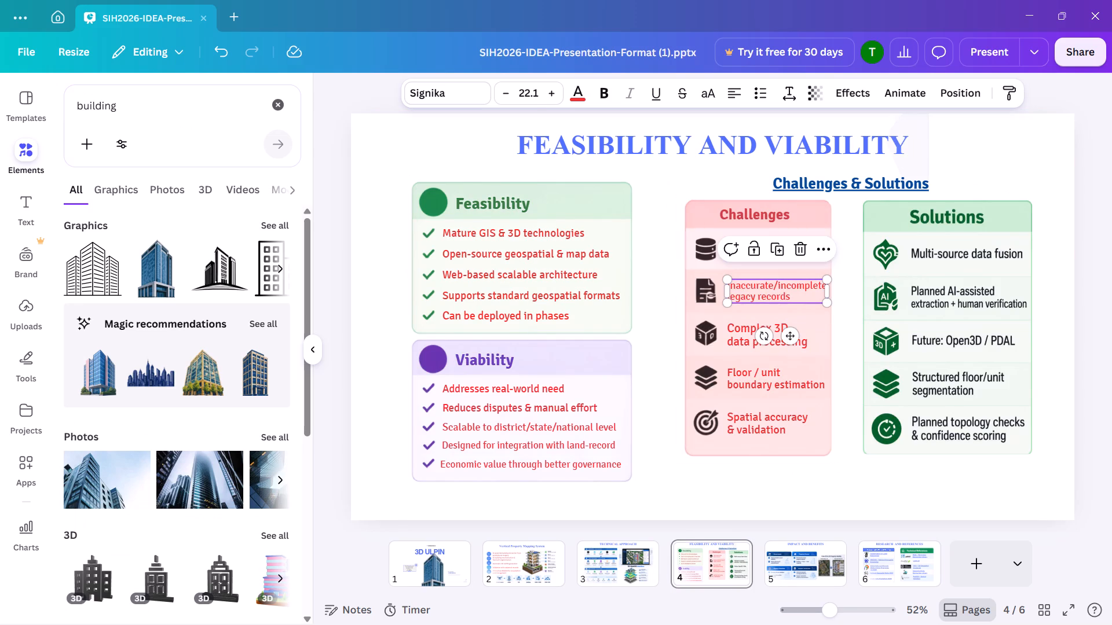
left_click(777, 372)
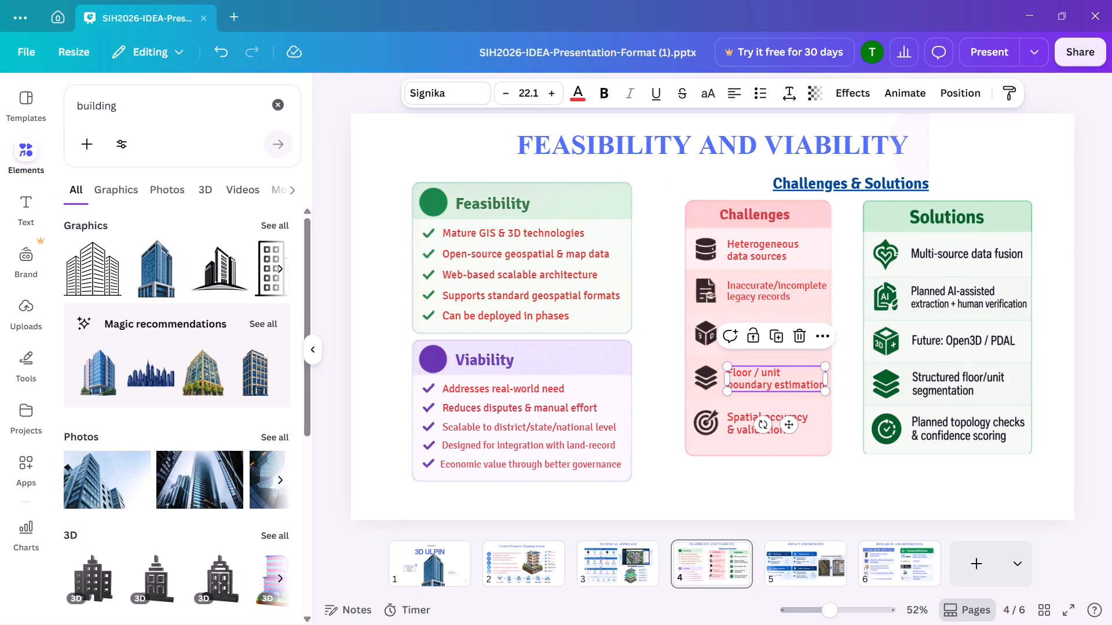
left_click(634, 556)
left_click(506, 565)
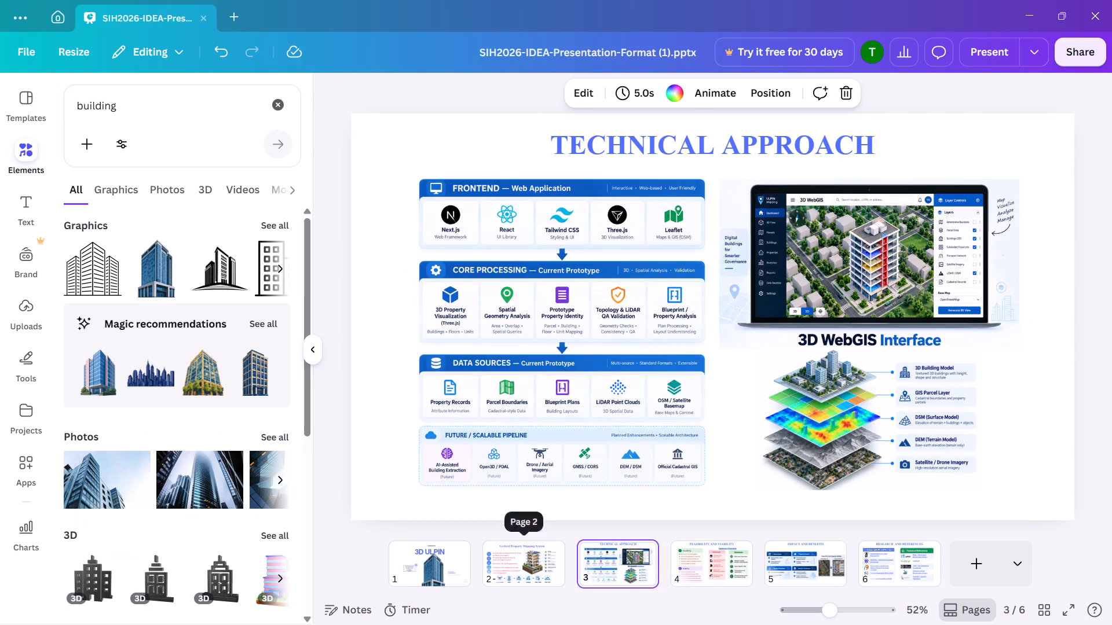
Recolor the five feature text lines beside the round icons on slide 2 to vivid blue (#5170ff) and make them bold.
left_click(416, 561)
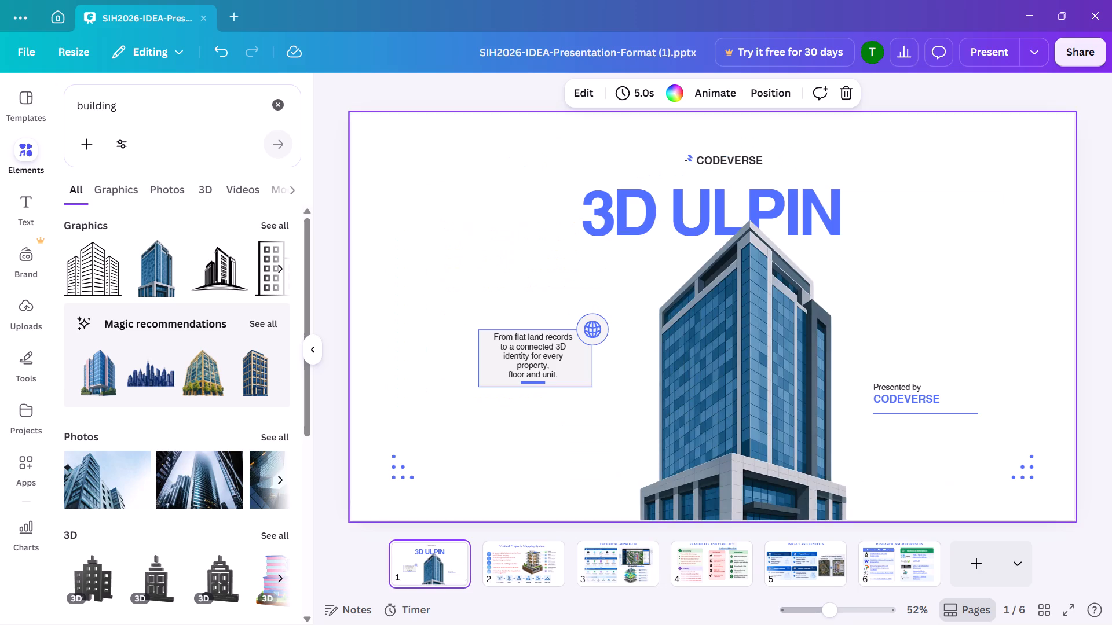
left_click(535, 551)
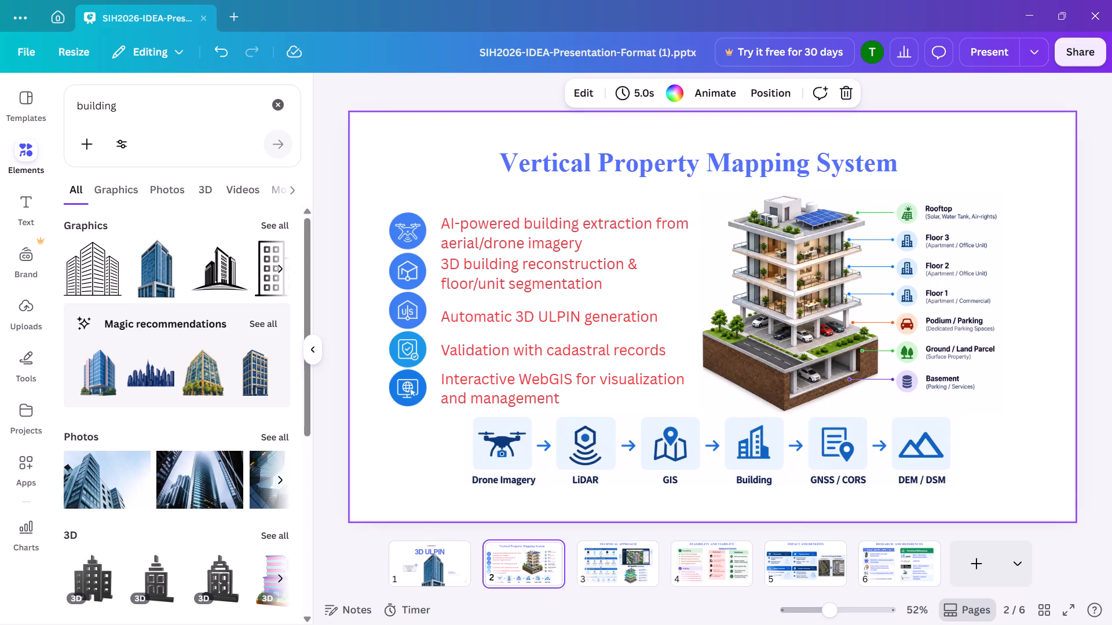
left_click(465, 202)
left_click_drag(465, 202, 491, 255)
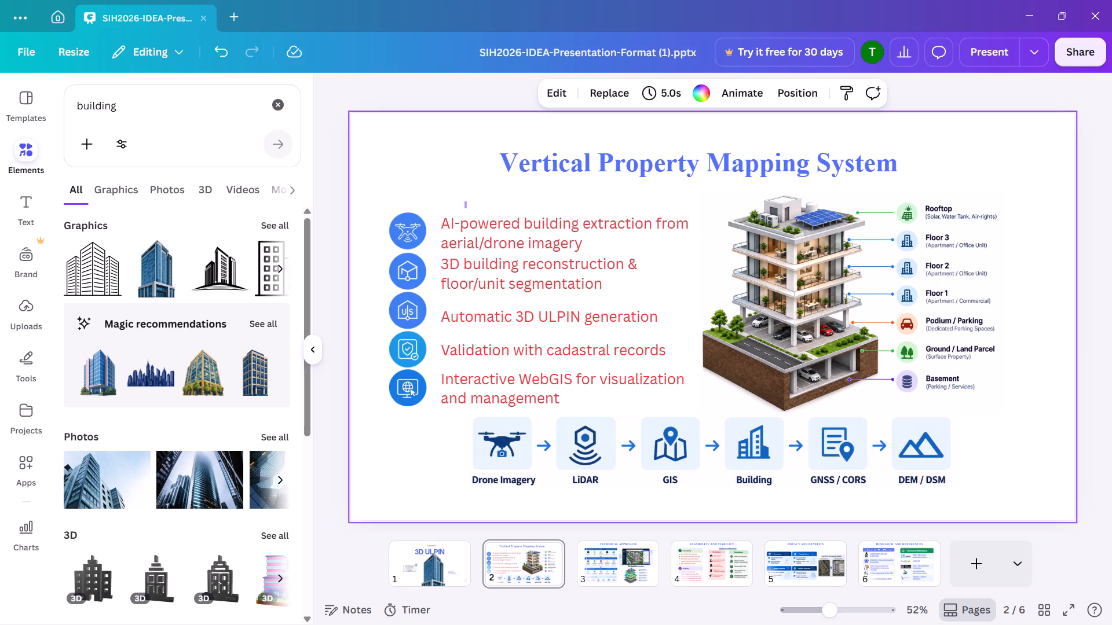
left_click_drag(491, 255, 573, 302)
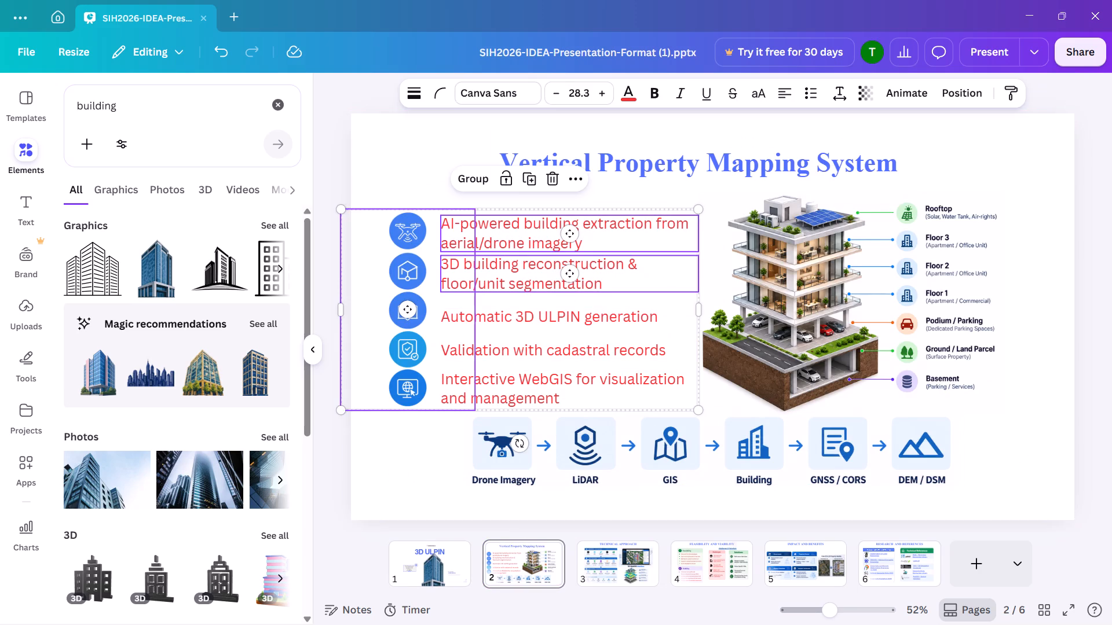
left_click(688, 181)
left_click(640, 208)
left_click_drag(640, 208, 627, 391)
left_click(577, 90)
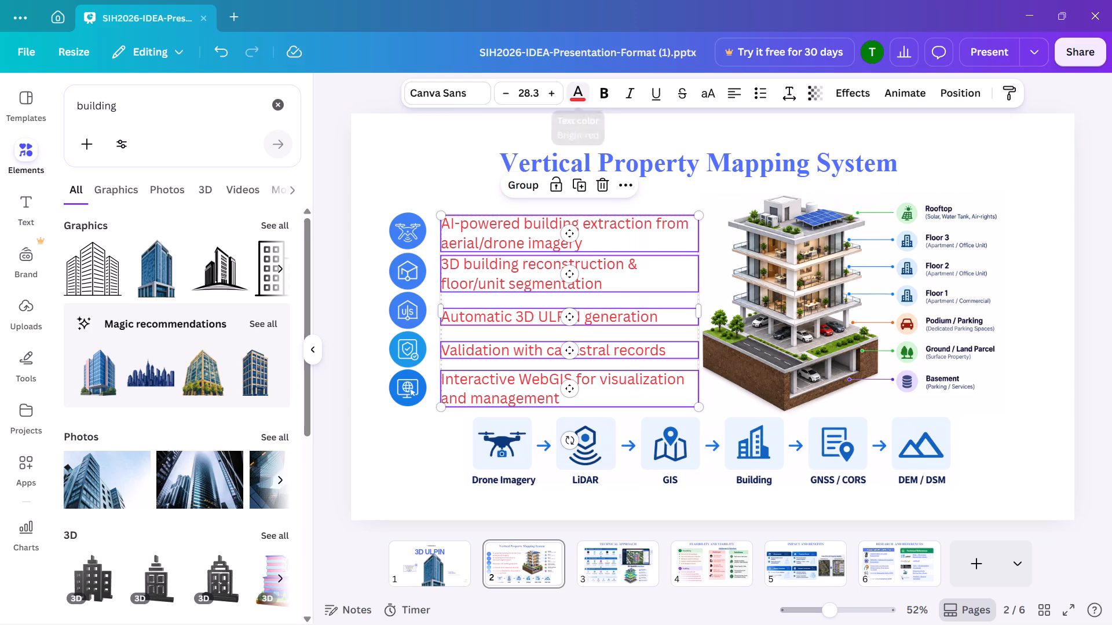
left_click(209, 207)
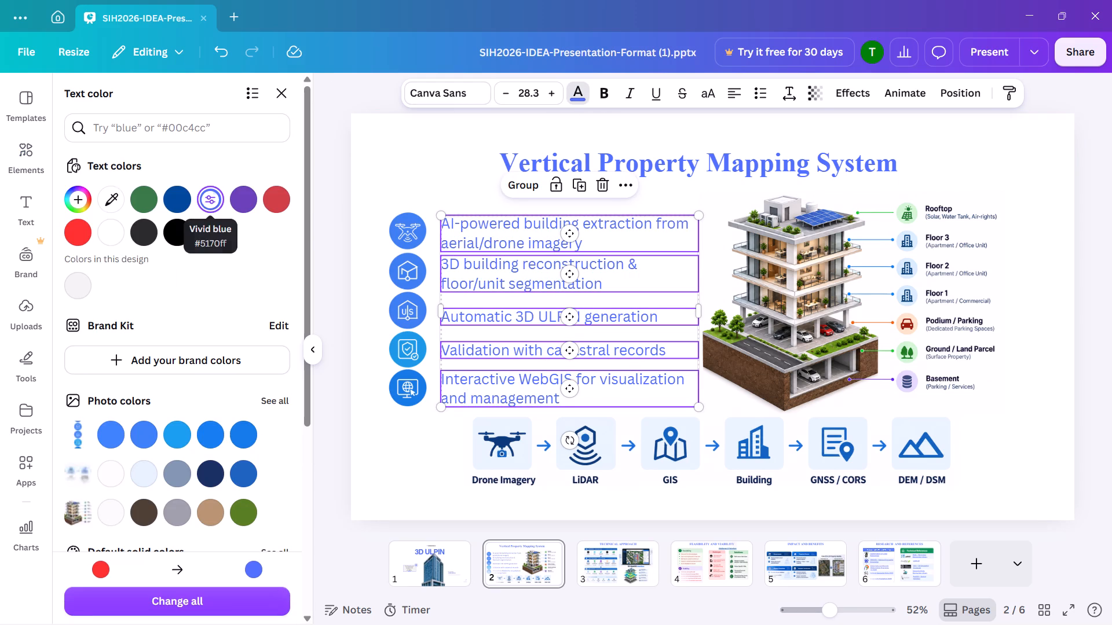
left_click(594, 89)
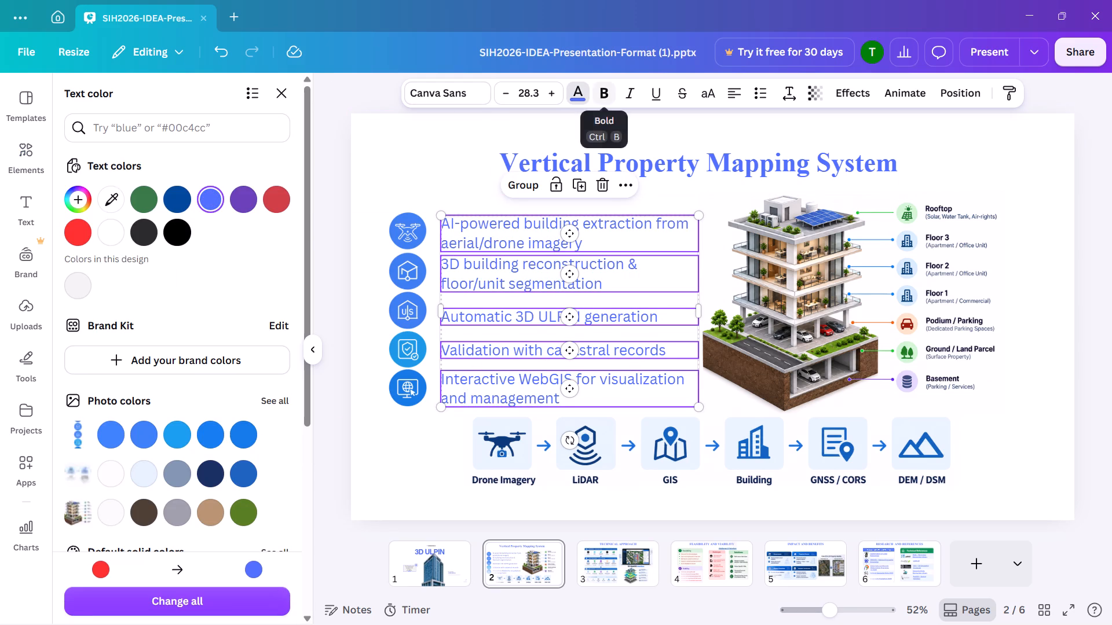
left_click(405, 160)
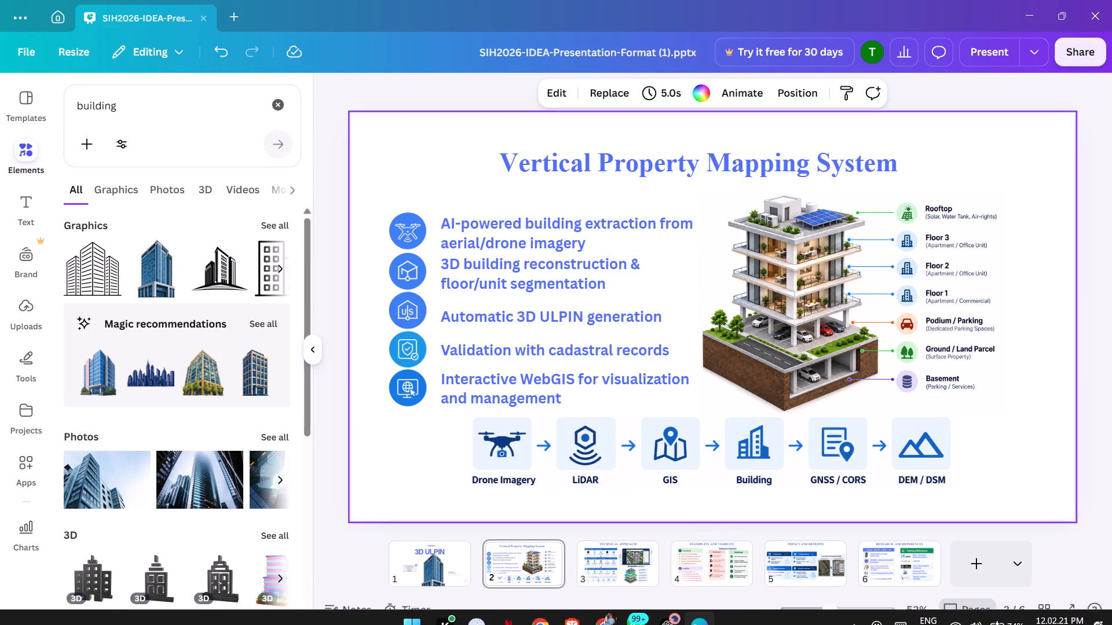
Move the process icon strip, from Drone Imagery to DEM / DSM, slightly down on slide 2.
left_click_drag(676, 465, 674, 478)
left_click(1040, 446)
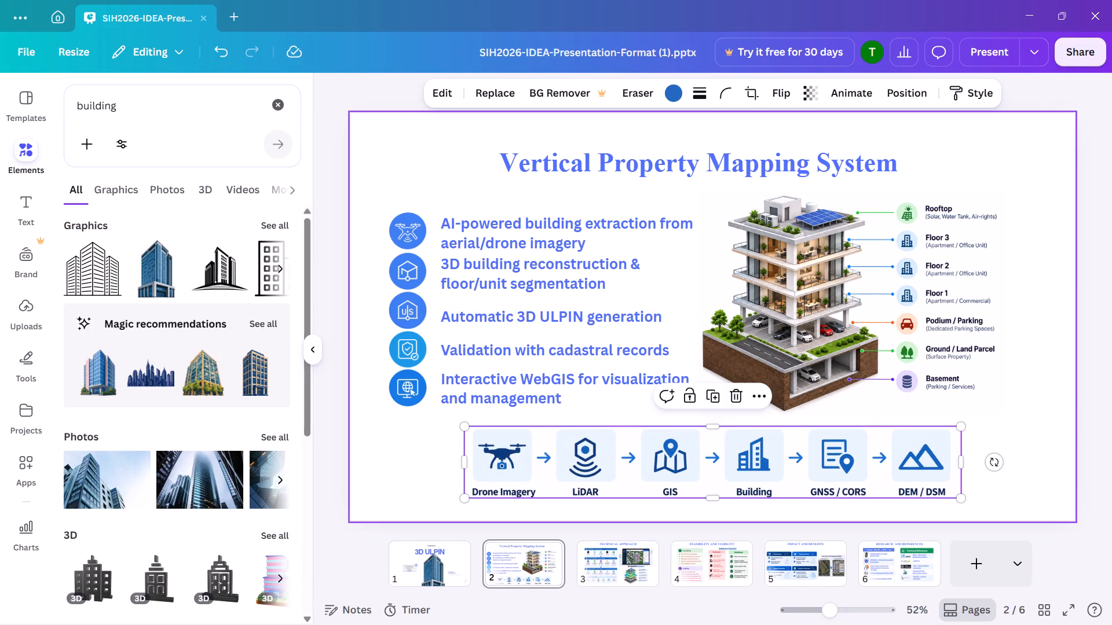
Shift the labelled building illustration on slide 2 slightly right and down, aligning its left edge with the slide's centre line.
left_click_drag(864, 292, 882, 297)
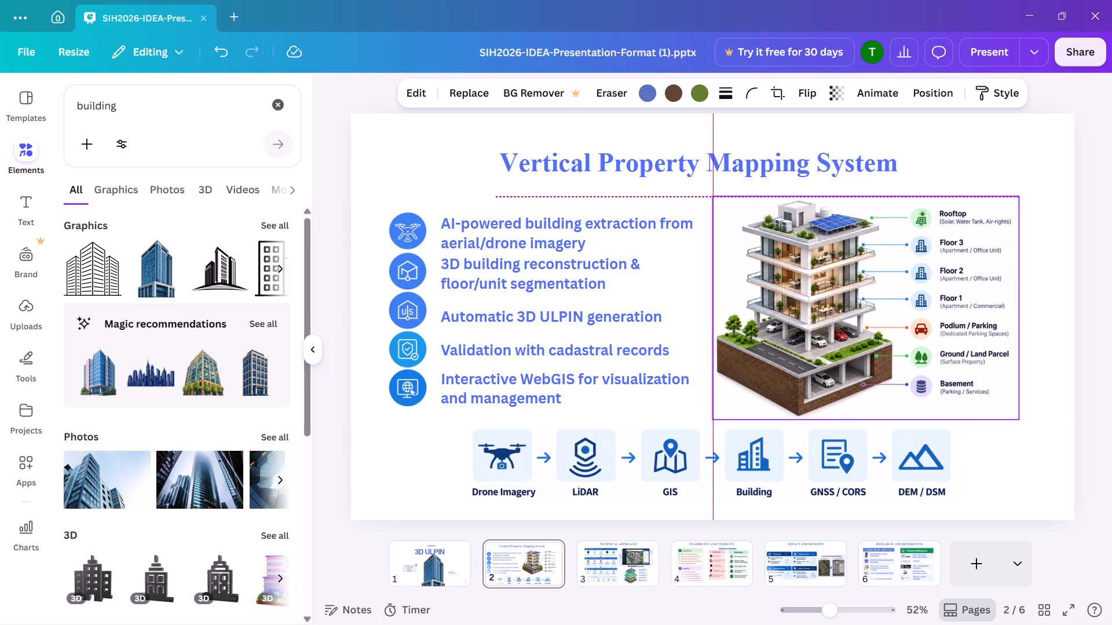
left_click_drag(882, 297, 882, 296)
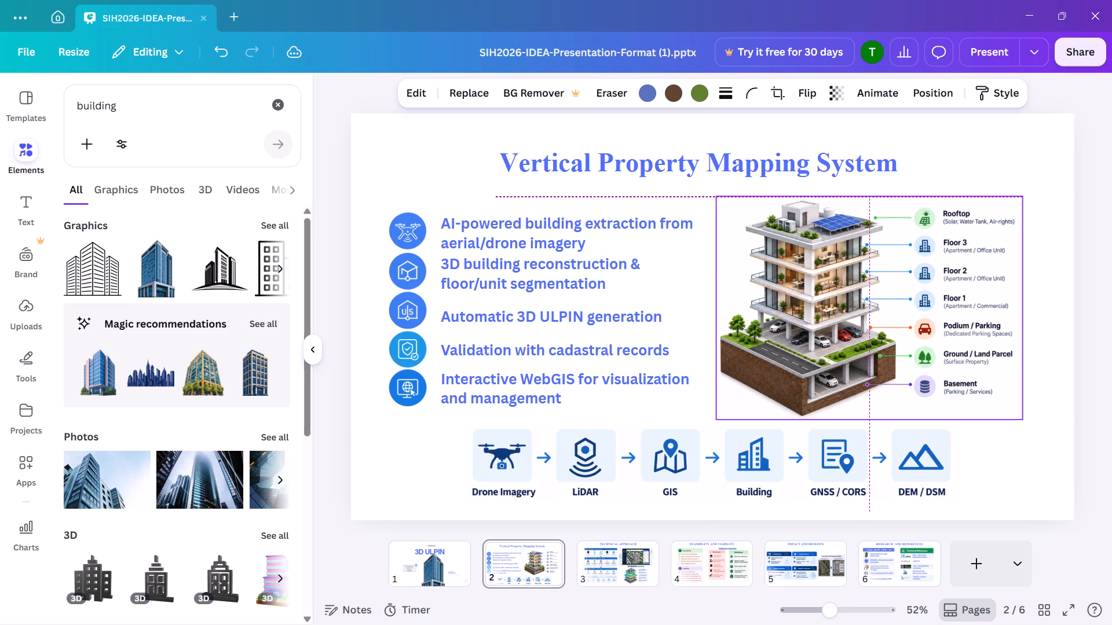
left_click_drag(882, 296, 880, 296)
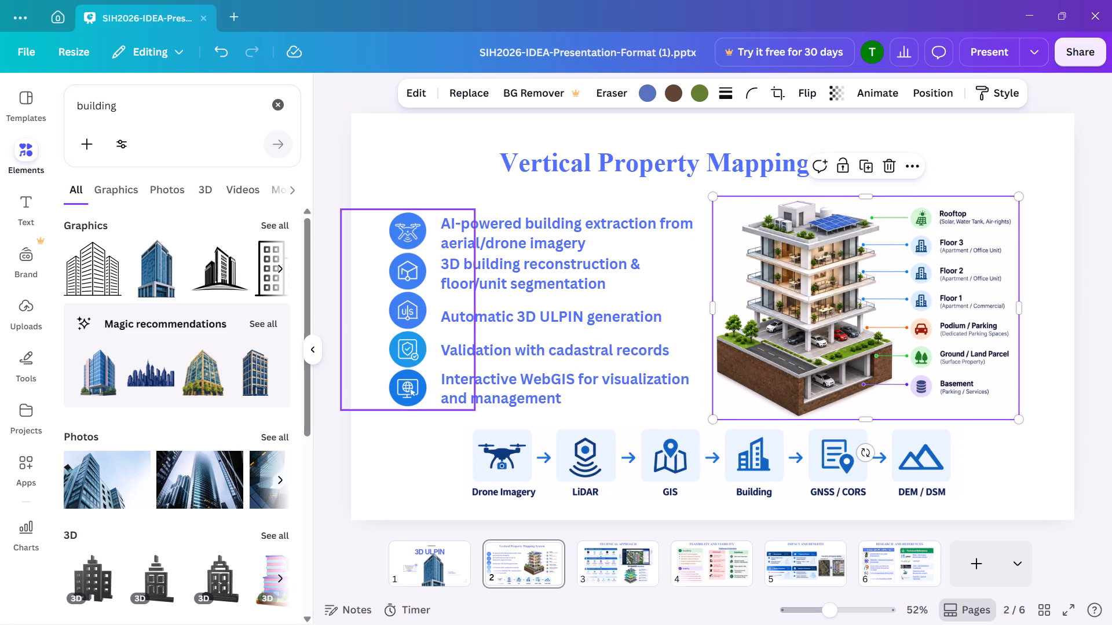
left_click(397, 186)
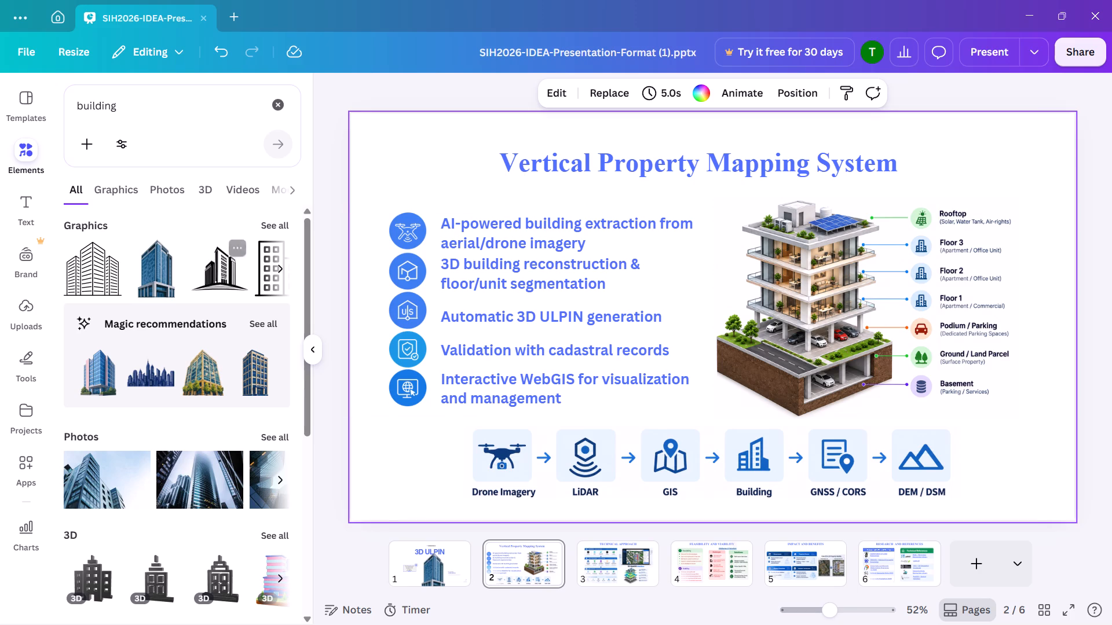
Preview the presentation from the cover slide in presenter view and close the presenter window.
left_click(449, 575)
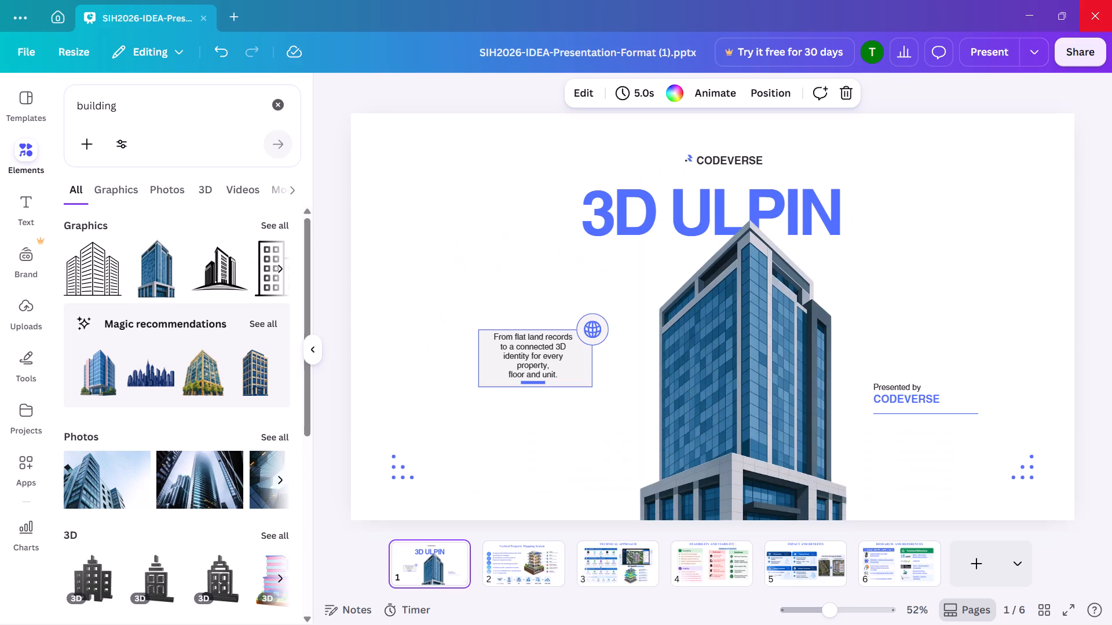
left_click(1039, 61)
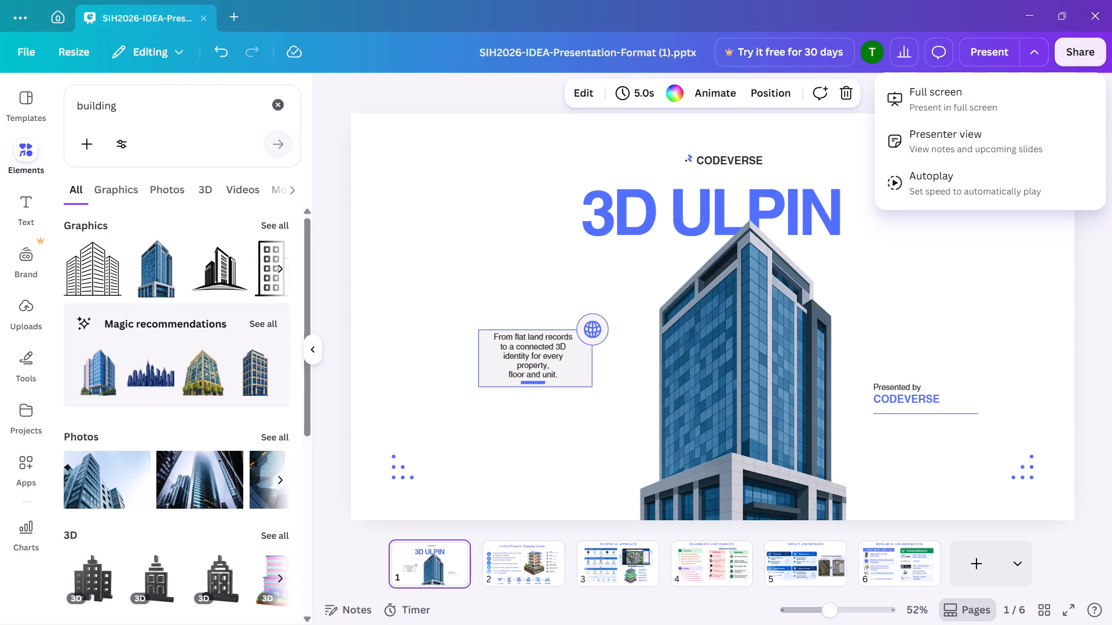
left_click(967, 132)
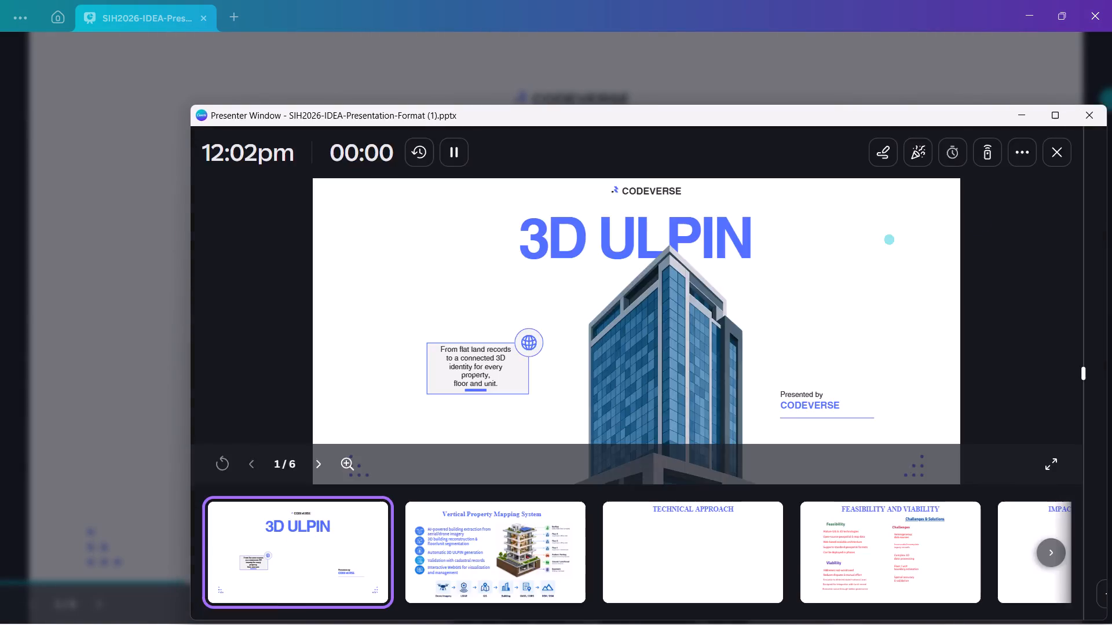
left_click(1083, 120)
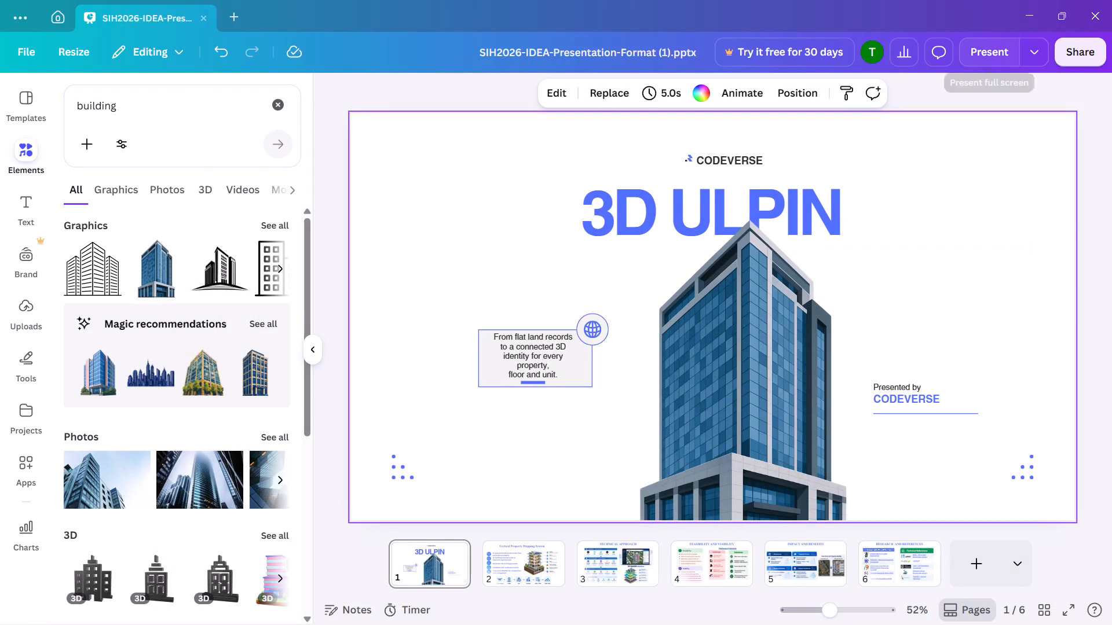
Present the deck full screen from the cover and check slides 1 to 4, ending on "FEASIBILITY AND VIABILITY".
left_click(978, 49)
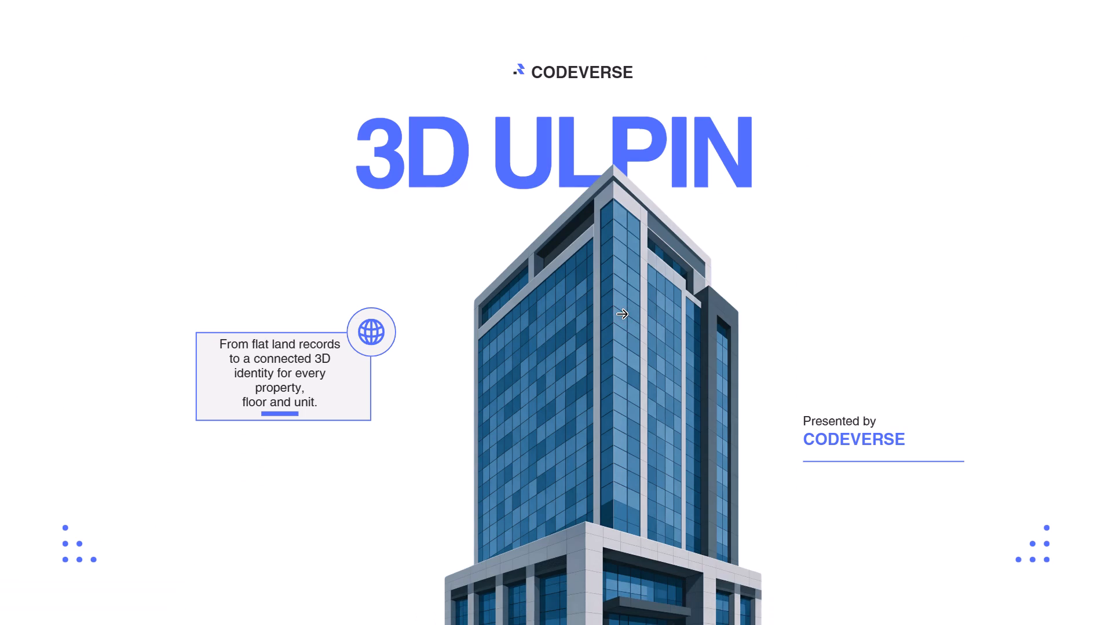
key("Right")
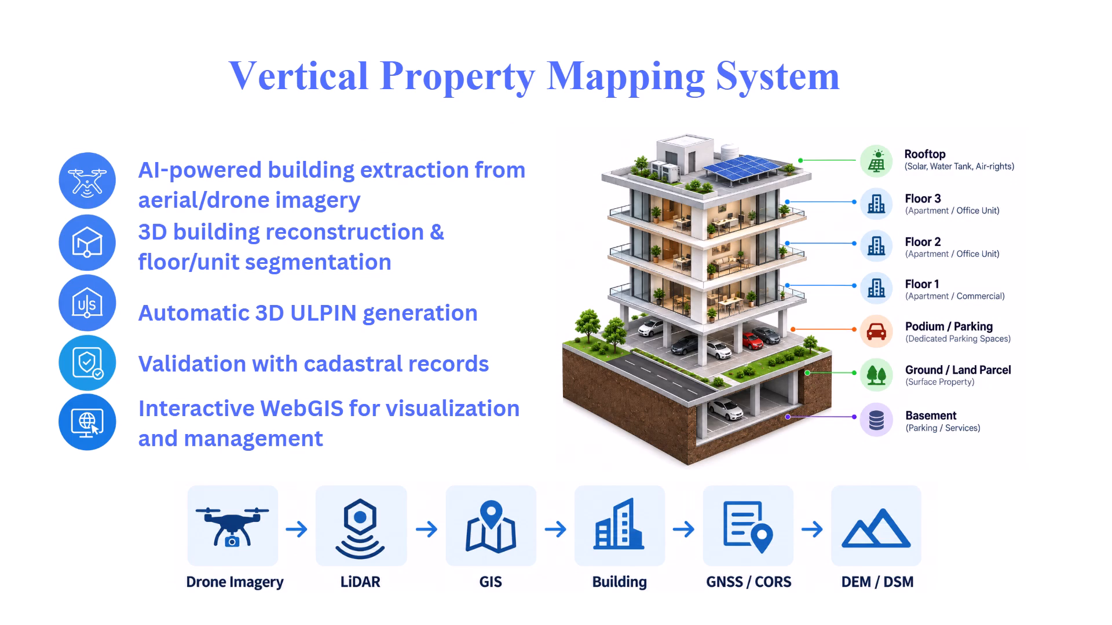
key("Right")
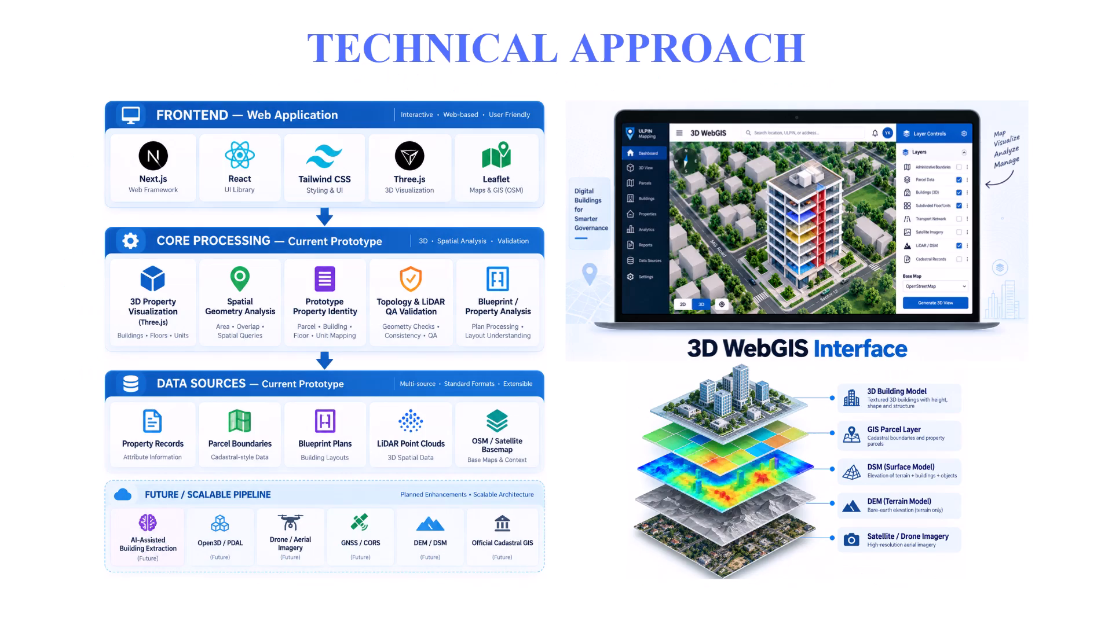
key("Left")
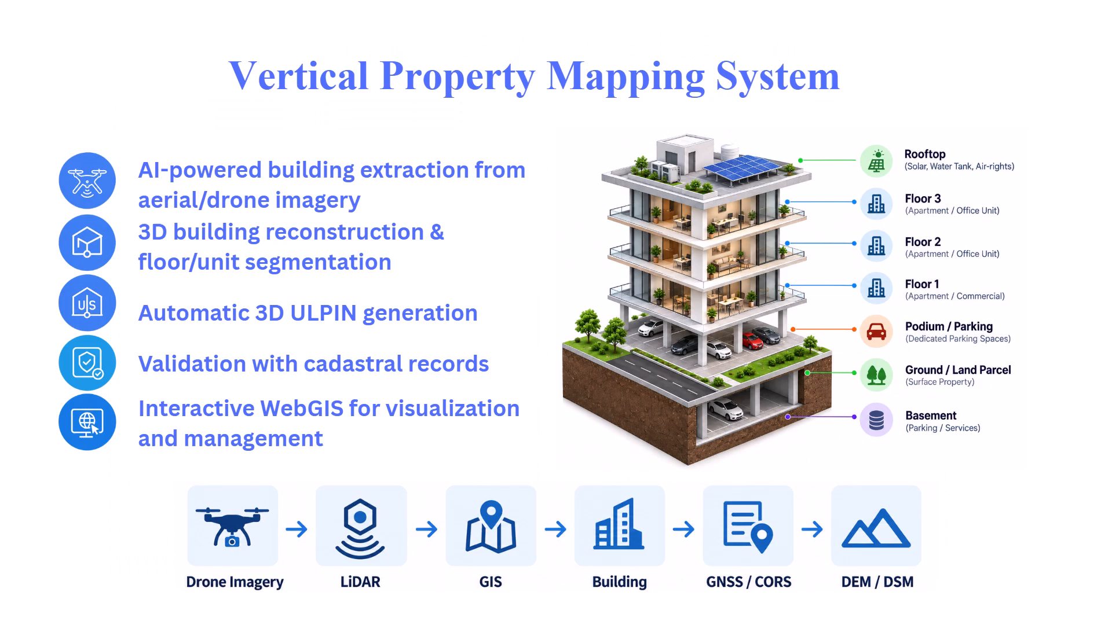
key("Right")
key("Right")
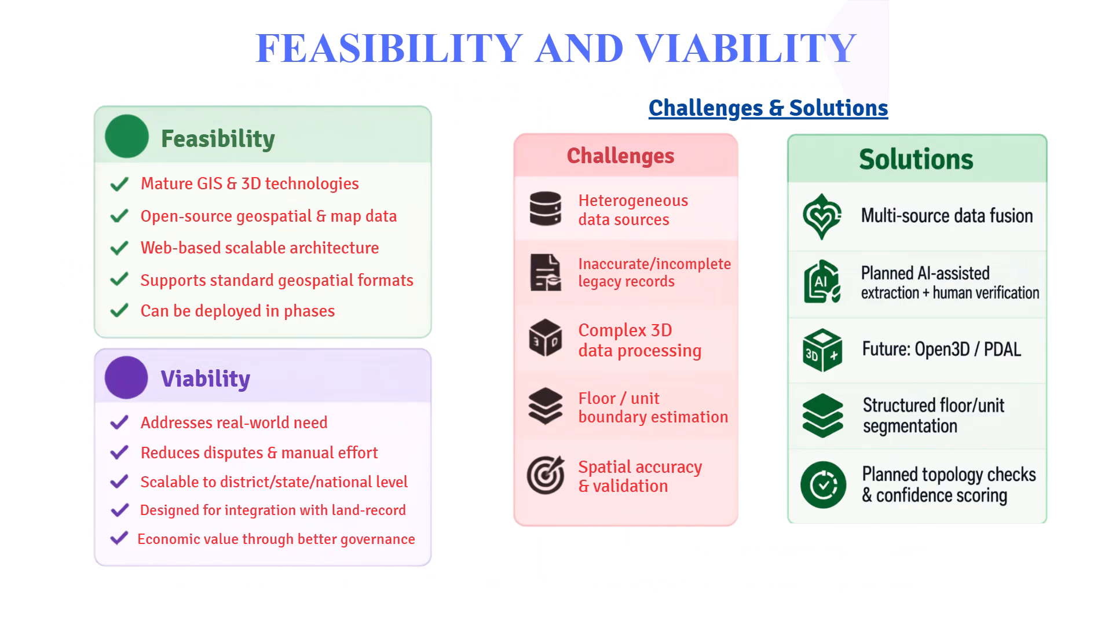
key("Escape")
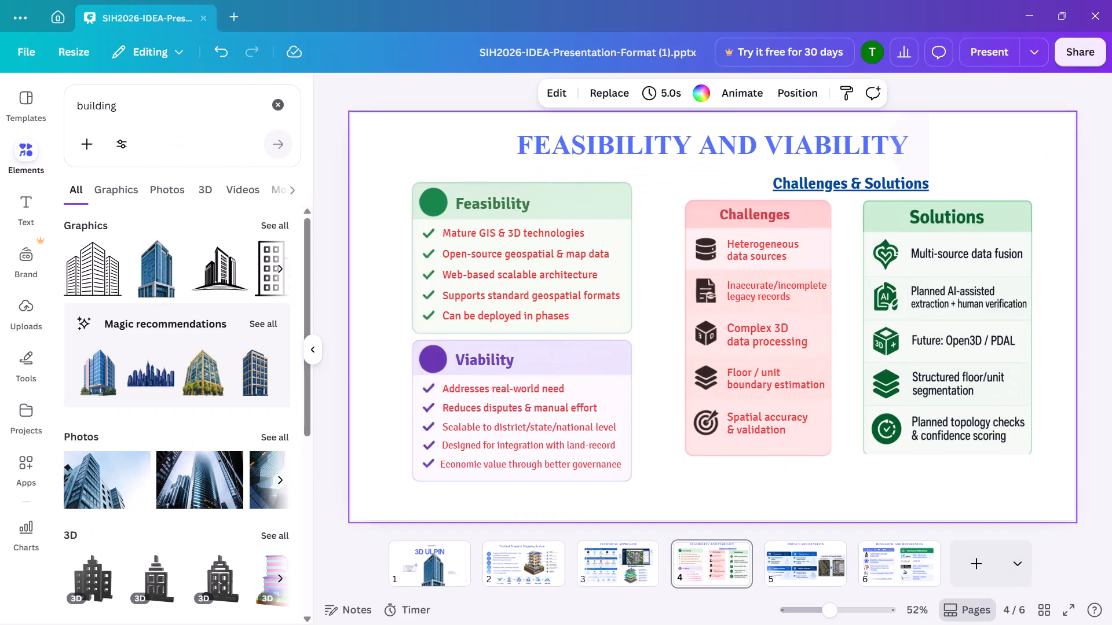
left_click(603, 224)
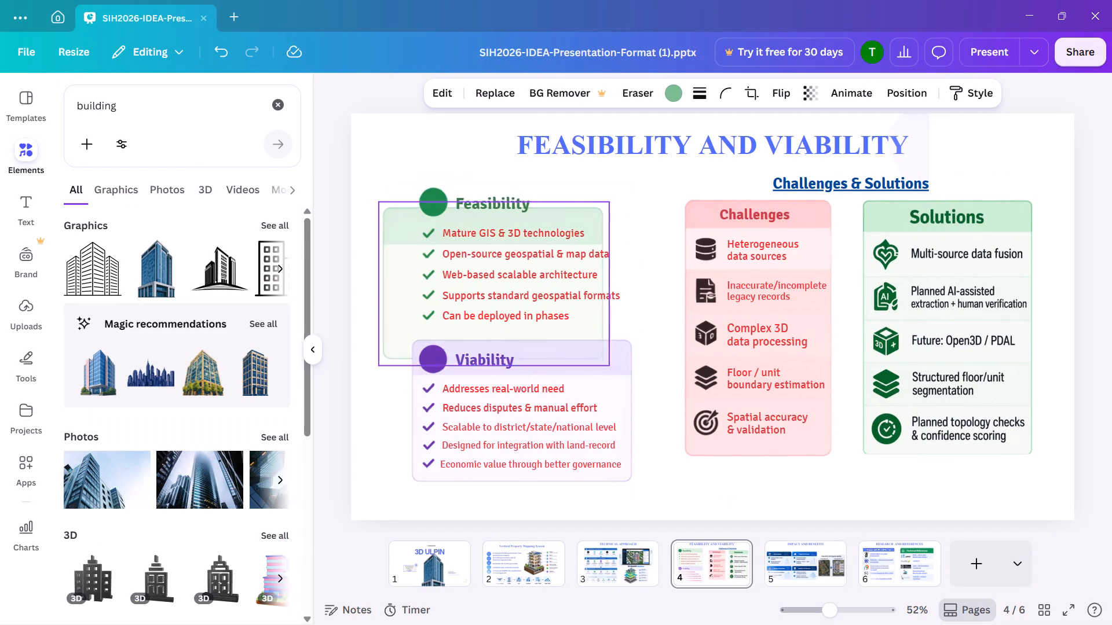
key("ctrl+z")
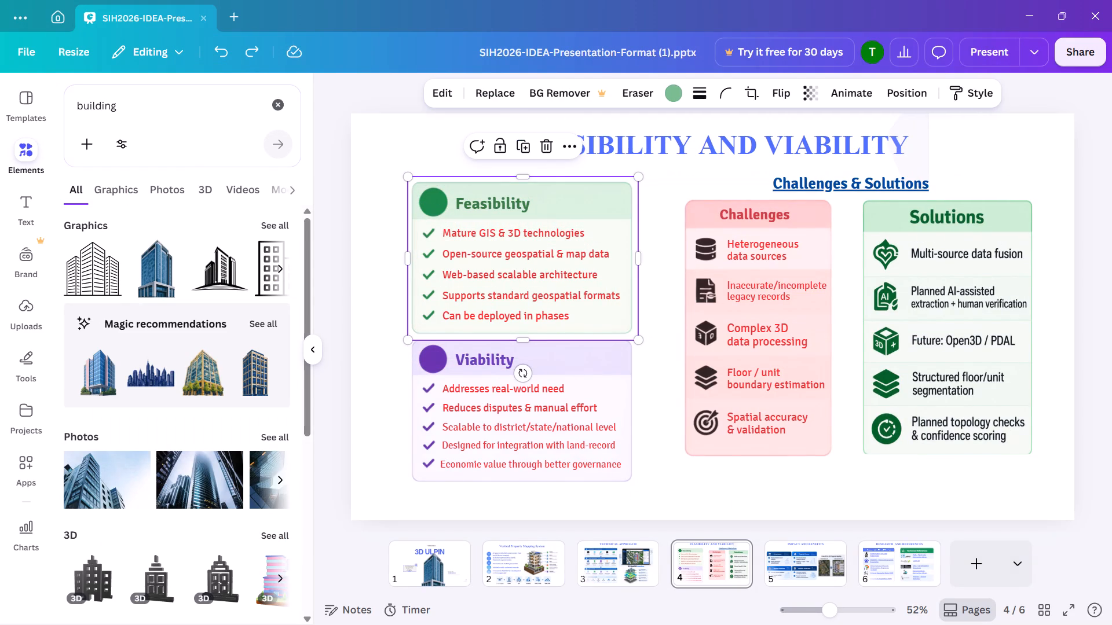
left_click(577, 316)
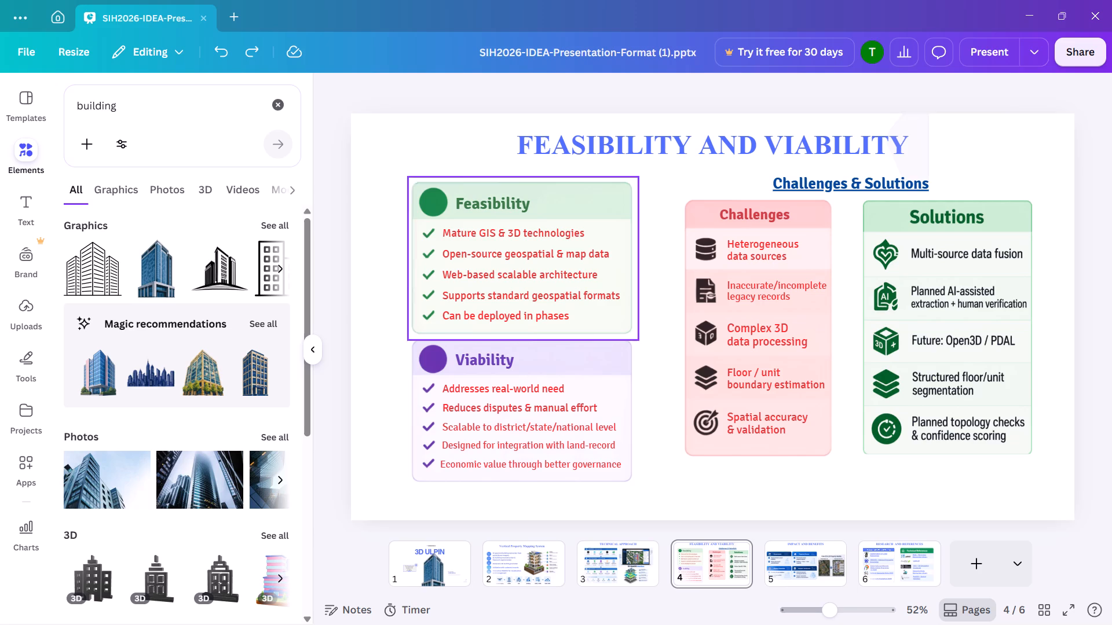
Present the deck full screen from the cover, review all six slides forward and back, and exit to the editor.
left_click(430, 583)
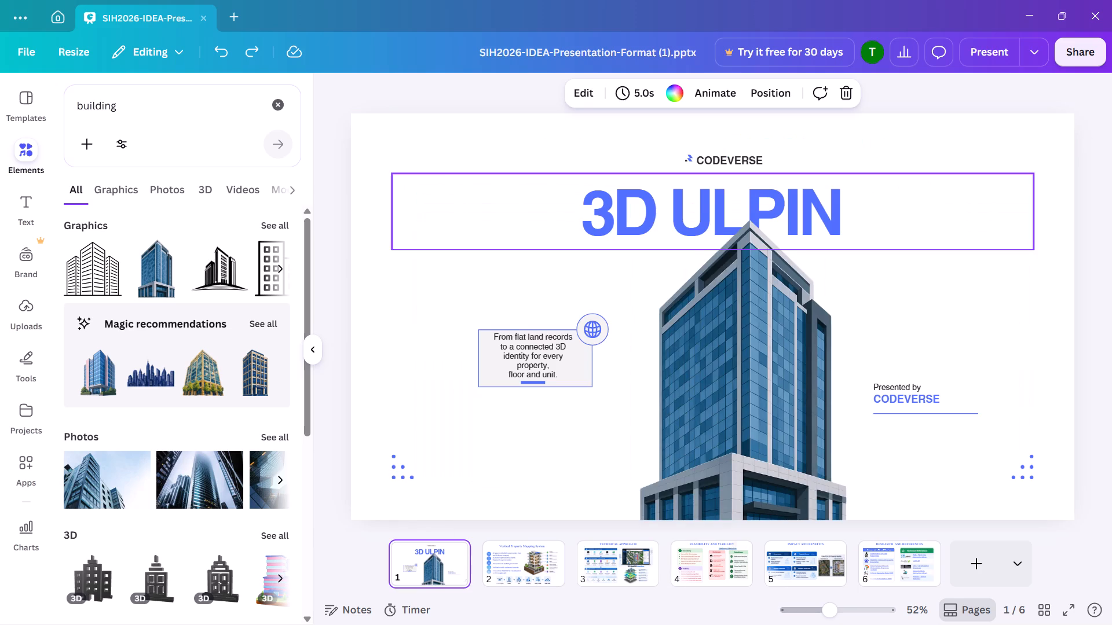
left_click(997, 60)
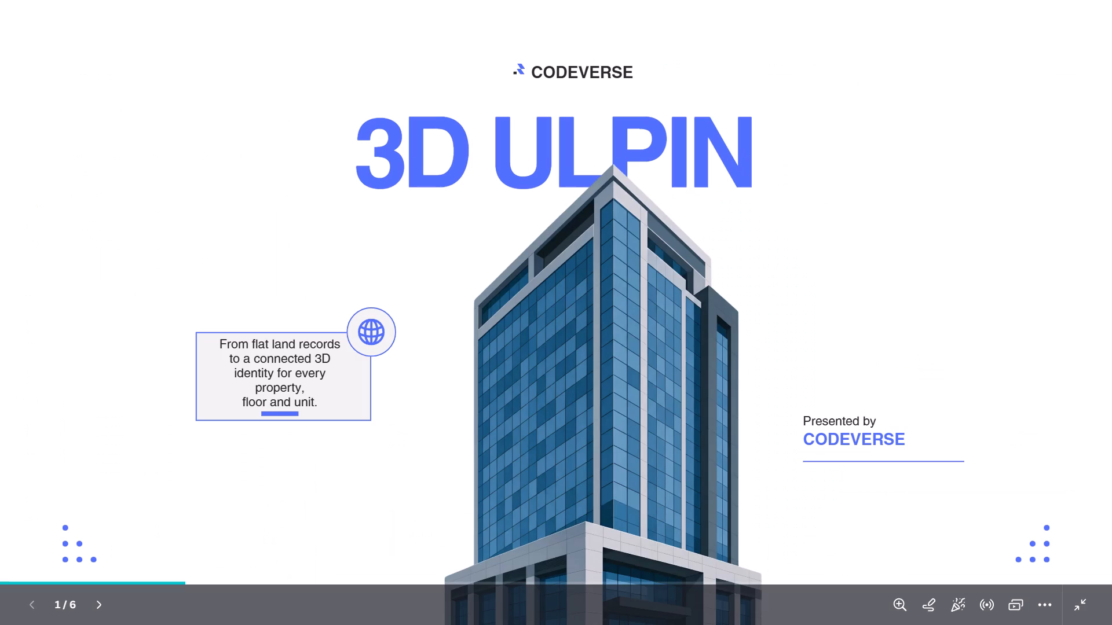
key("Right")
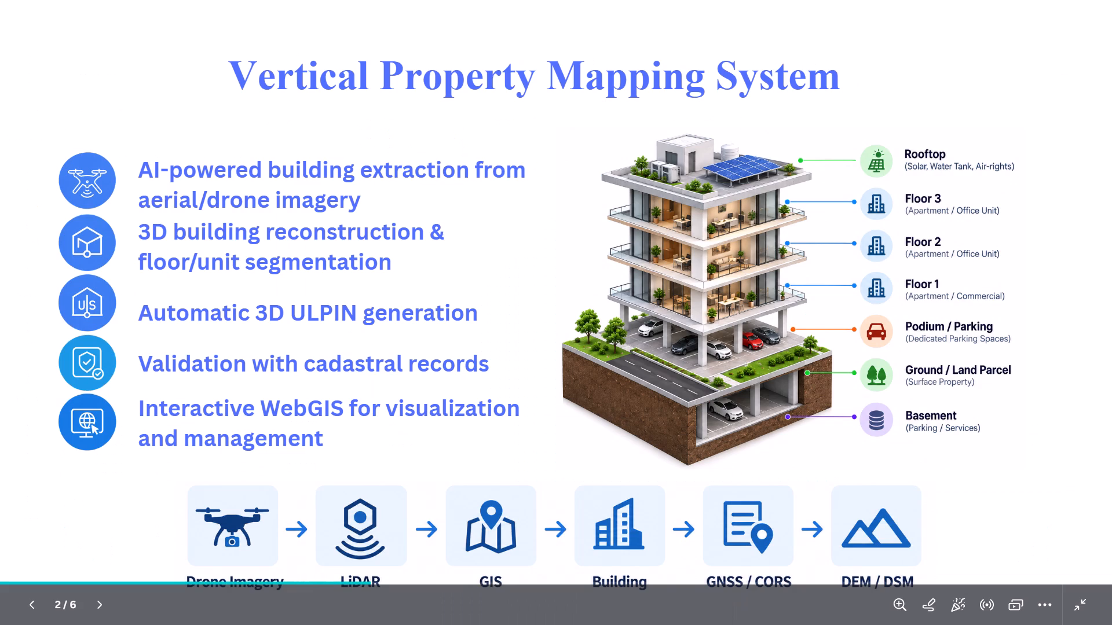
key("Right")
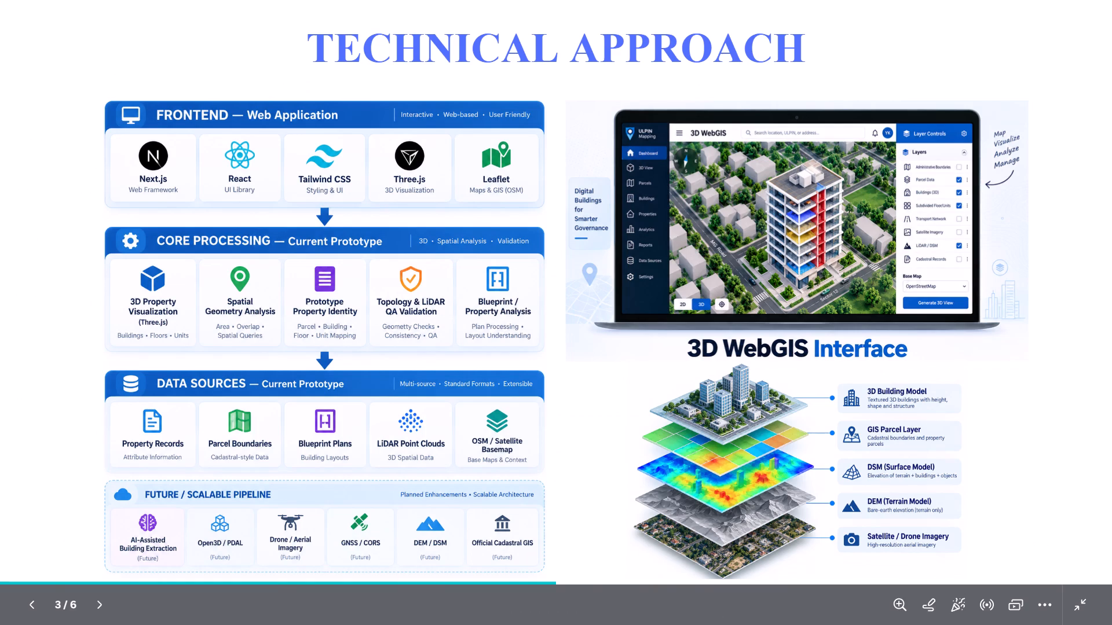
key("Right")
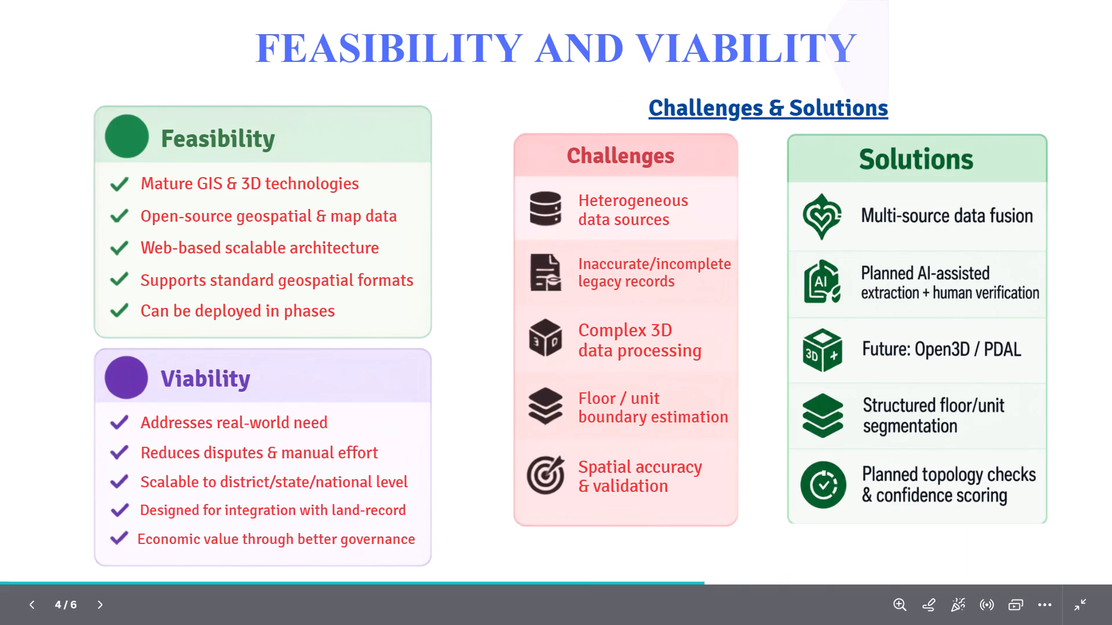
key("Right")
key("Right")
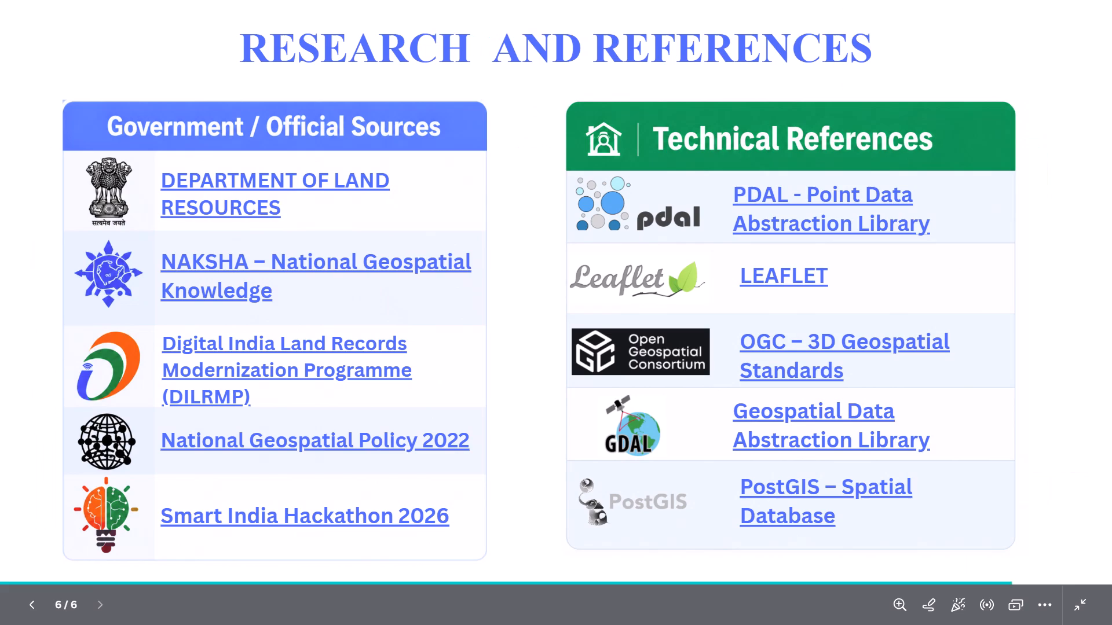
key("Right")
key("Left")
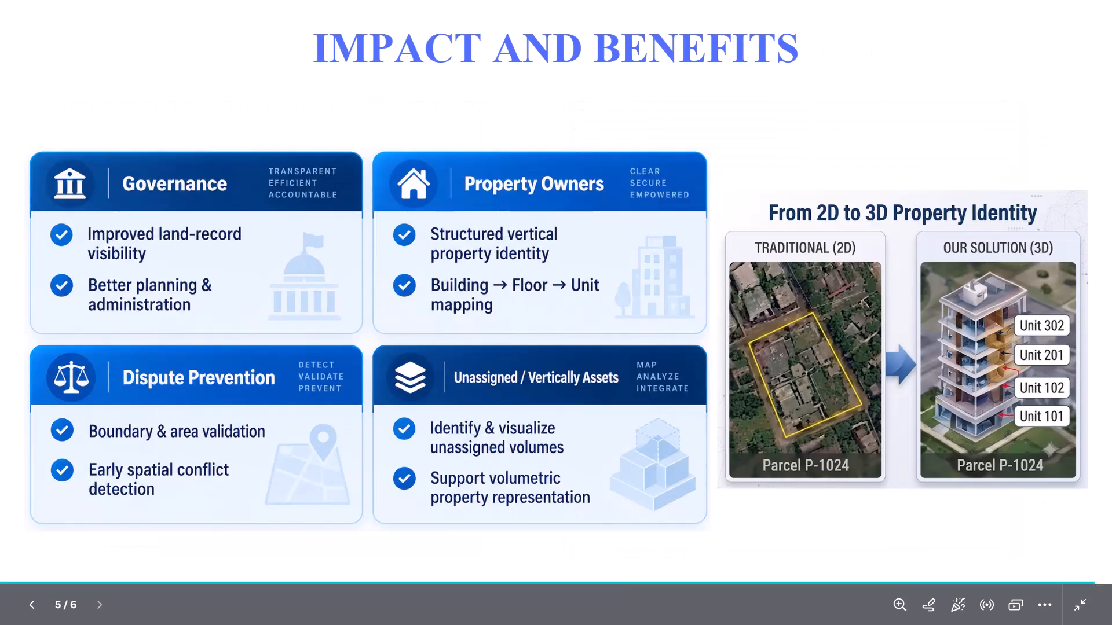
key("Left")
key("Left")
key("Left")
key("Left")
key("Left")
key("Left")
key("Escape")
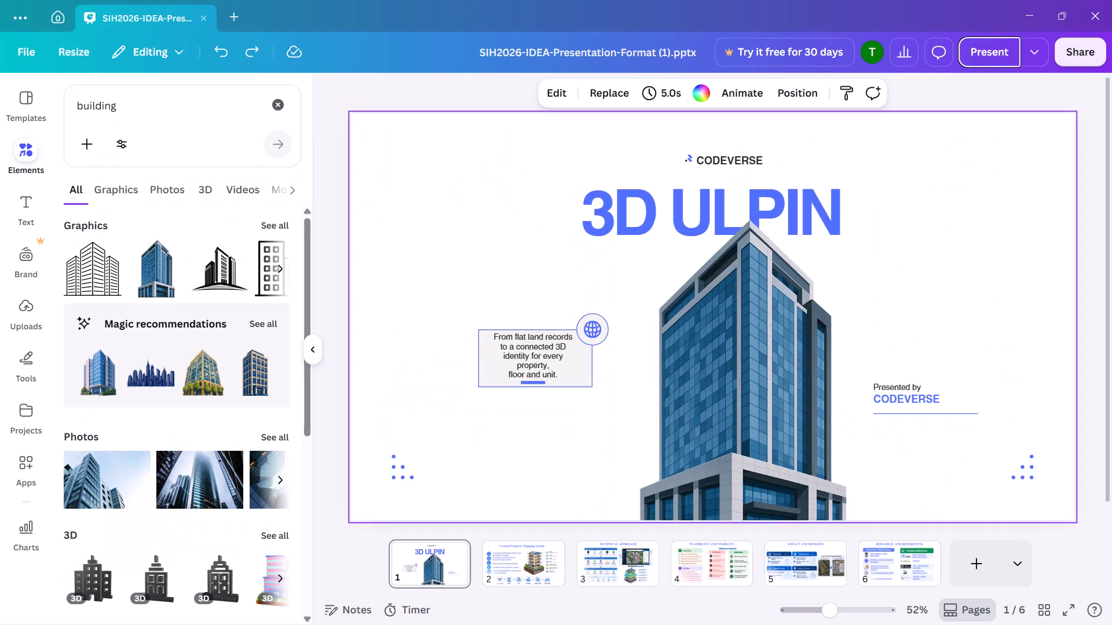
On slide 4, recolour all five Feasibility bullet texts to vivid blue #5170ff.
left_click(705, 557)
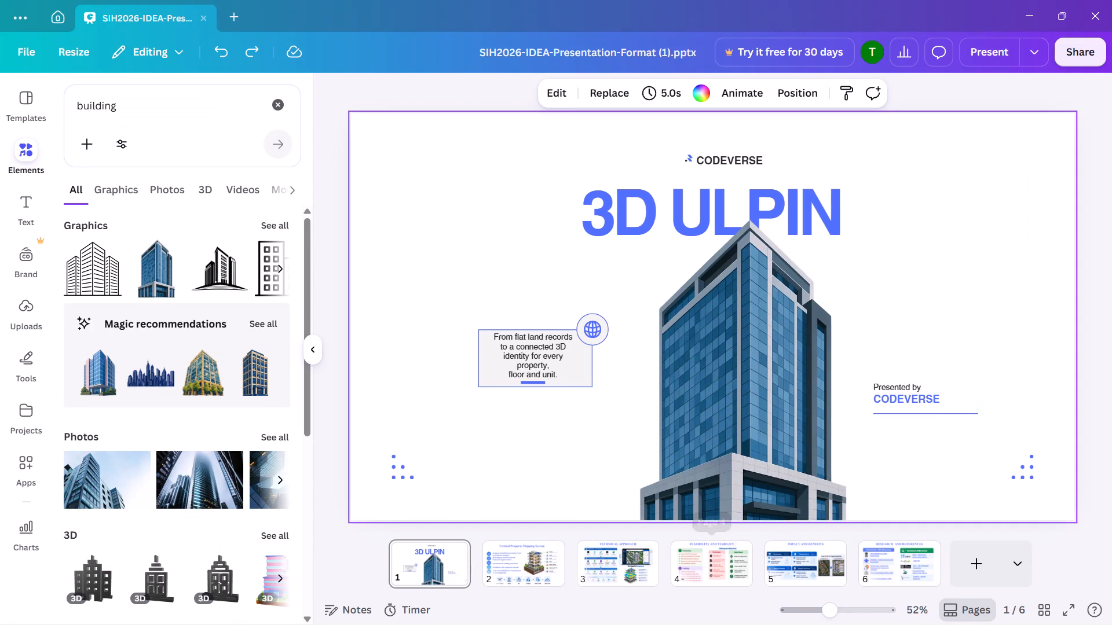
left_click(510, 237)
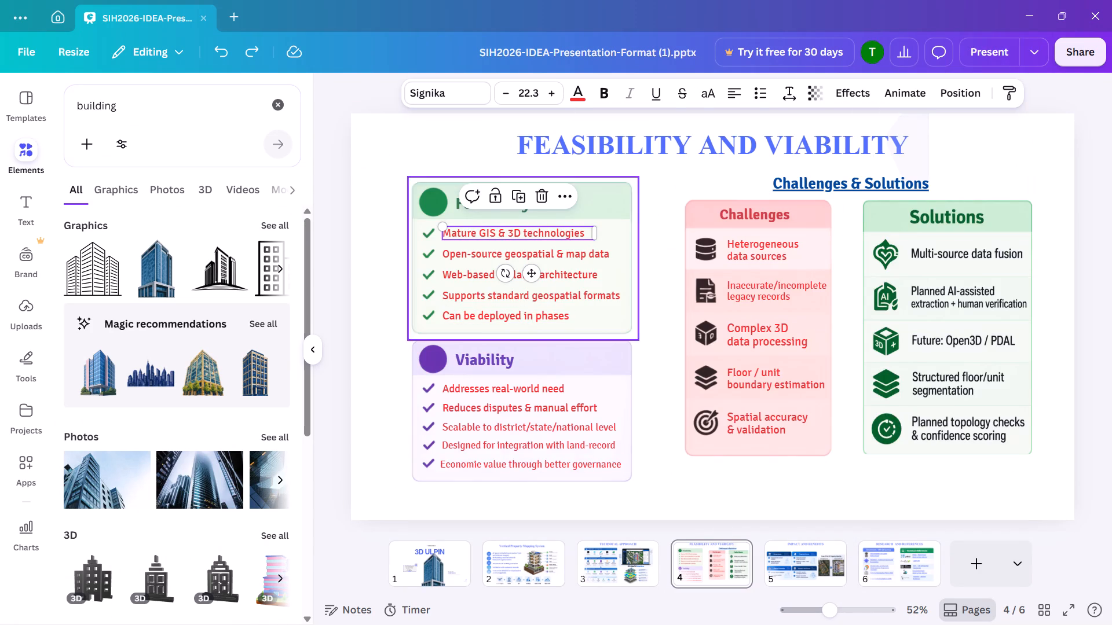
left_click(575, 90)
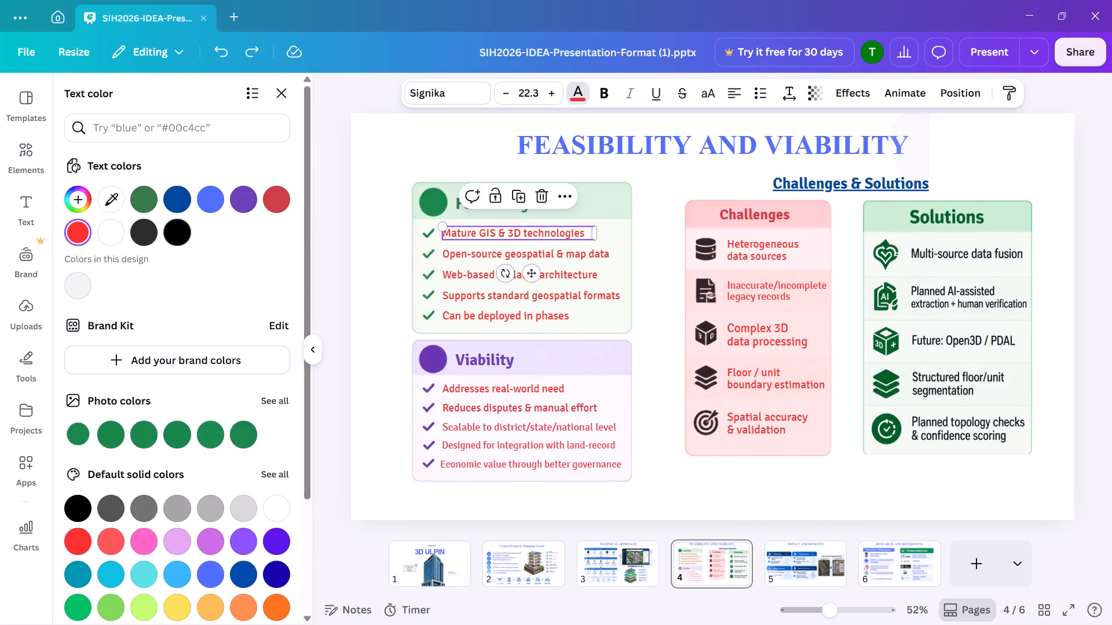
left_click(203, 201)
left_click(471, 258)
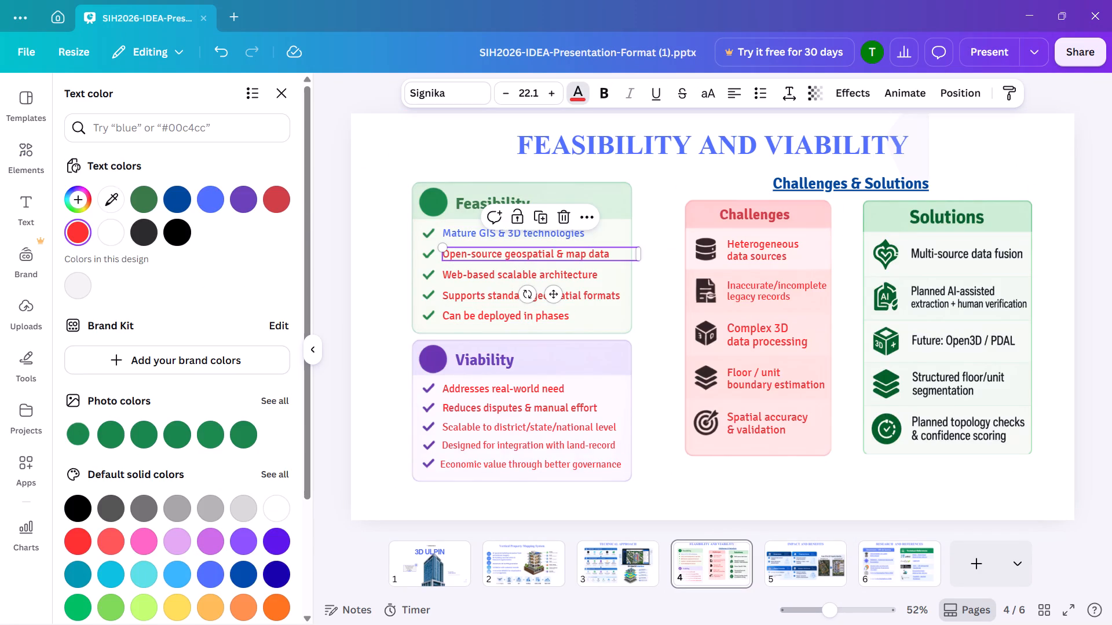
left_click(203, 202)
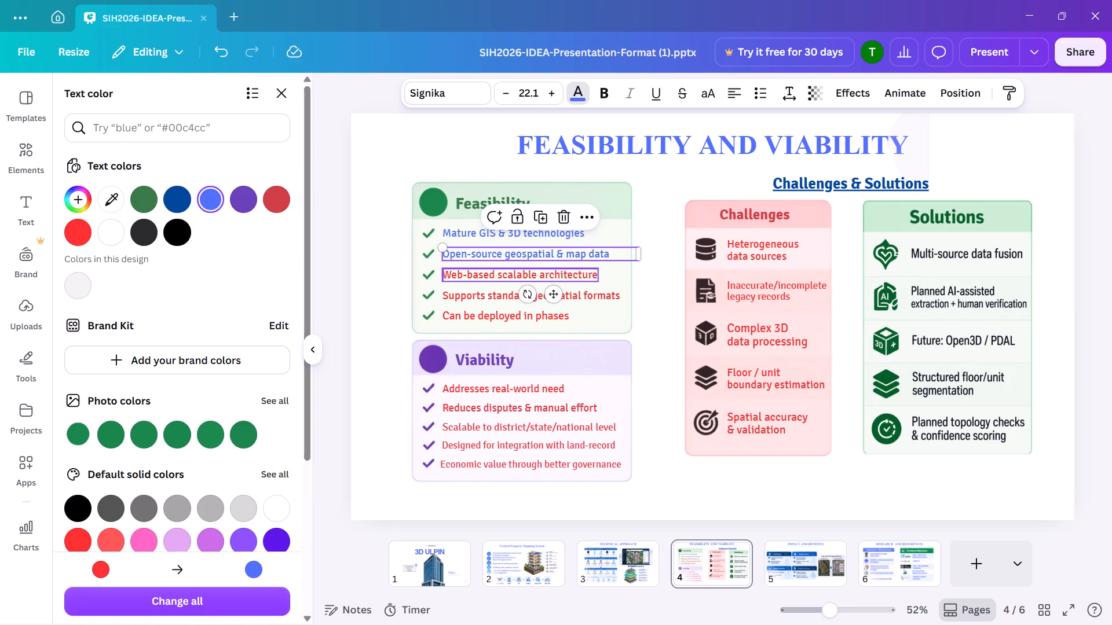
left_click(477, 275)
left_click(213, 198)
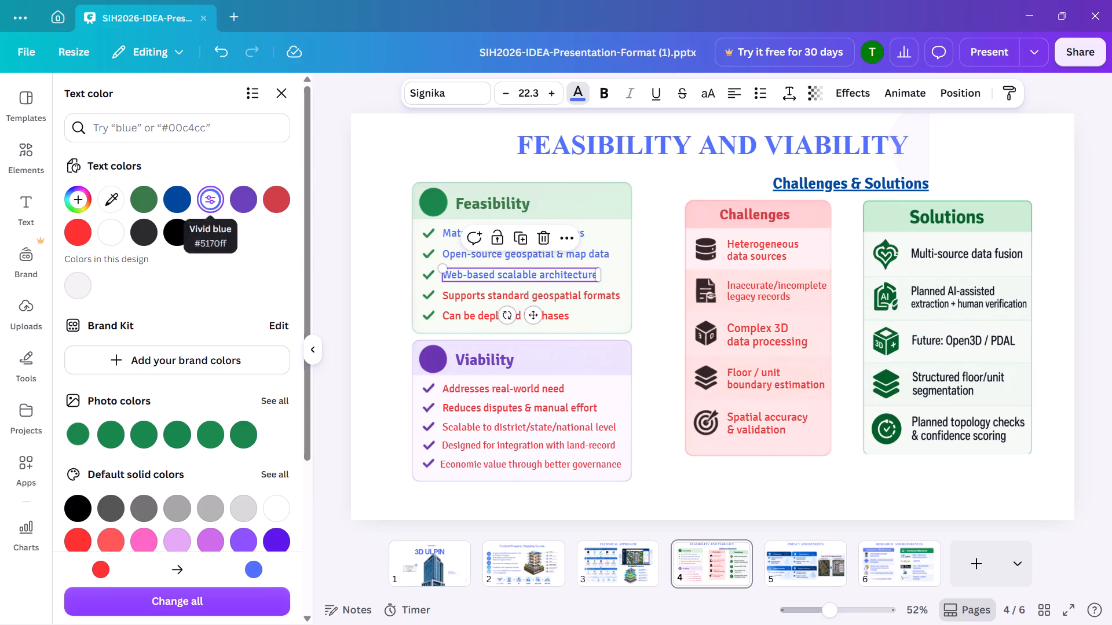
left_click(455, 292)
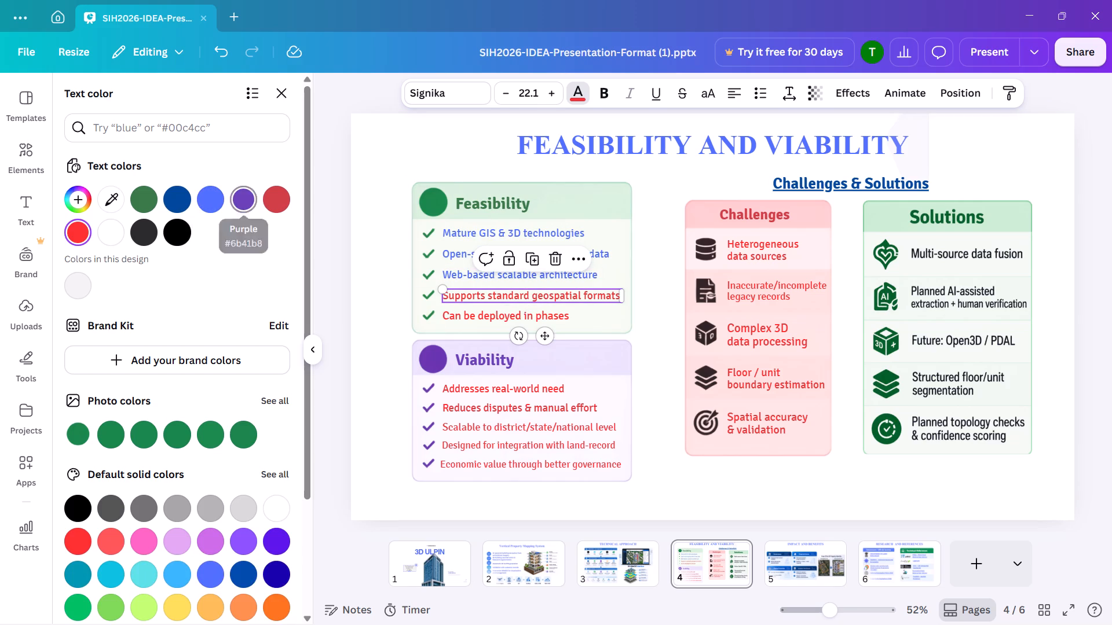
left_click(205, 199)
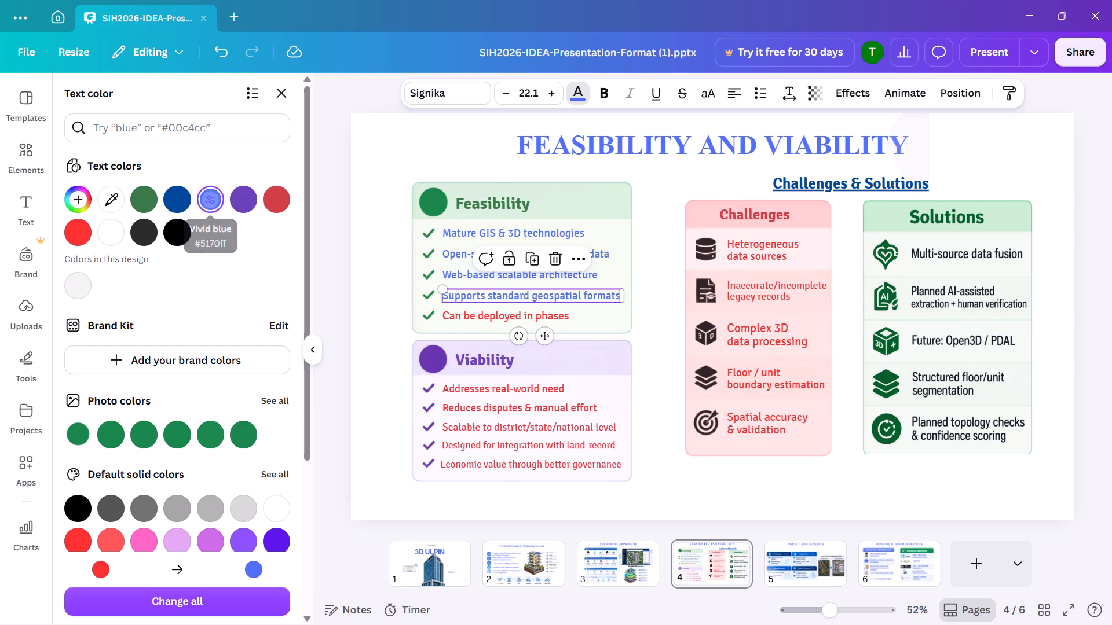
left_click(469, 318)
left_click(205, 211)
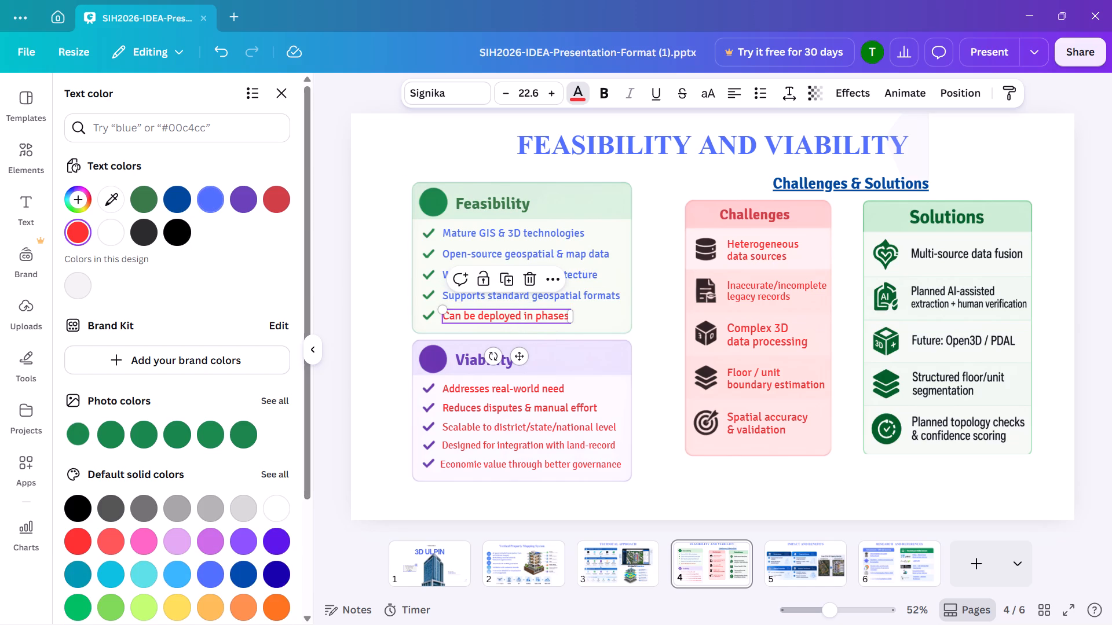
Recolour the first three Viability bullets, from "Addresses real-world need" to "Scalable to district/state/national level", to vivid blue #5170ff.
left_click(515, 392)
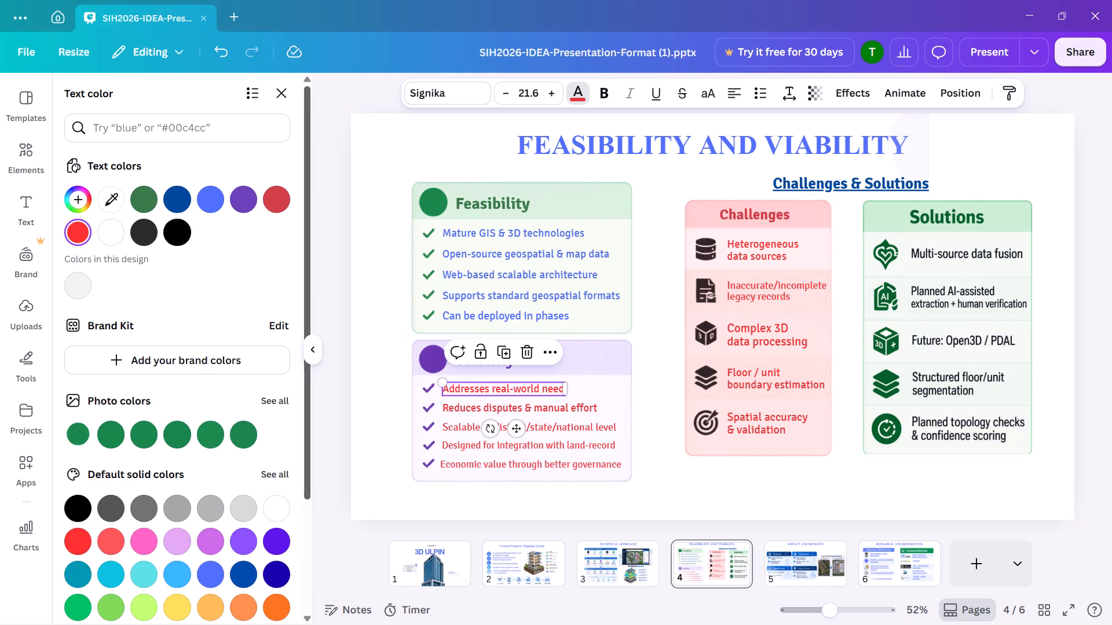
left_click(199, 197)
left_click(467, 415)
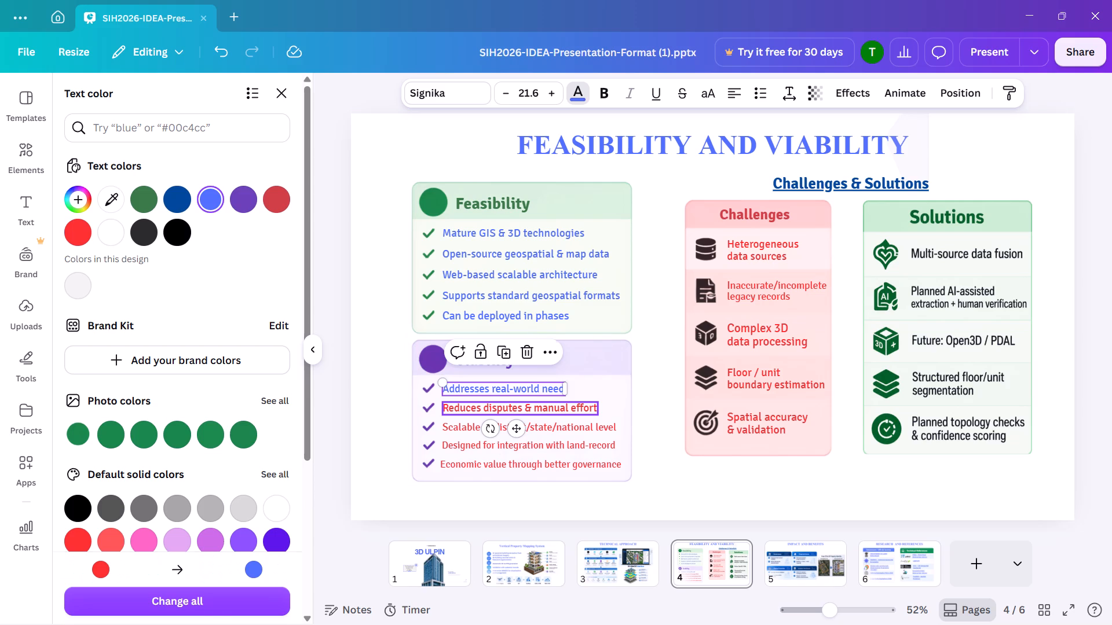
left_click(213, 197)
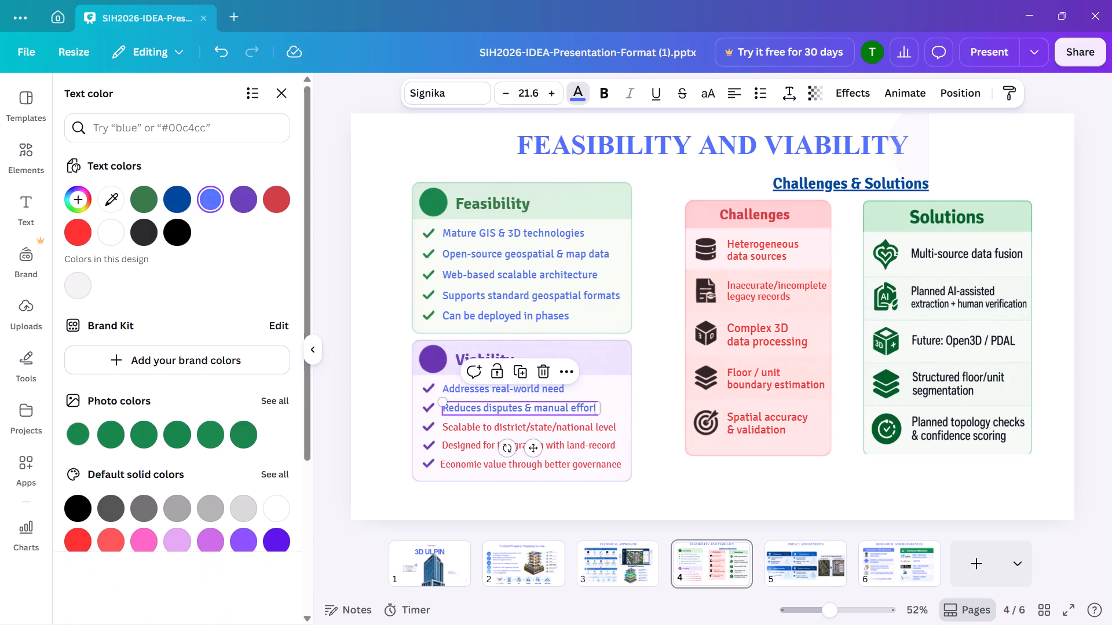
left_click(460, 423)
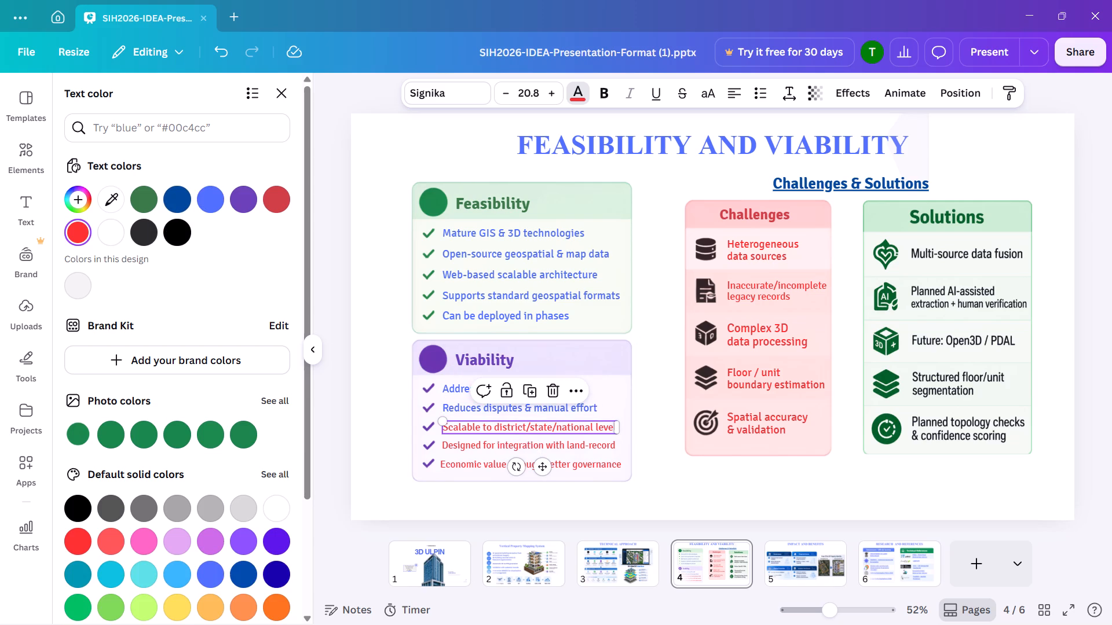
left_click(210, 197)
Recolour all five Feasibility bullet texts, from "Mature GIS & 3D technologies" to "Can be deployed in phases", to the design's dark green.
left_click(457, 236)
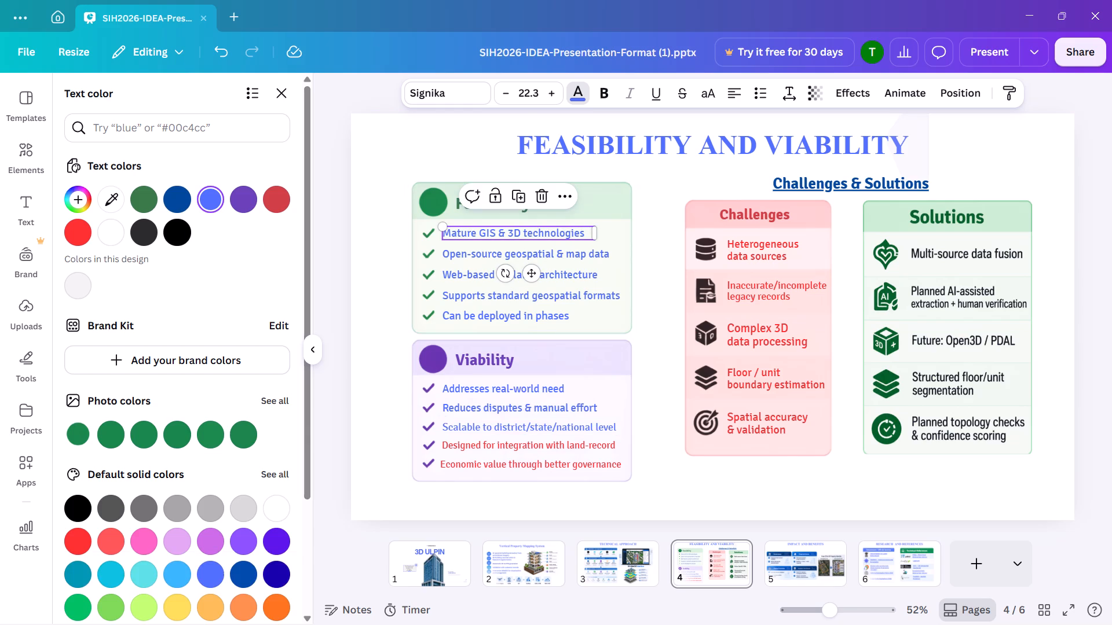
left_click(145, 203)
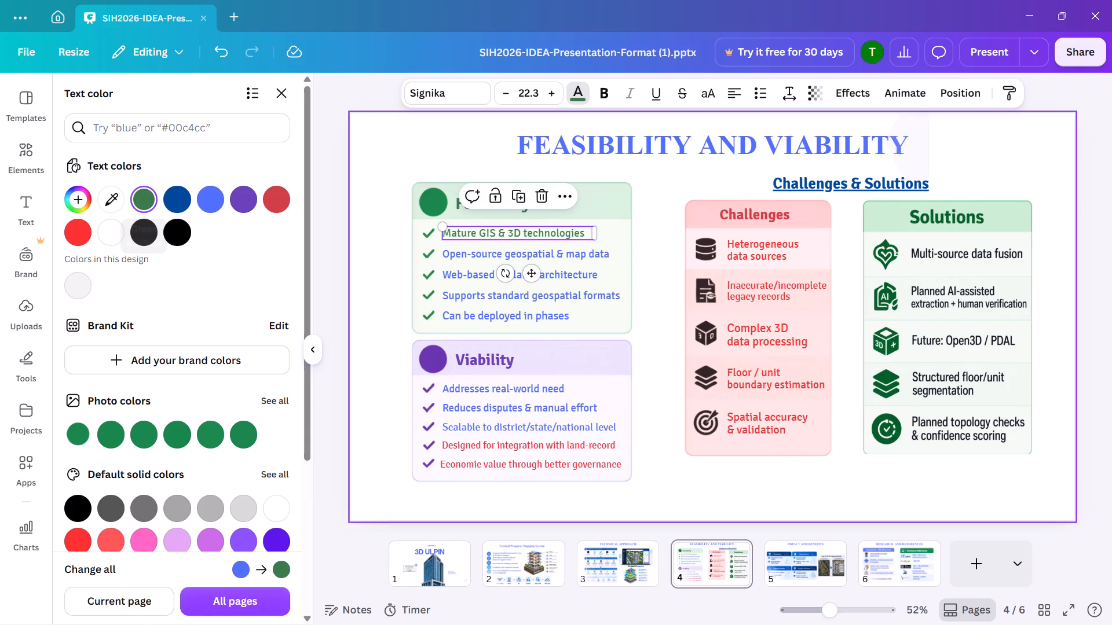
left_click(473, 256)
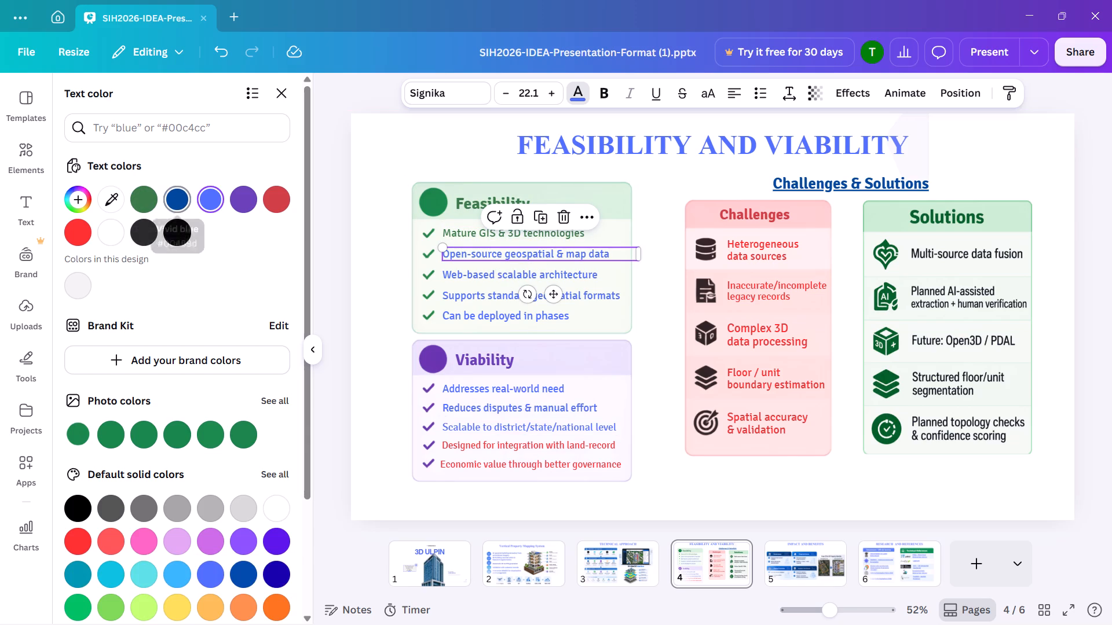
left_click(153, 200)
left_click(493, 277)
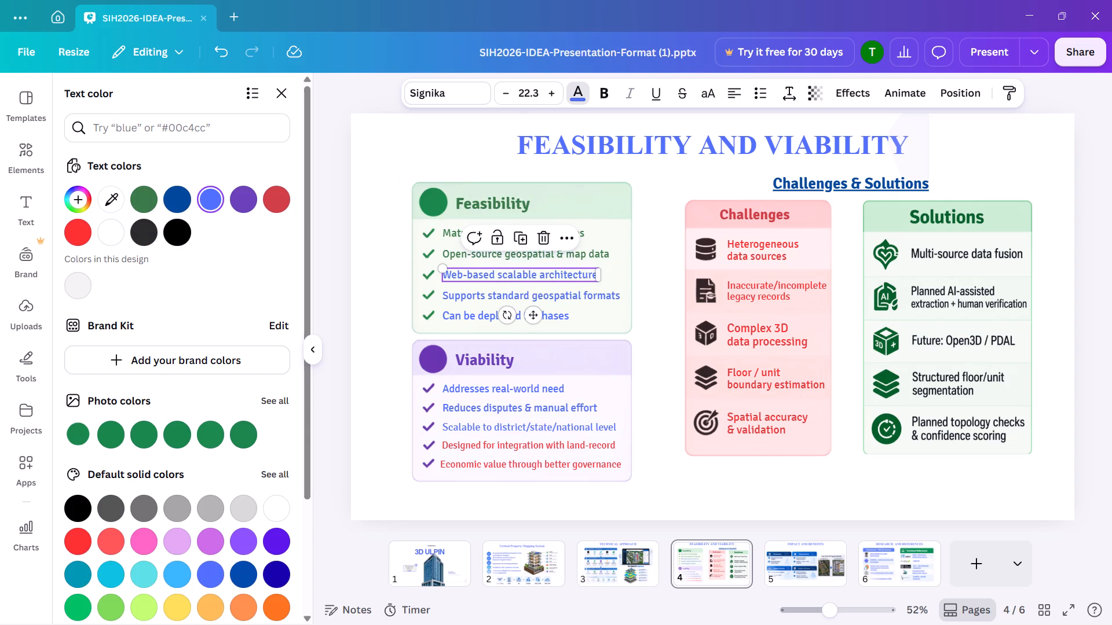
left_click(138, 191)
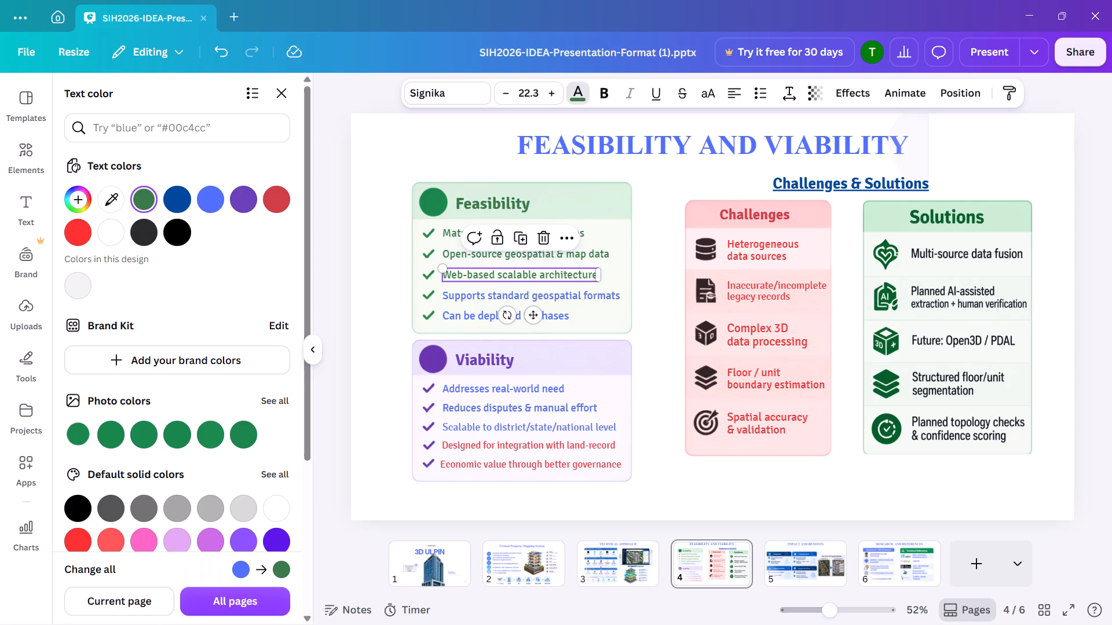
left_click(486, 295)
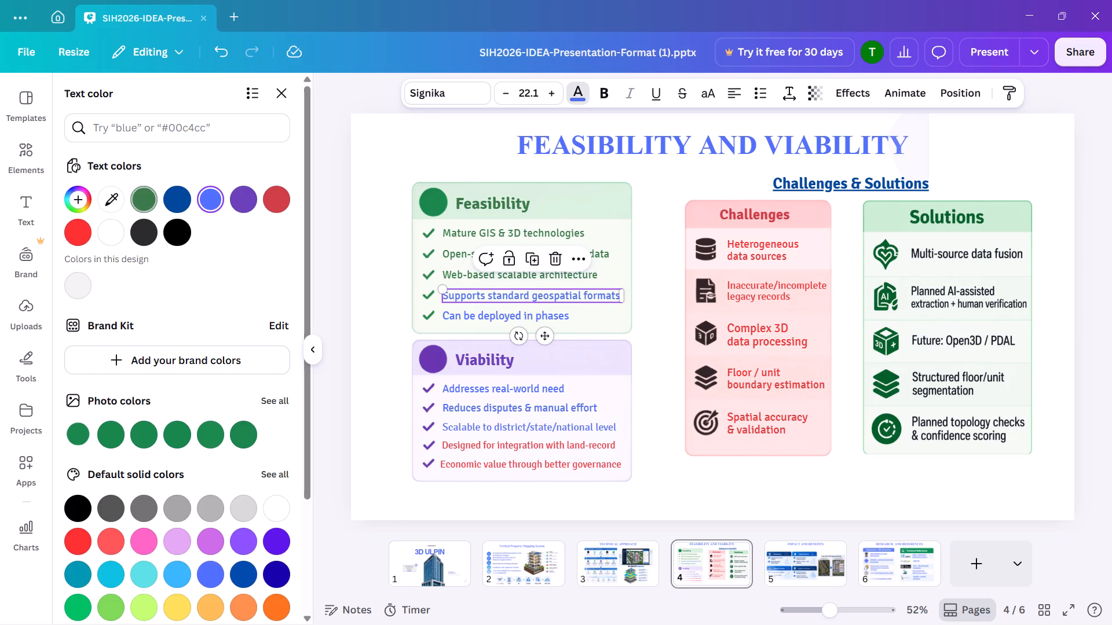
left_click(132, 193)
left_click(495, 321)
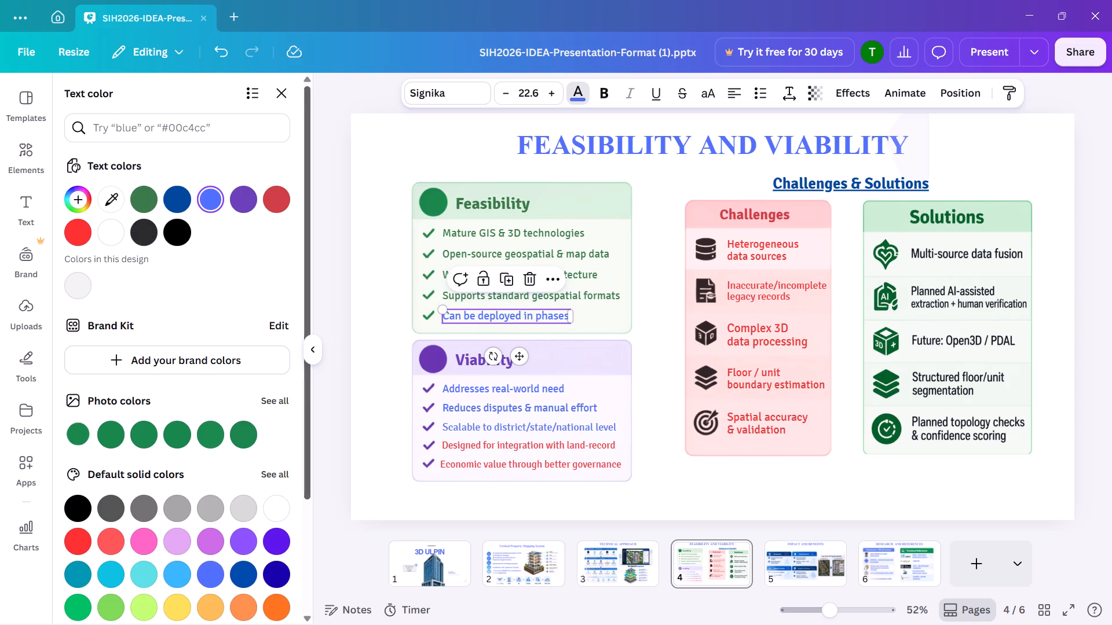
left_click(141, 207)
Recolour the Viability bullet "Addresses real-world need" to the bright violet from the default solid colours.
left_click(482, 394)
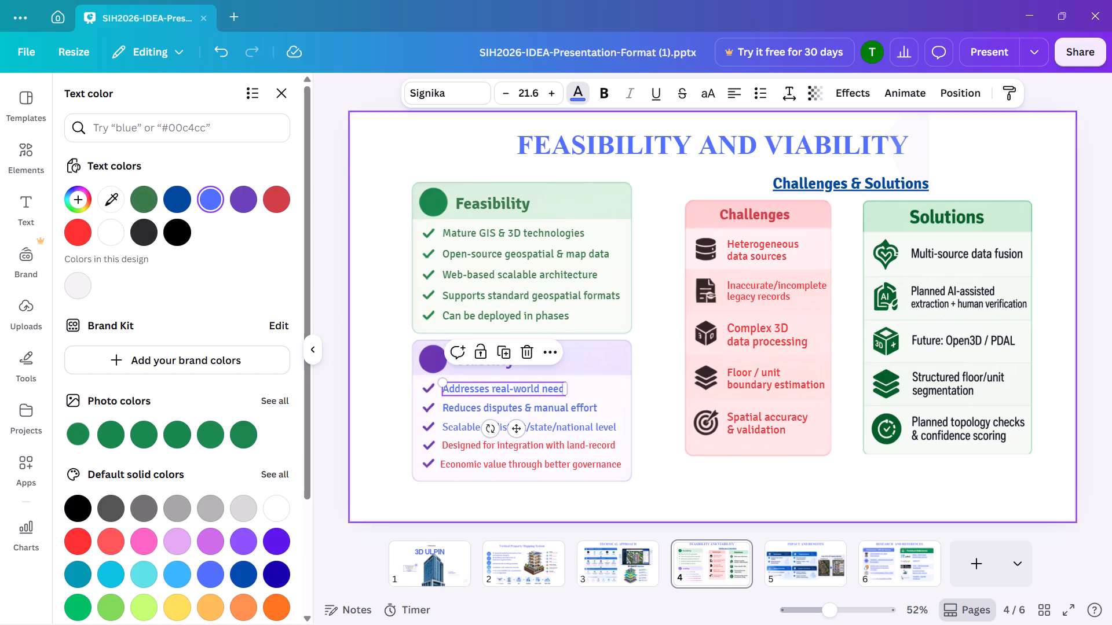
left_click(279, 541)
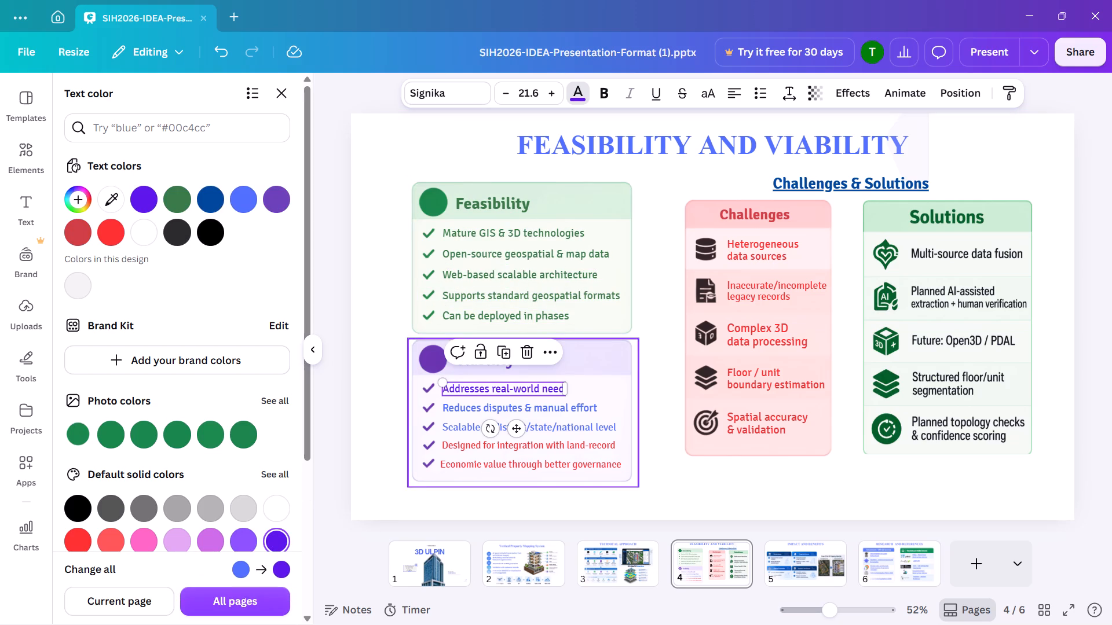
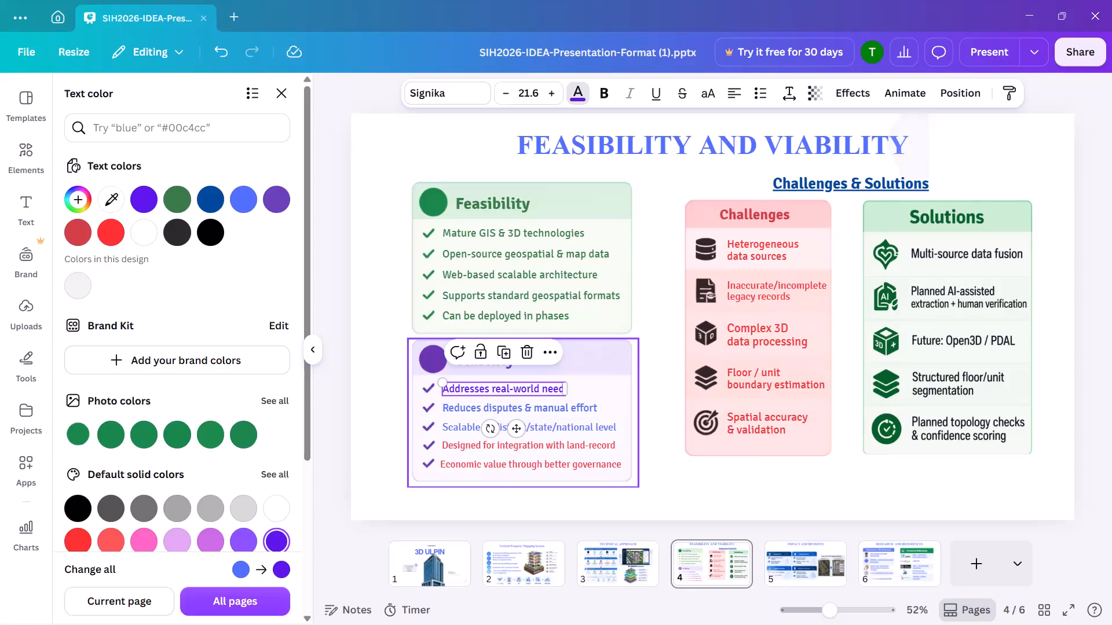
Recolour the remaining four Viability bullets, from "Reduces disputes & manual effort" to "Economic value through better governance", to bright violet #5e17eb.
left_click(462, 412)
left_click(276, 542)
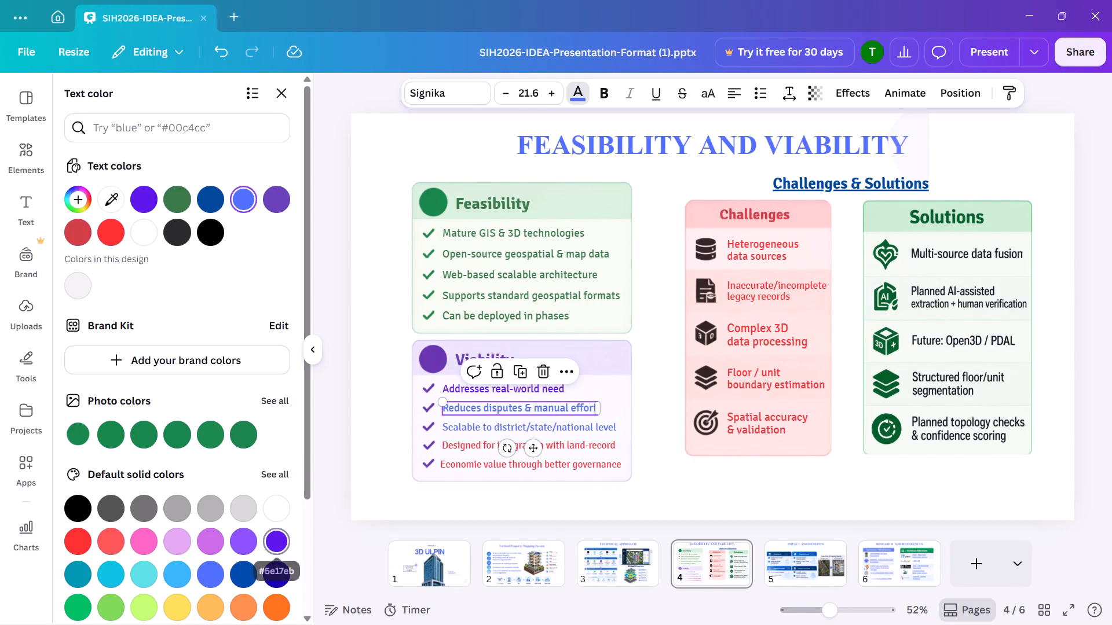
left_click(485, 429)
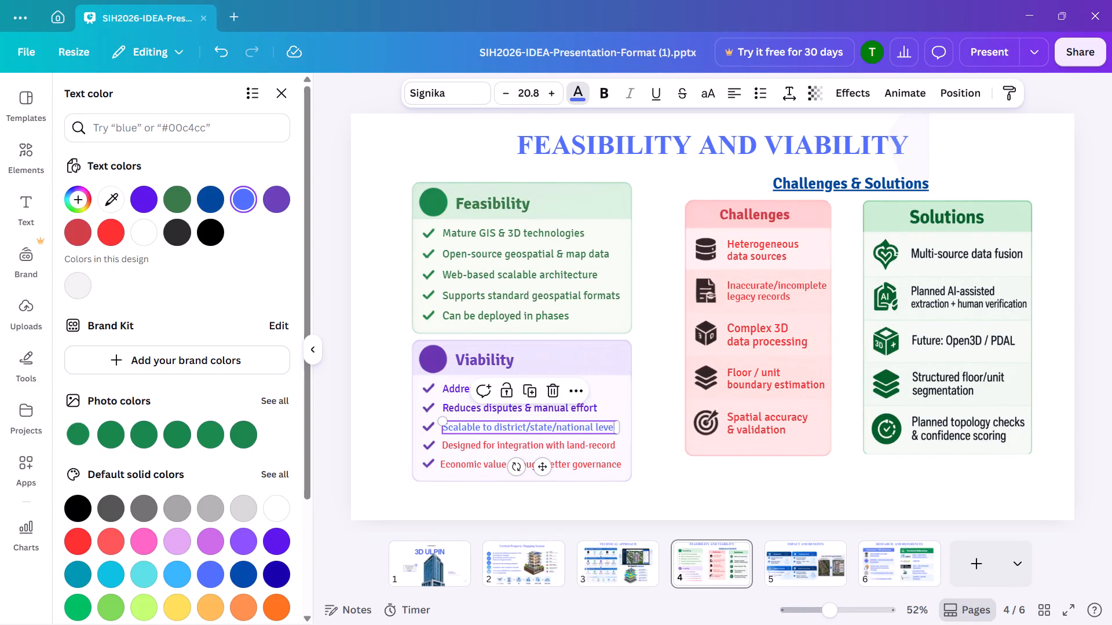
left_click(276, 531)
left_click(480, 443)
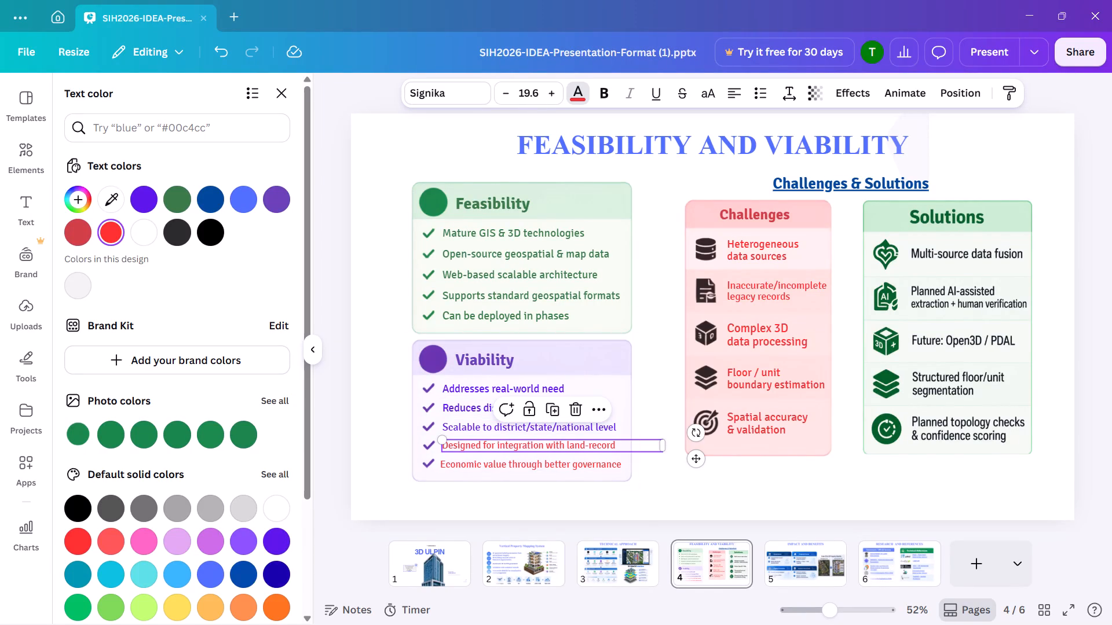
left_click(275, 546)
left_click(469, 464)
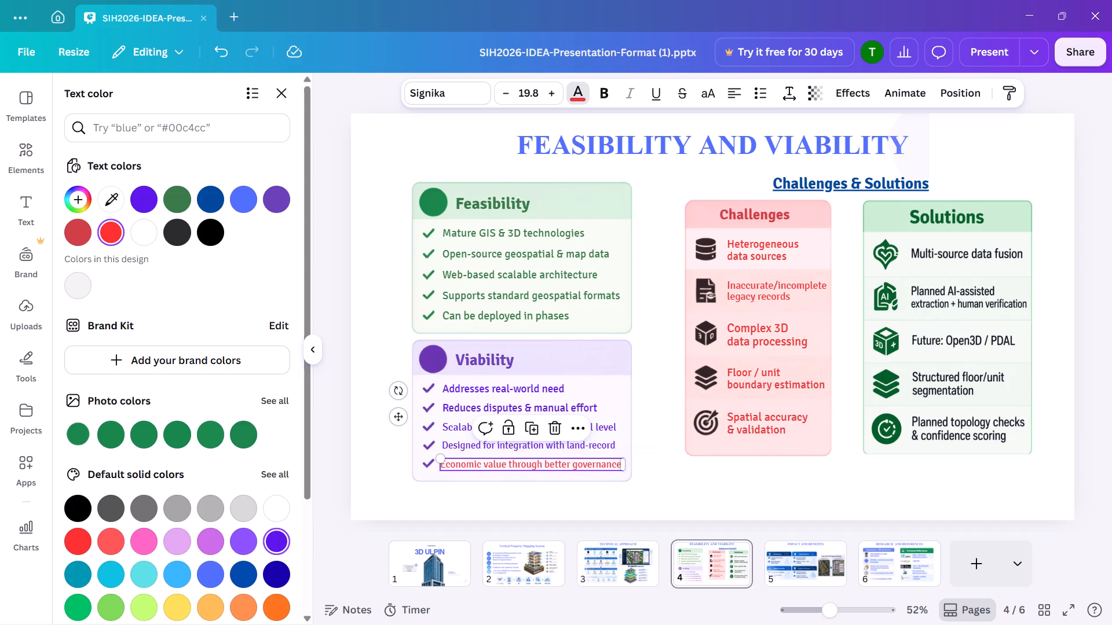
left_click(276, 538)
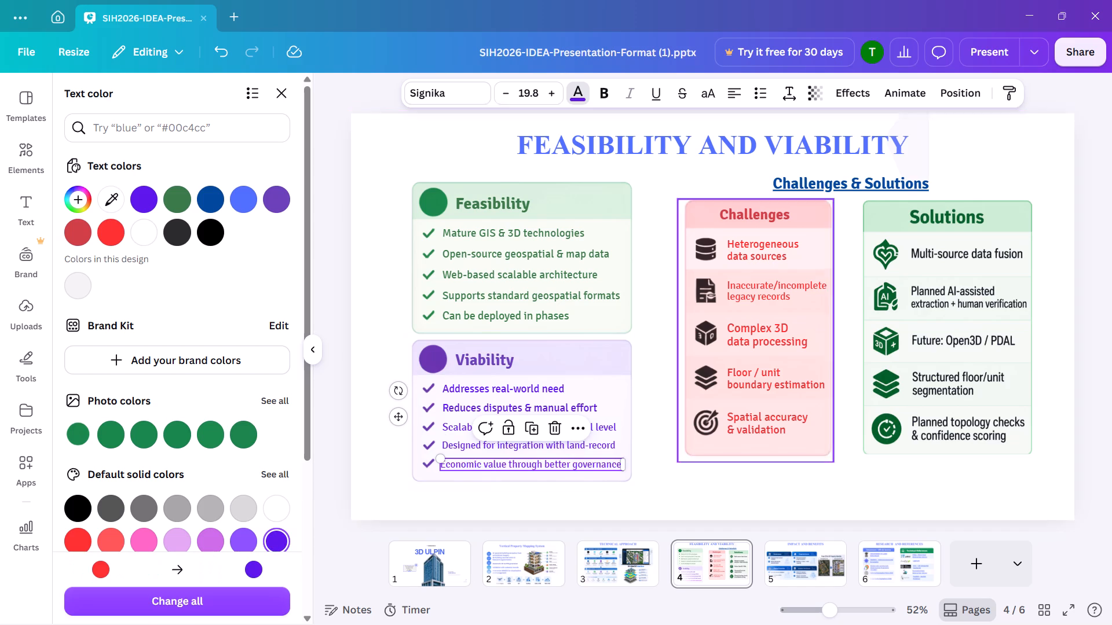
left_click(758, 464)
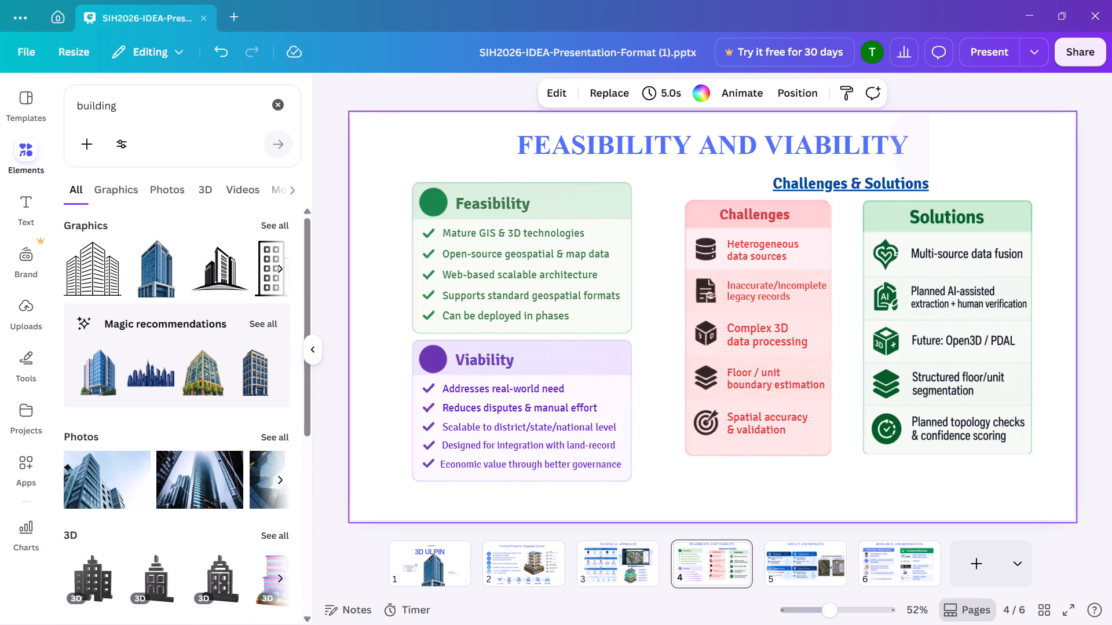
Preview the deck in full screen from slide 4 back through the earlier slides, and exit on slide 3.
left_click(994, 48)
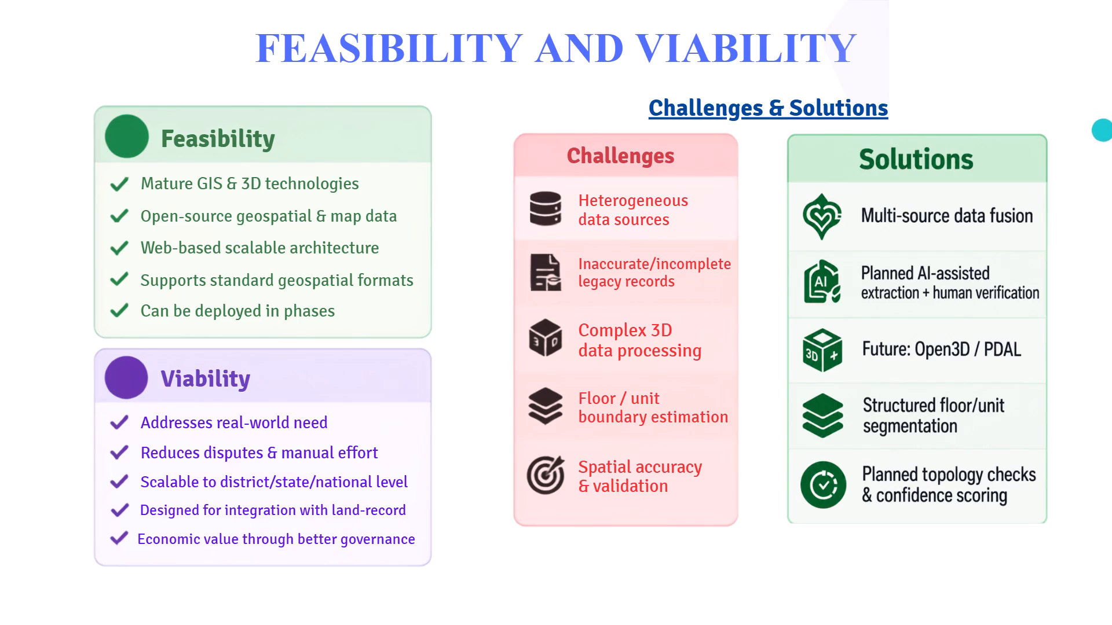
key("Left")
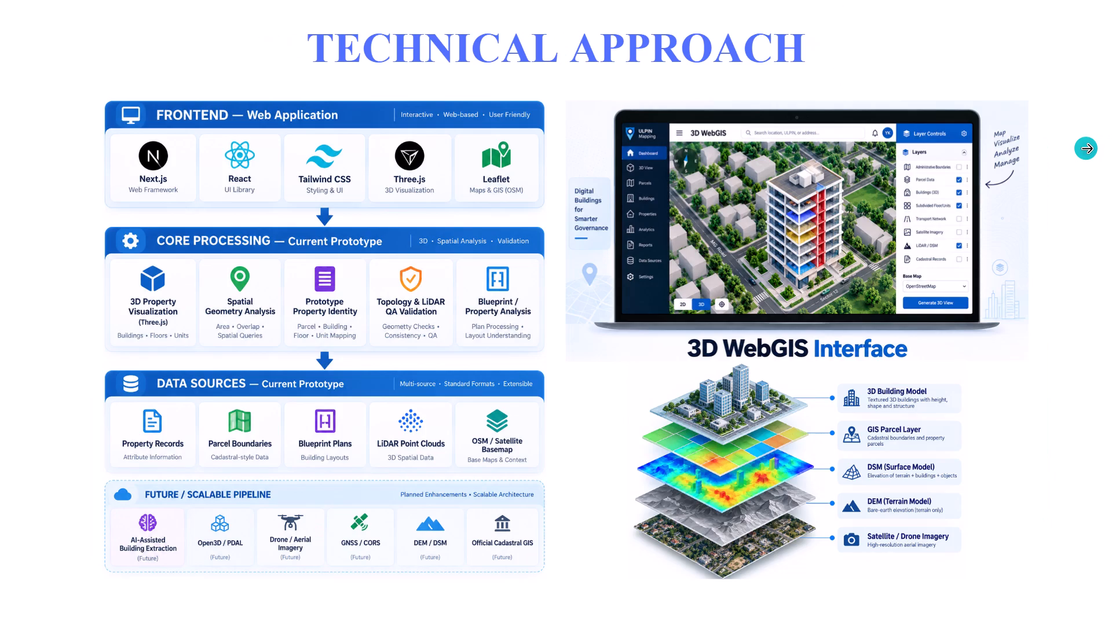
key("Left")
key("Left")
key("Right")
key("Right")
key("Escape")
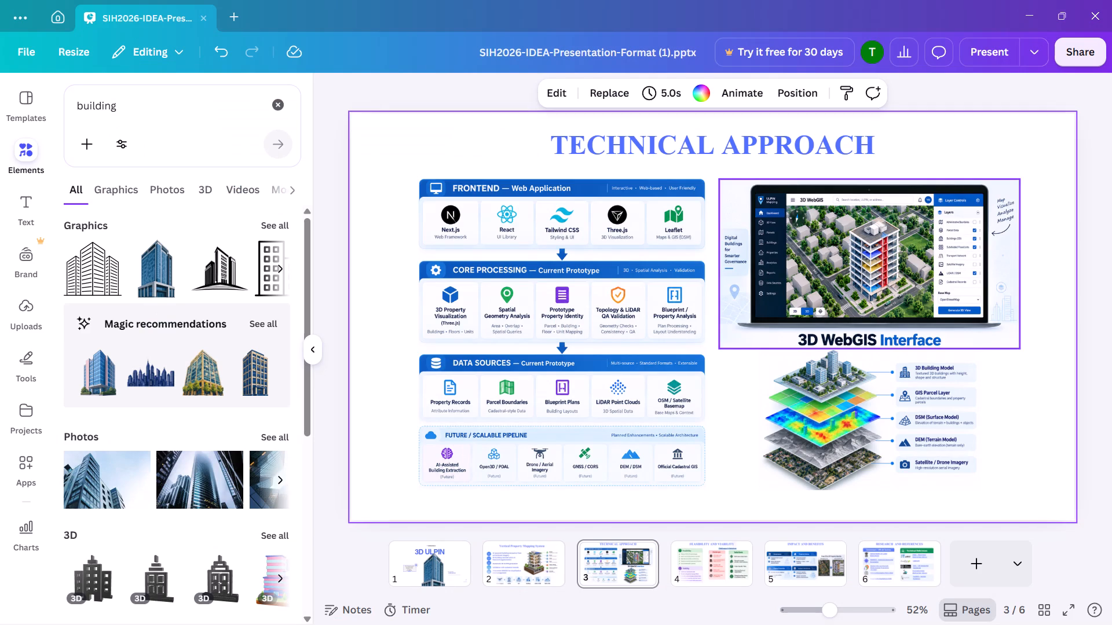
On slide 3, crop the bottom of the architecture diagram to cut off the FUTURE / SCALABLE PIPELINE section.
left_click(558, 481)
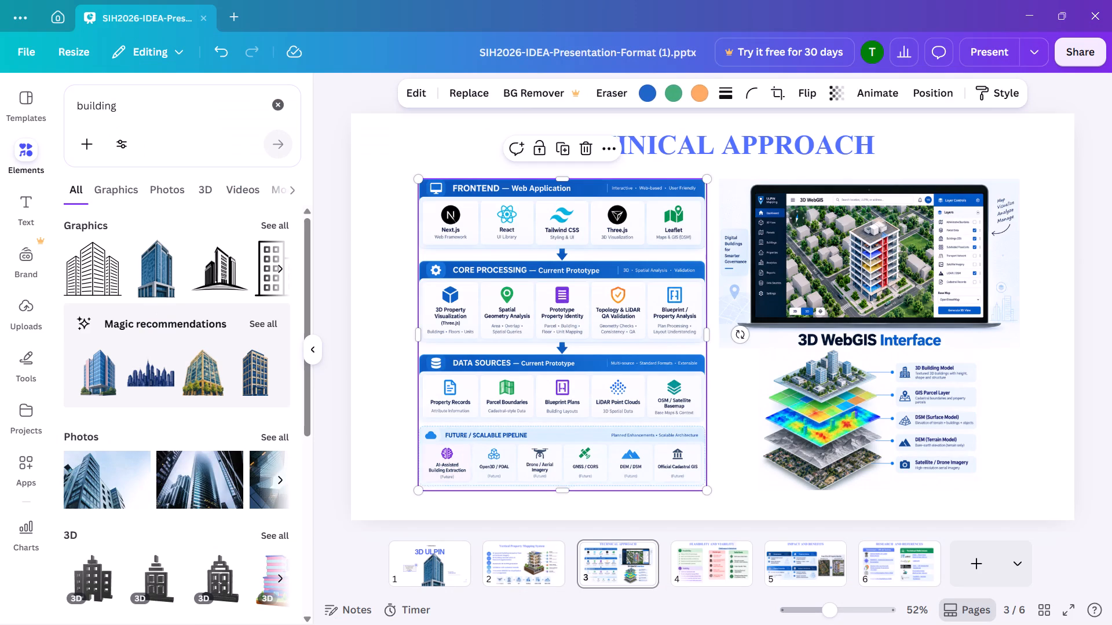
left_click_drag(567, 492, 565, 486)
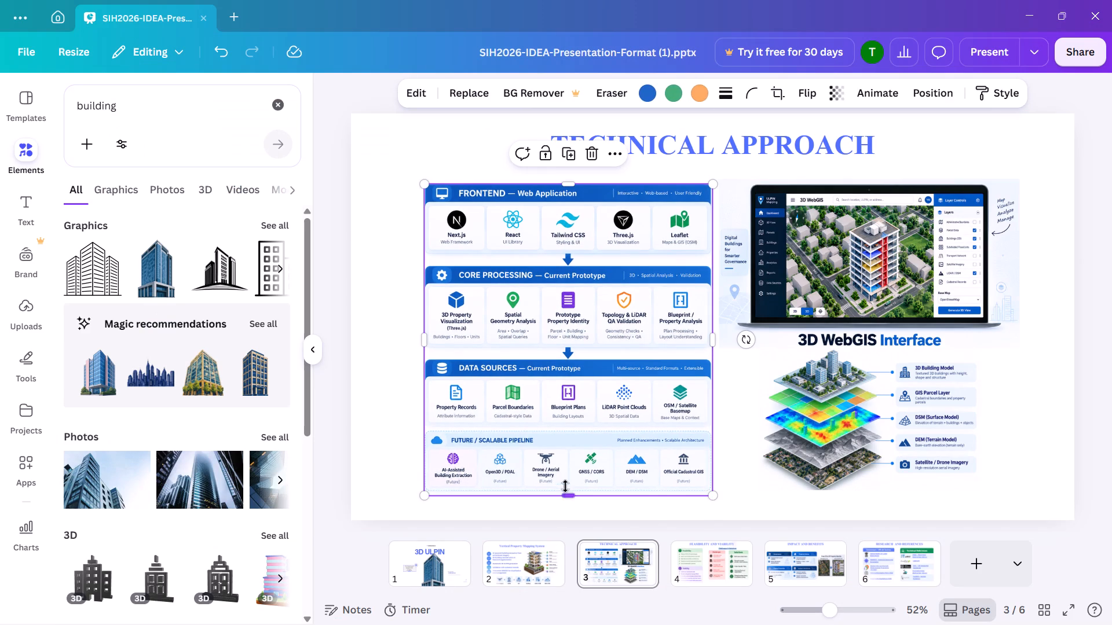
left_click_drag(565, 486, 567, 425)
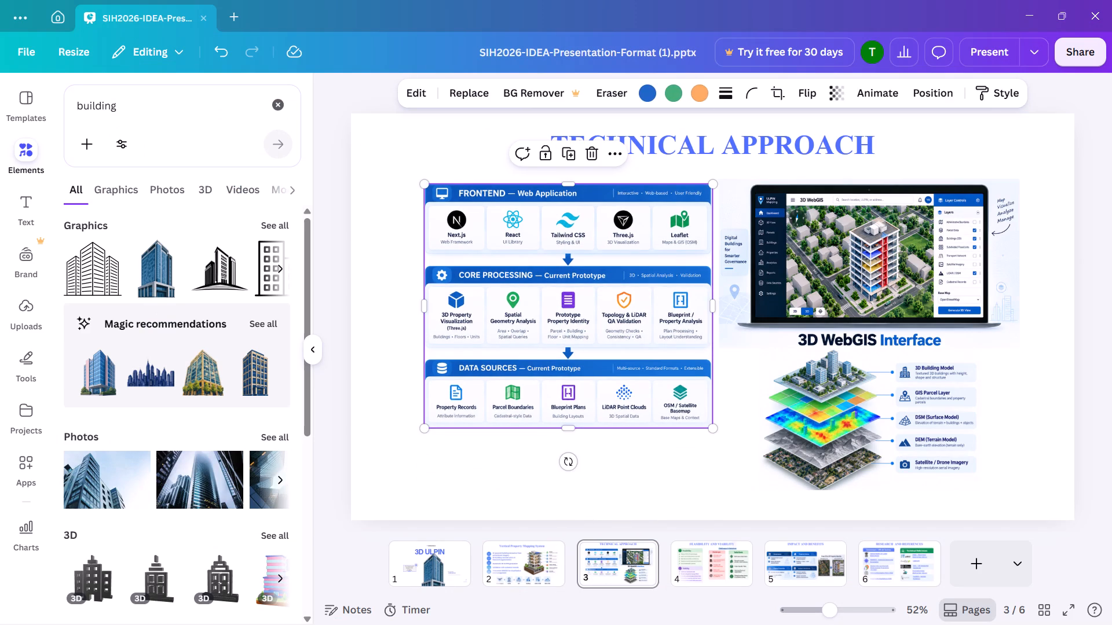
Enlarge the cropped architecture diagram and place it near the slide's left margin, below the title and clear of the laptop image.
left_click_drag(577, 365, 528, 355)
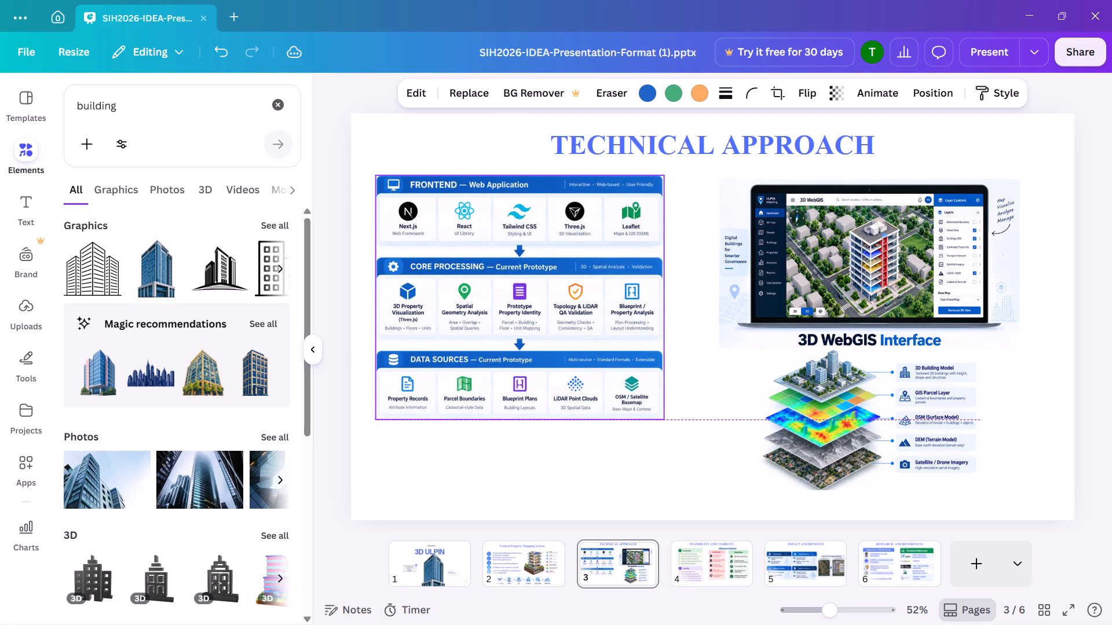
left_click_drag(528, 355, 532, 354)
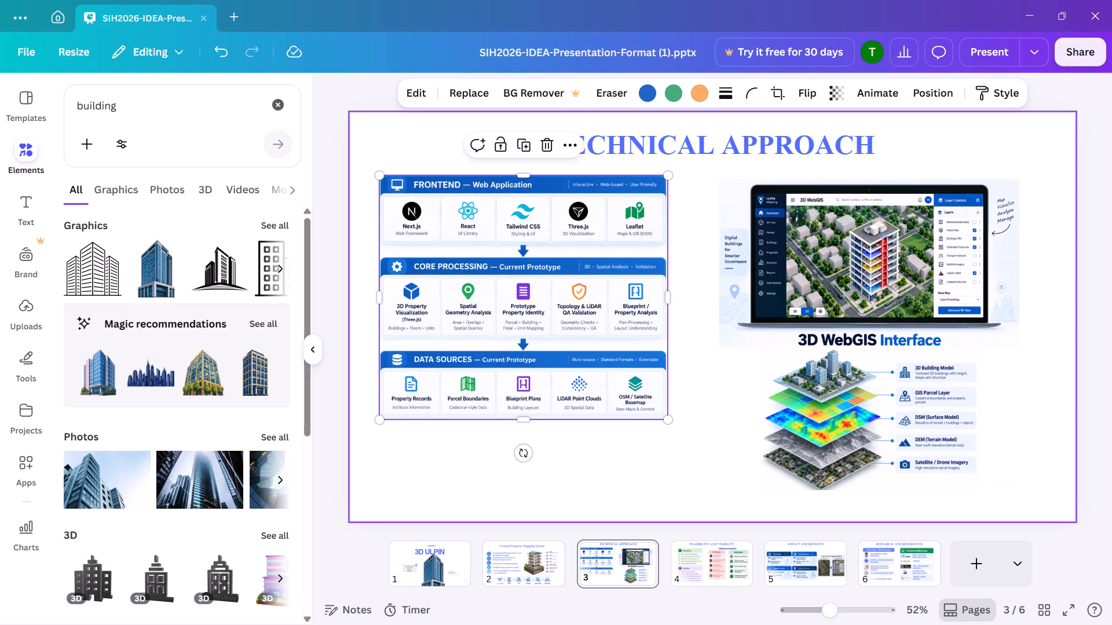
left_click_drag(671, 417, 701, 466)
left_click_drag(580, 332, 578, 356)
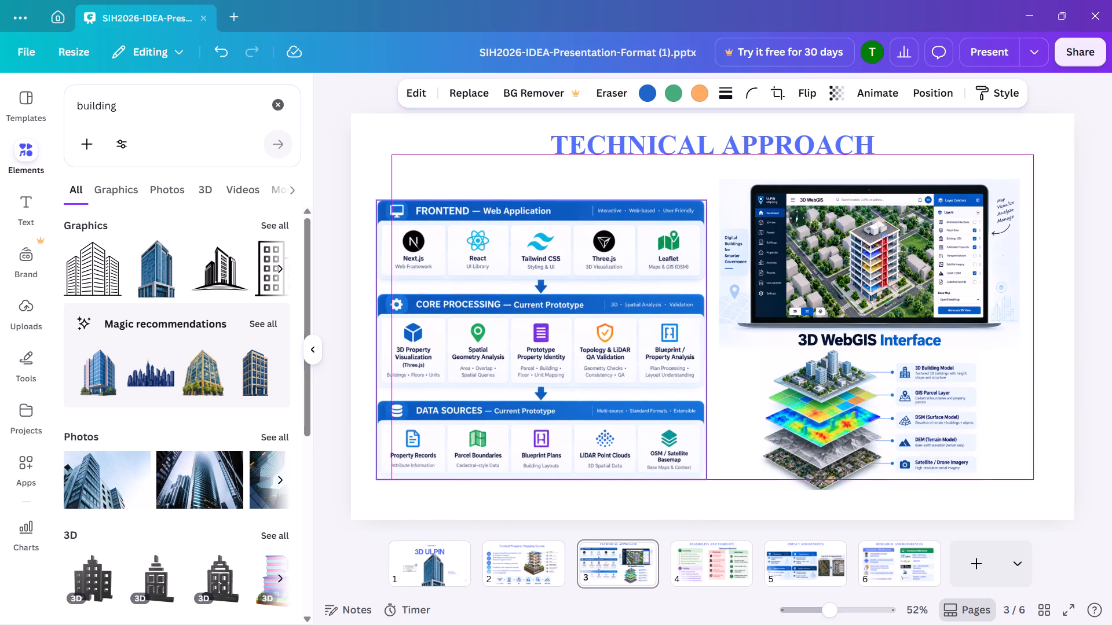
left_click_drag(578, 356, 585, 345)
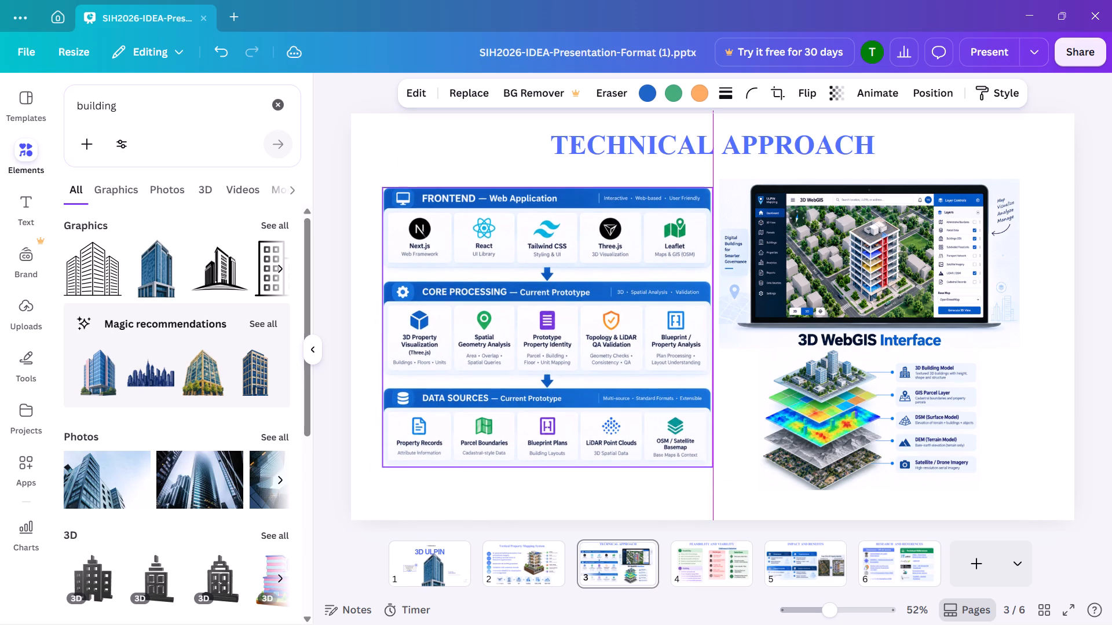
left_click_drag(585, 345, 584, 344)
left_click_drag(616, 386, 608, 402)
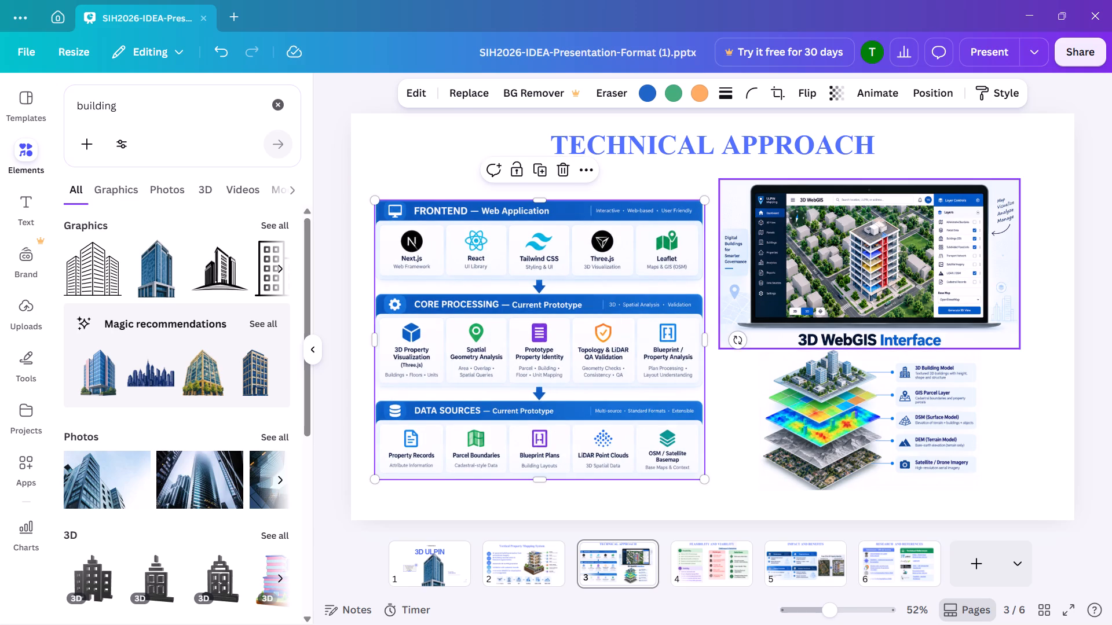
Move the 3D WebGIS laptop image slightly up and left, and the layered map illustration slightly down.
left_click(855, 300)
left_click_drag(855, 300, 854, 299)
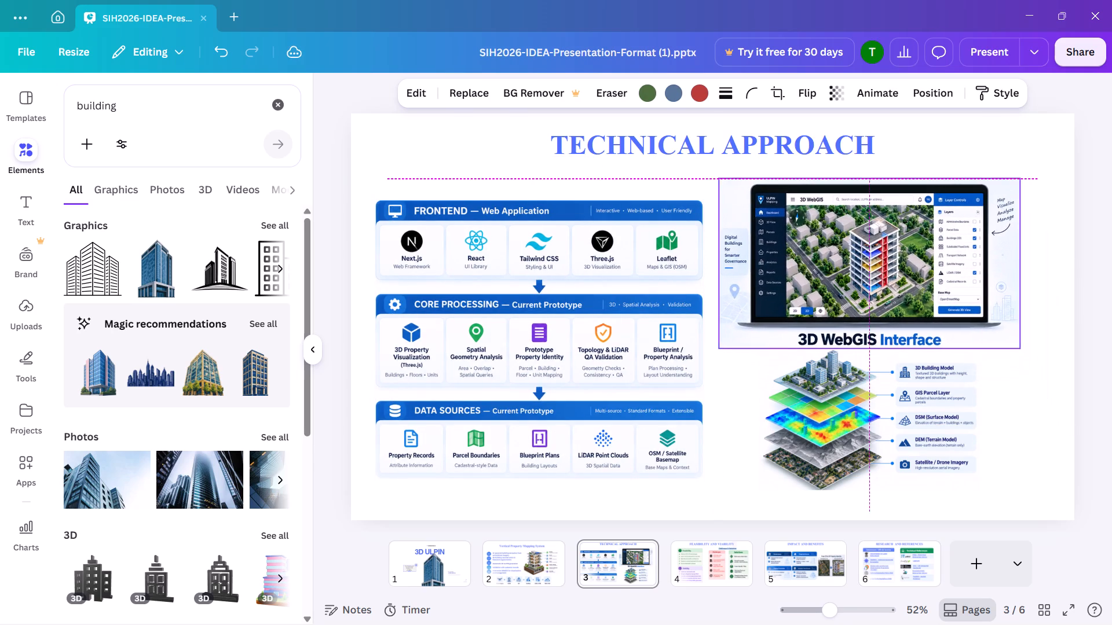
left_click_drag(854, 299, 846, 293)
left_click_drag(914, 405, 915, 413)
Enlarge the 3D WebGIS laptop image slightly and lower it to just above the layered map illustration.
left_click(914, 290)
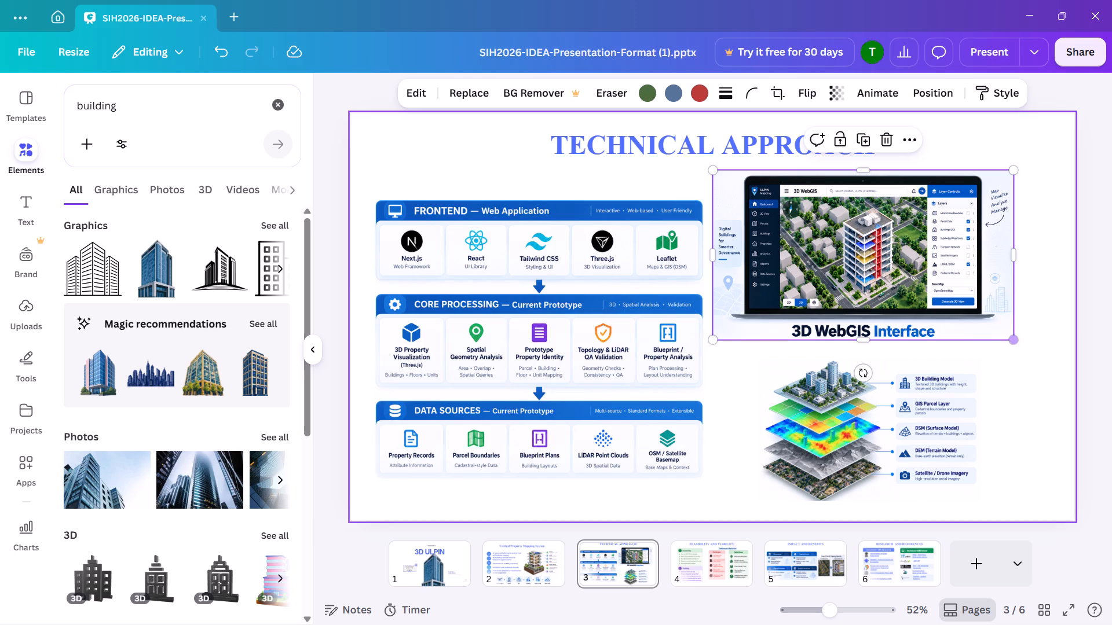
left_click_drag(1014, 339, 1031, 345)
left_click_drag(923, 298, 923, 307)
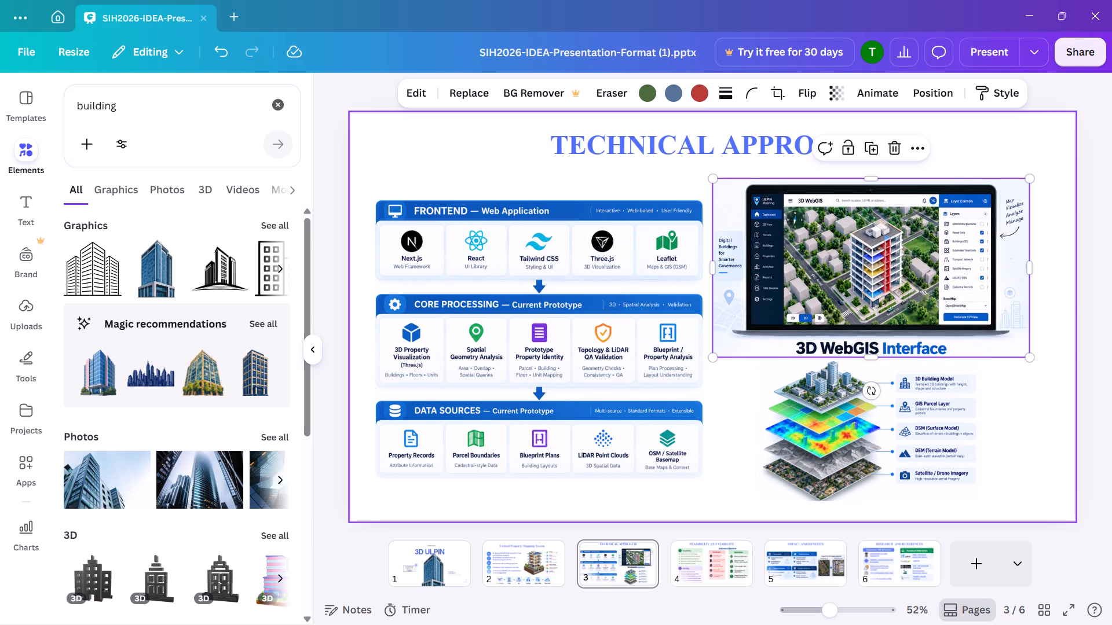
left_click(1017, 424)
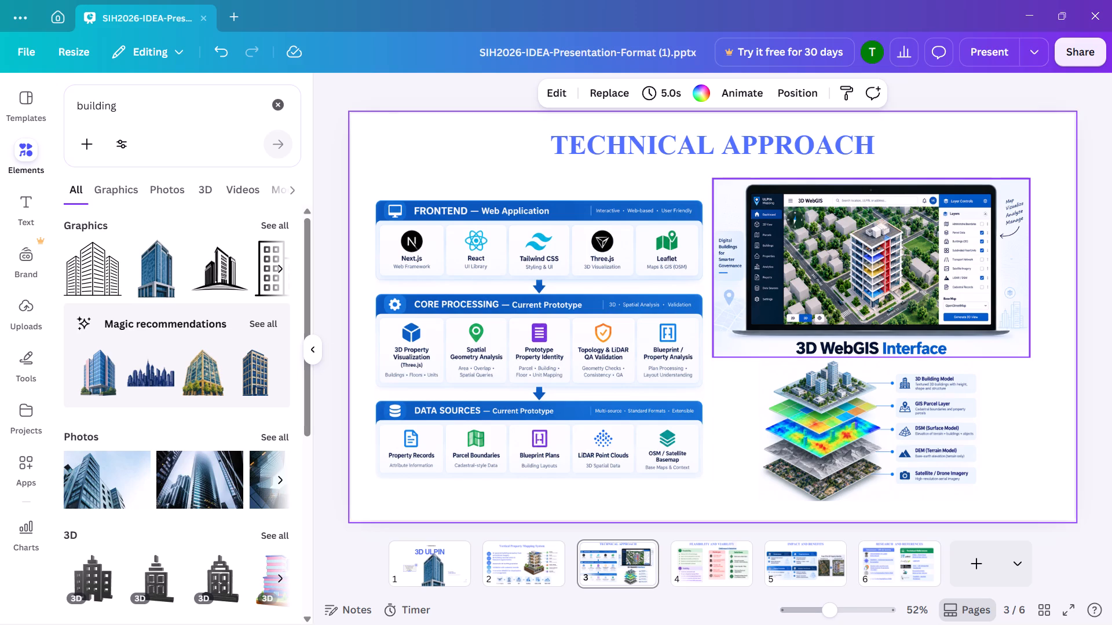
Crop the "3D WebGIS Interface" caption off the laptop image and lower the image until its top aligns with the architecture diagram.
left_click(898, 354)
left_click_drag(869, 358, 869, 345)
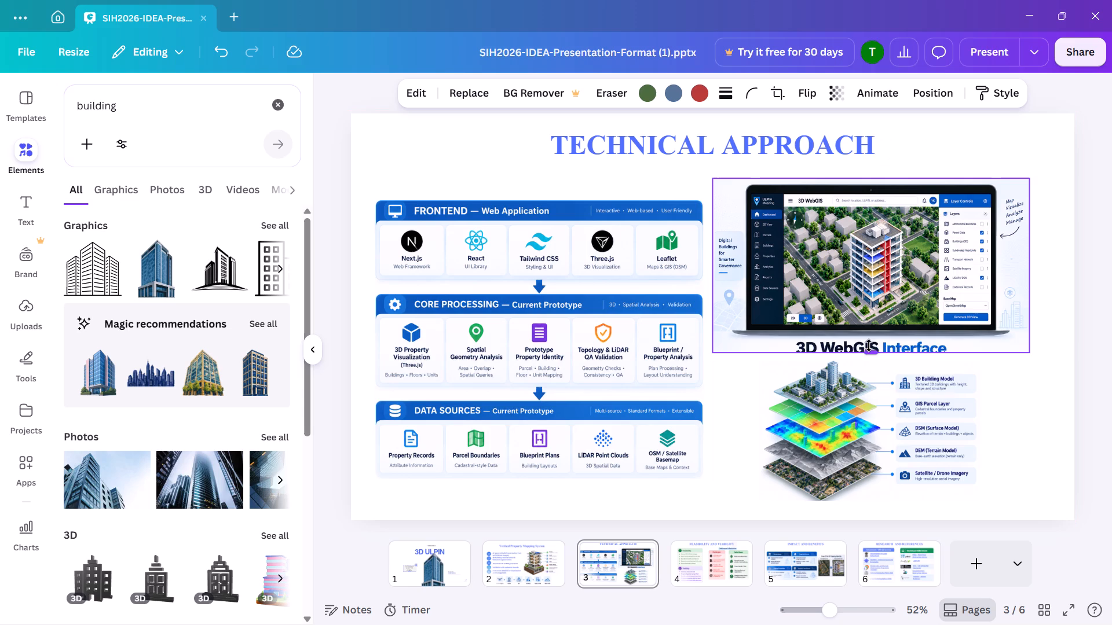
left_click_drag(869, 345, 869, 343)
left_click_drag(928, 268, 928, 291)
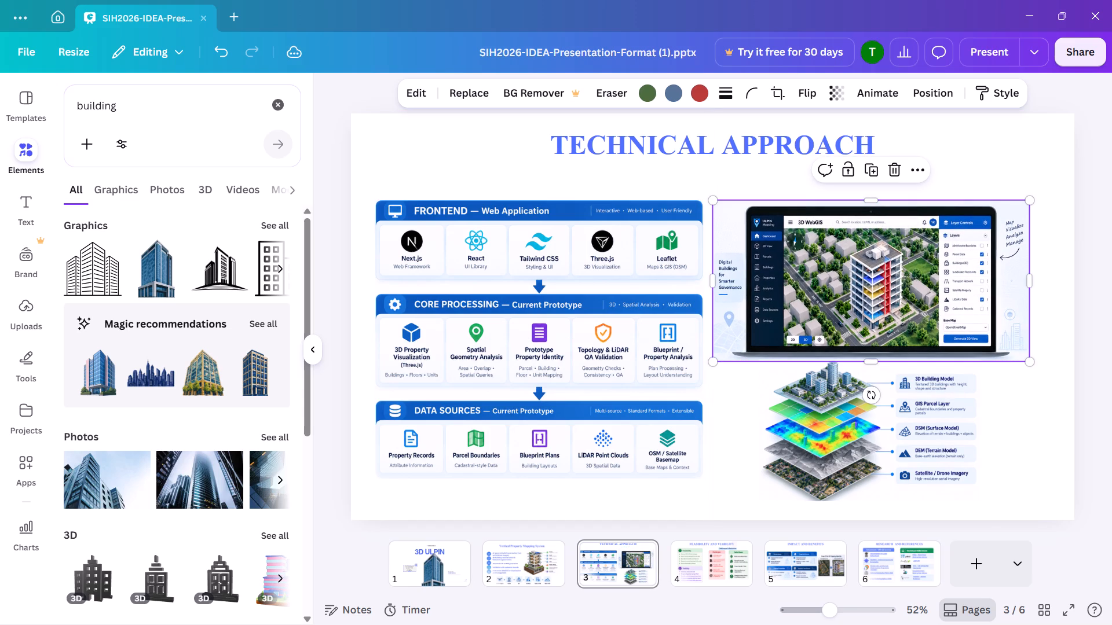
left_click(1049, 397)
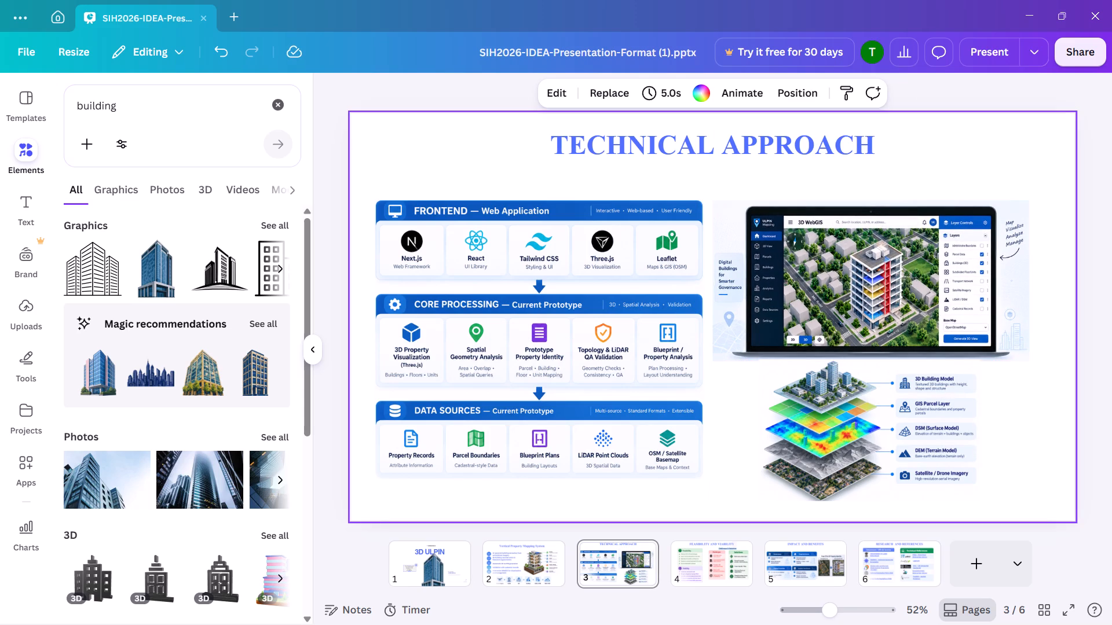
left_click(1033, 420)
left_click(1044, 145)
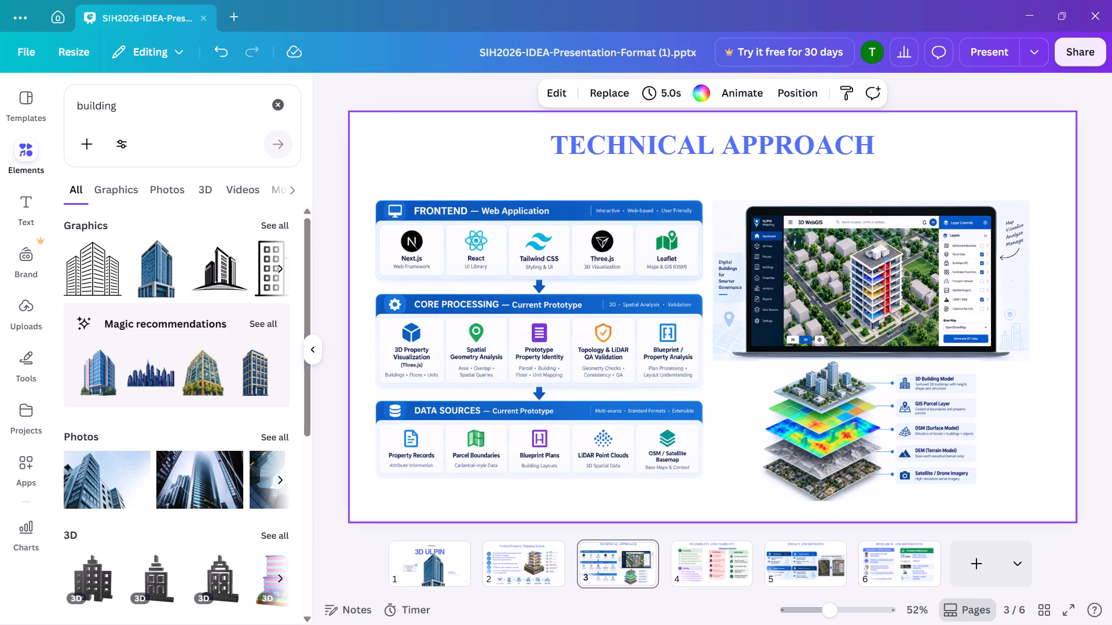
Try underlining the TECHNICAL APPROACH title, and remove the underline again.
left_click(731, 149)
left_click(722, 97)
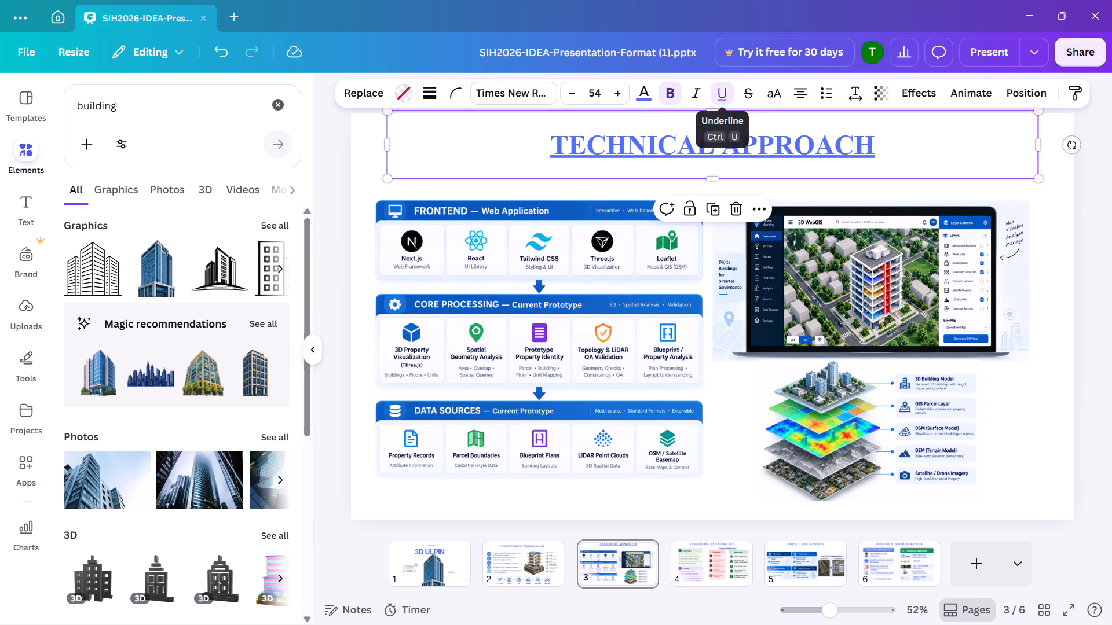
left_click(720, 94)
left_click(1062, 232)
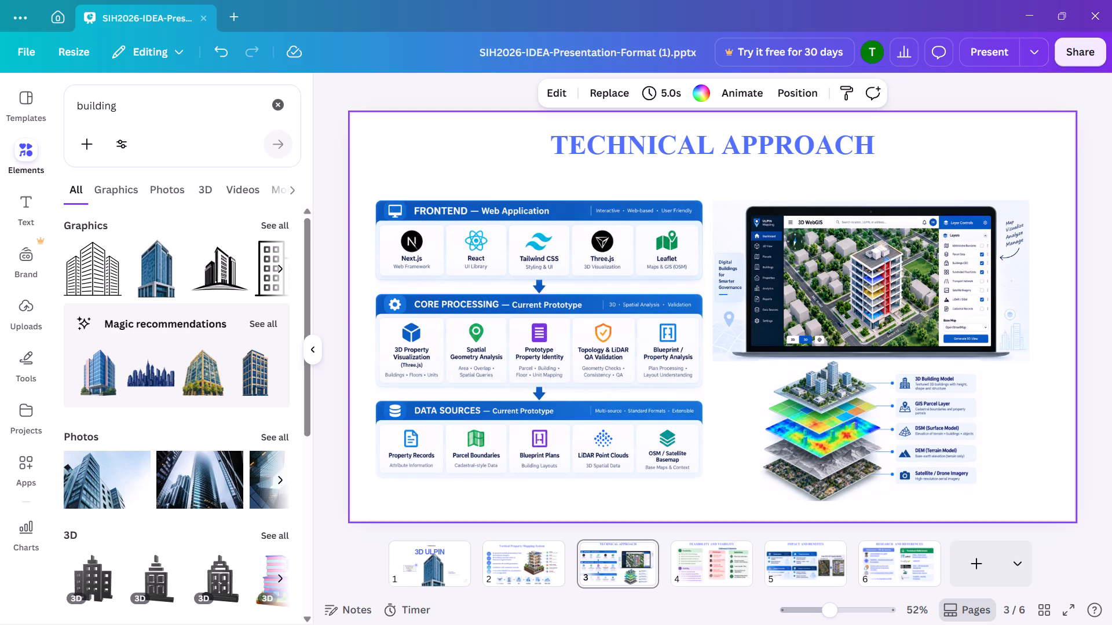
Present the deck in full screen from the 3D ULPIN cover and advance to slide 2 to review it.
left_click(531, 576)
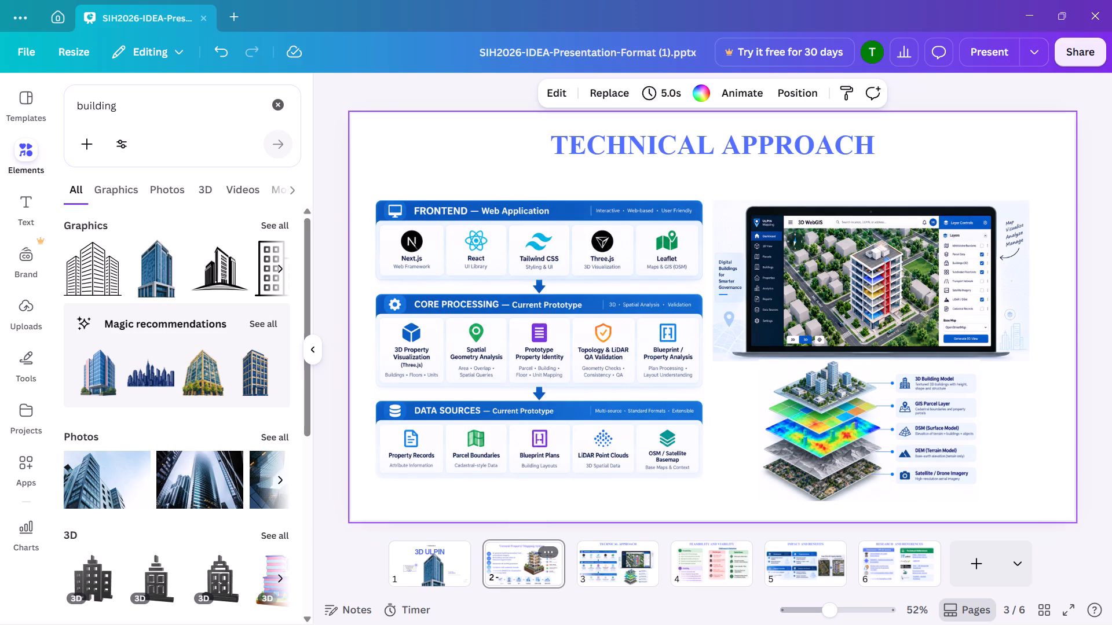
left_click(445, 568)
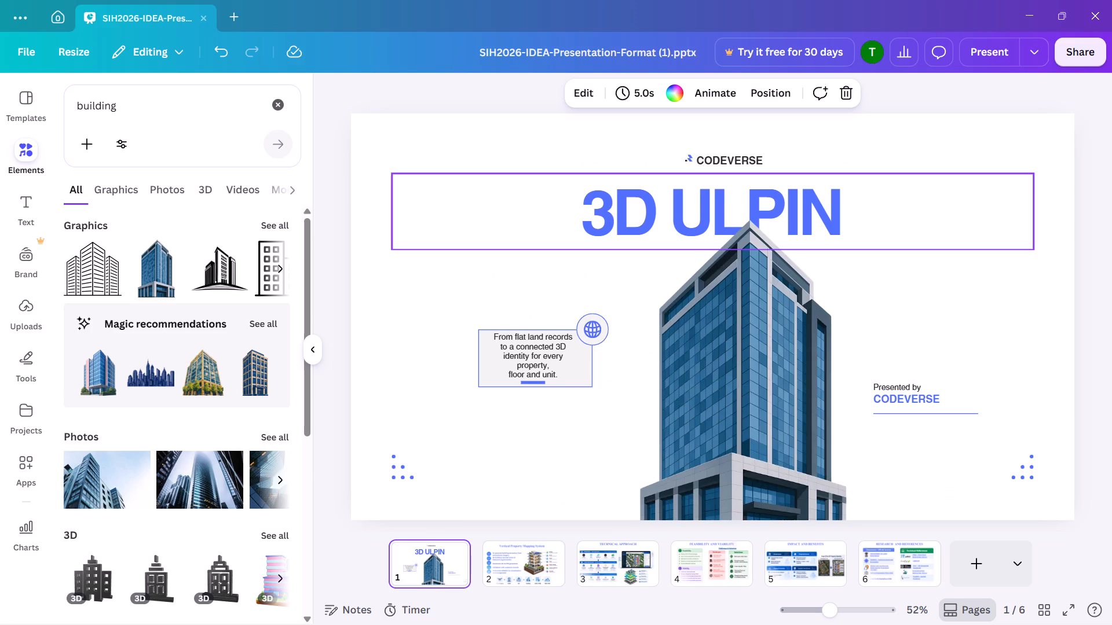
left_click(981, 51)
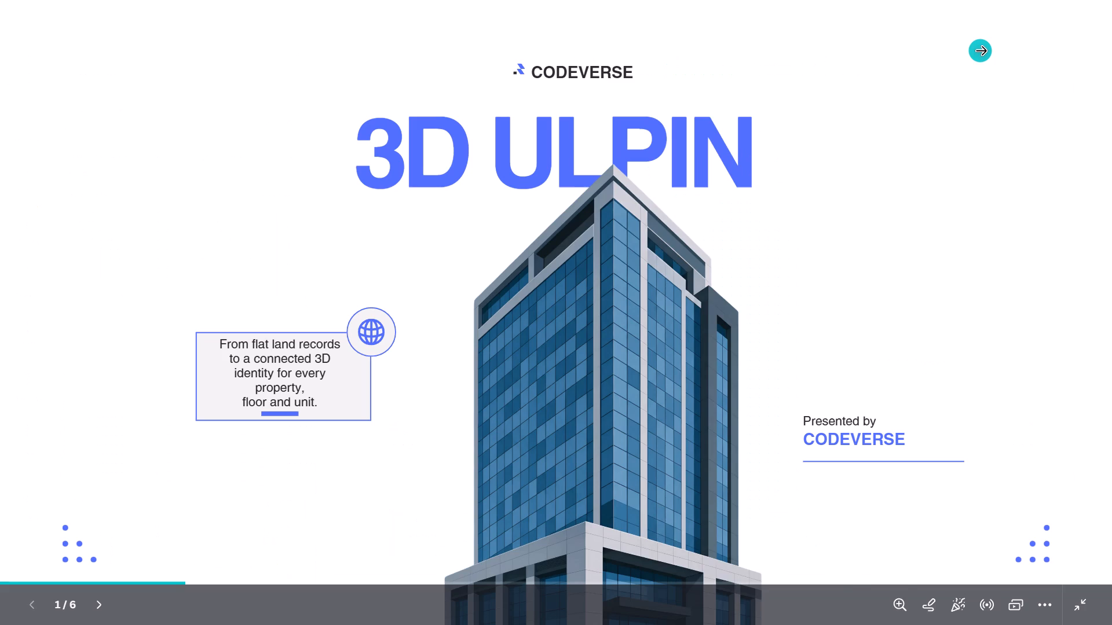
key("Right")
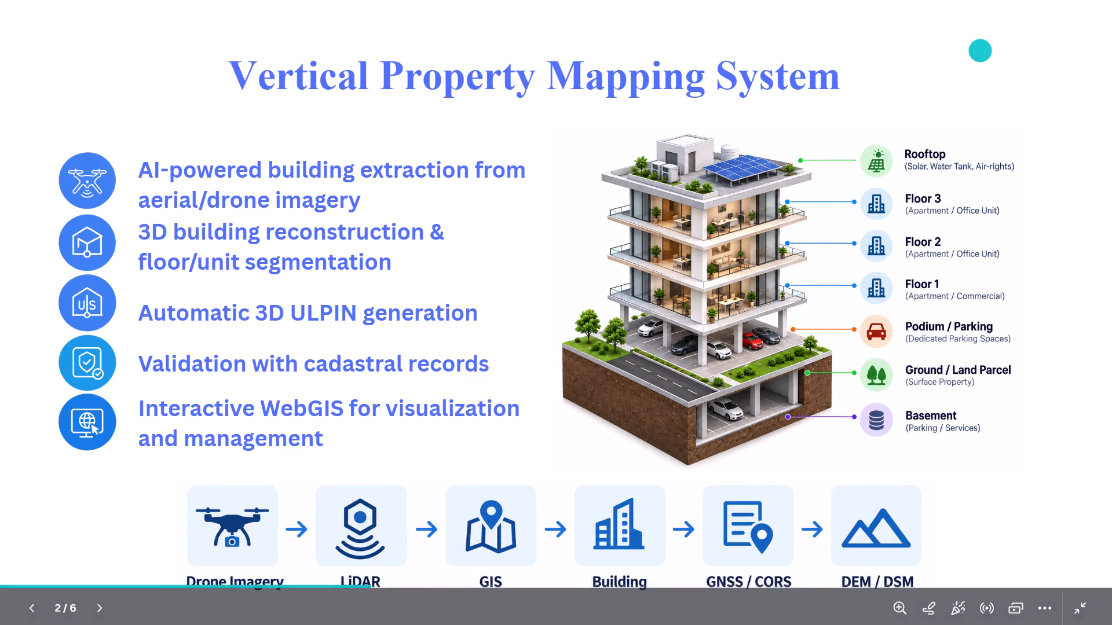
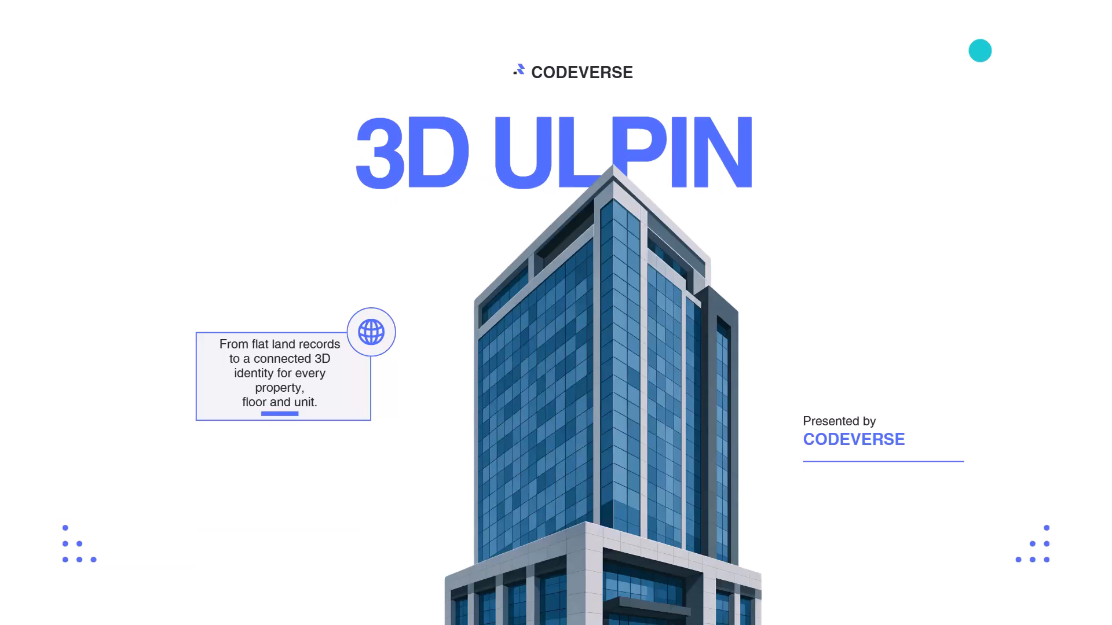
Review the full-screen presentation slide by slide from the 3D ULPIN cover through to the RESEARCH AND REFERENCES slide.
key("Right")
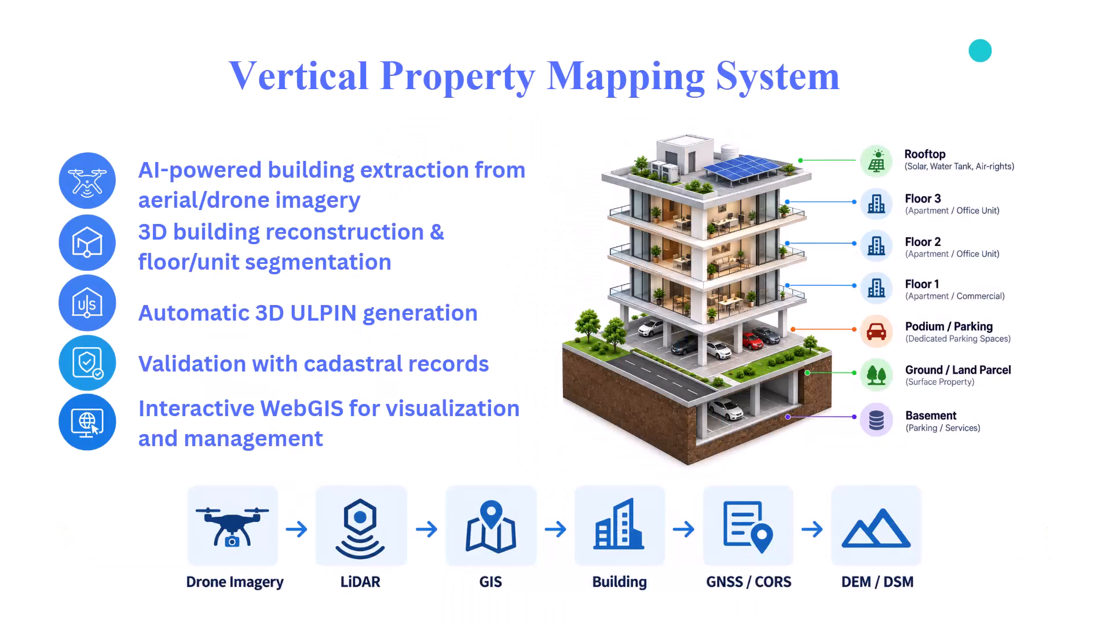
key("Right")
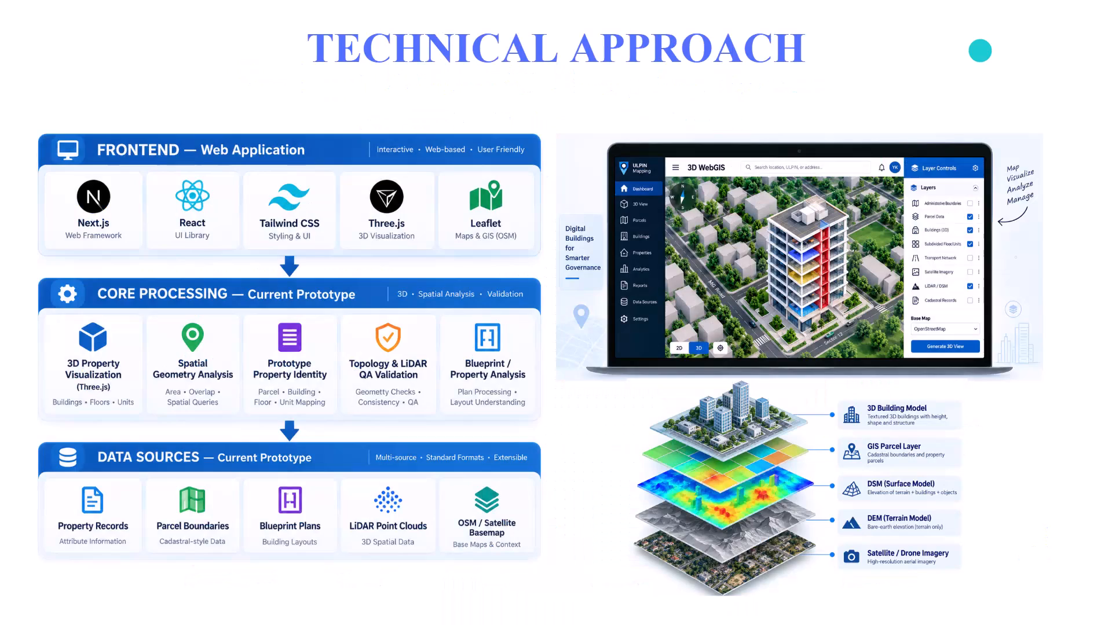
key("Right")
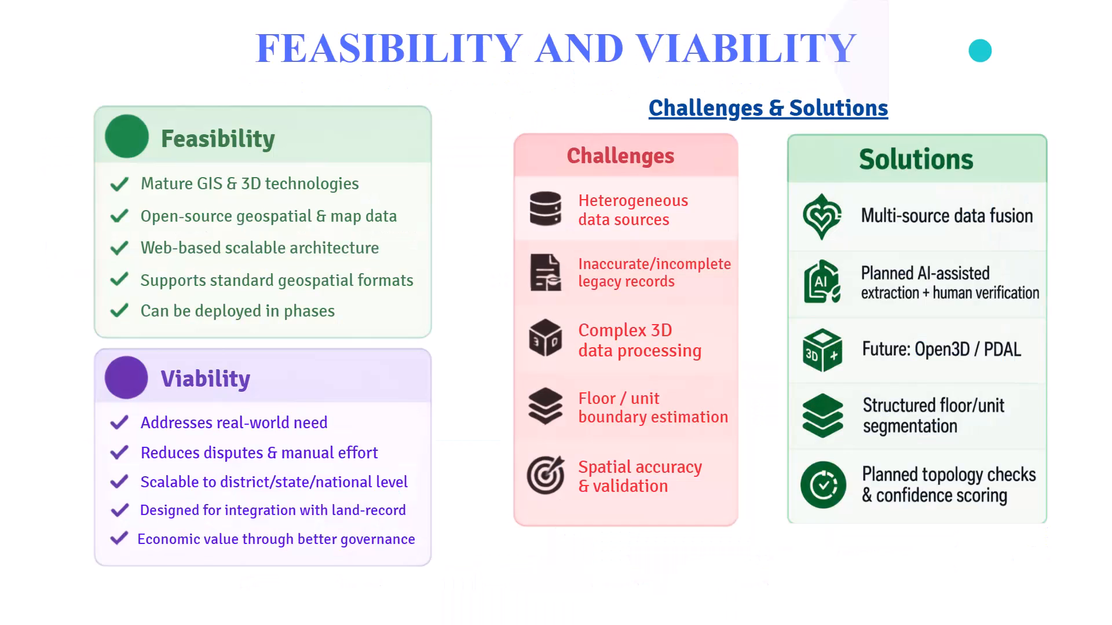
key("Right")
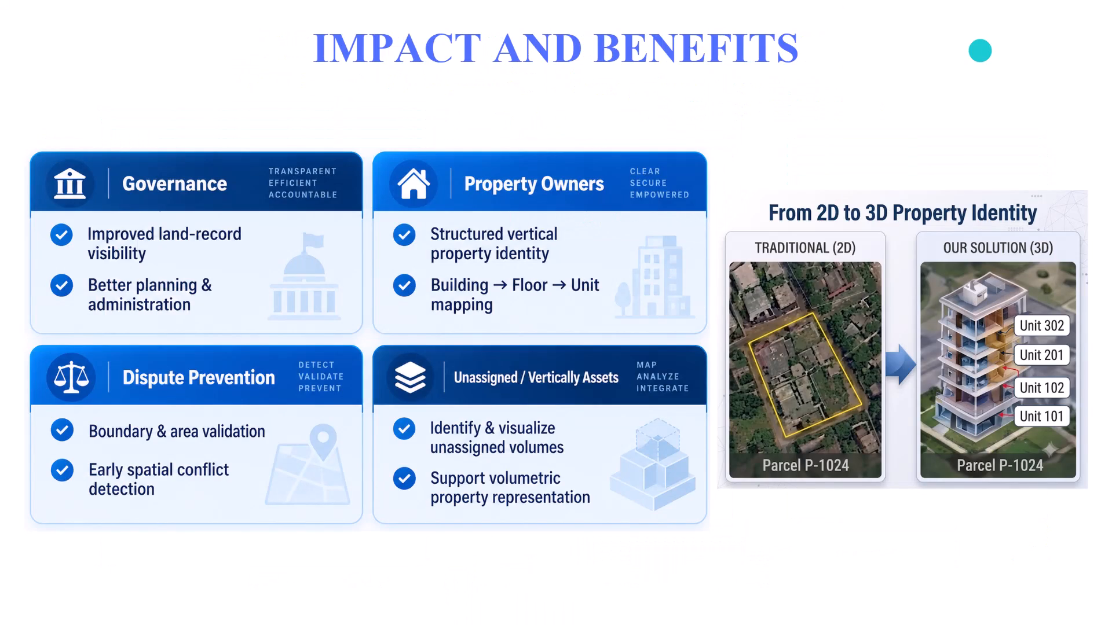
key("Right")
key("Right")
key("Right")
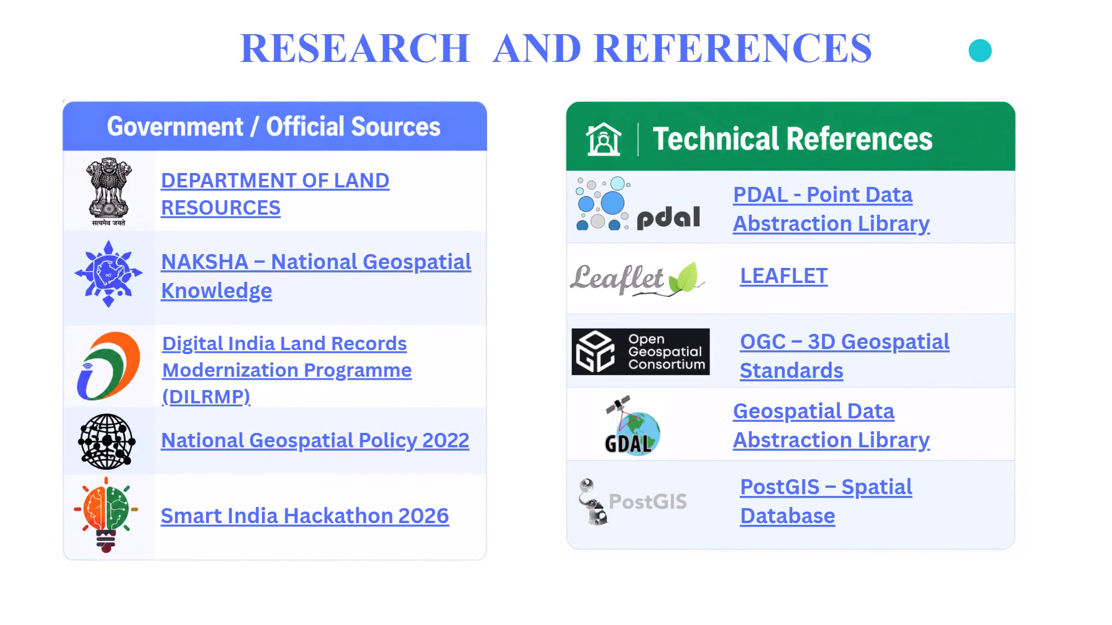
key("space")
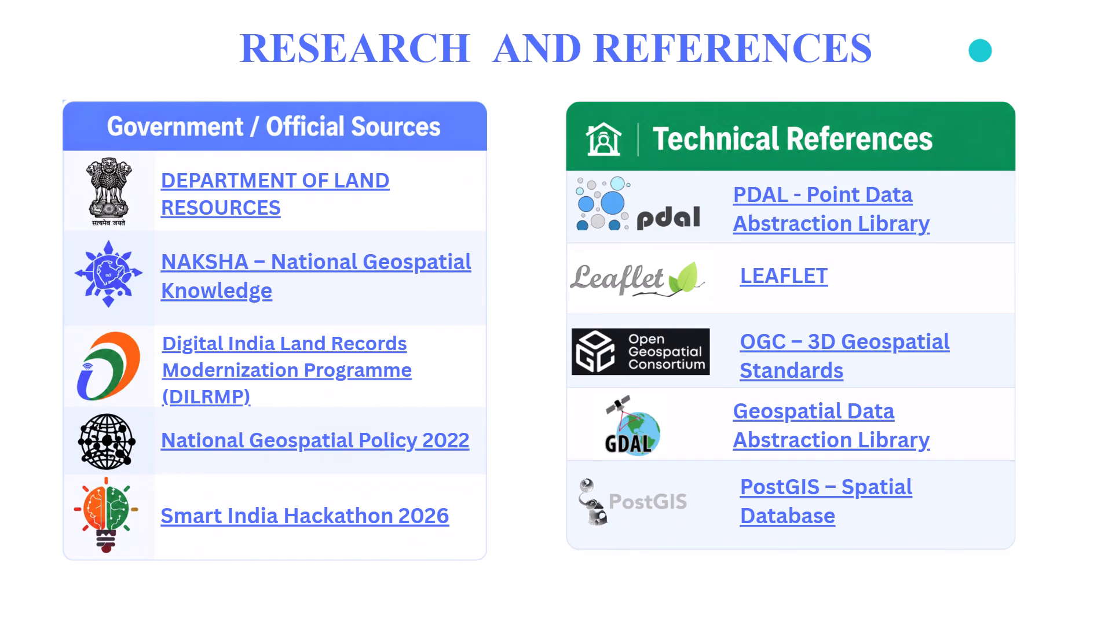
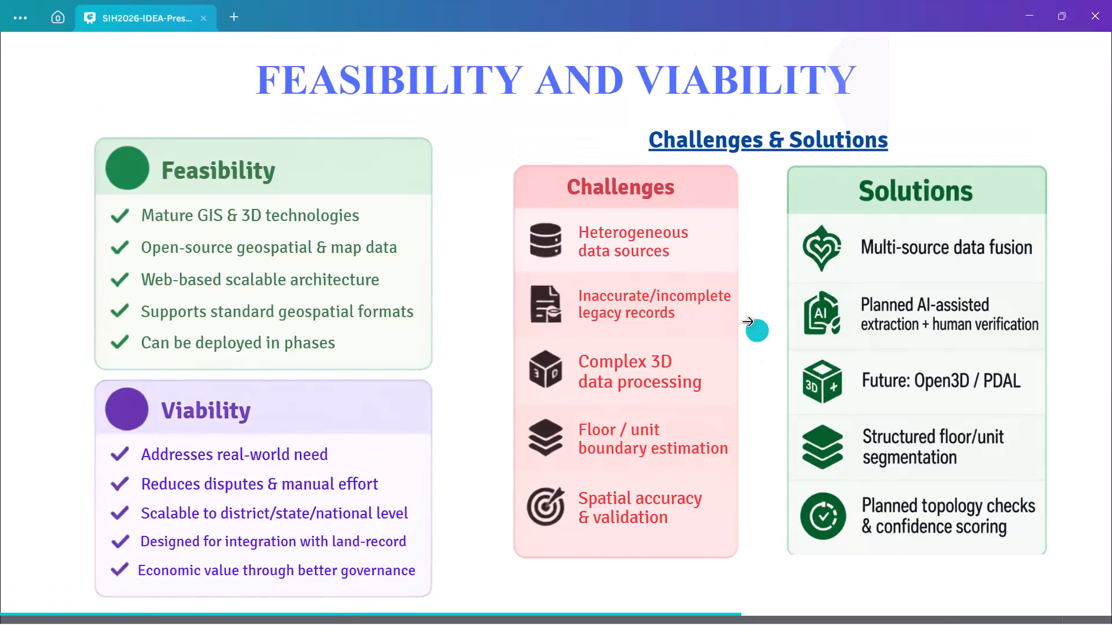
Delete the laptop mockup image showing the 3D WebGIS from the TECHNICAL APPROACH slide.
left_click(622, 571)
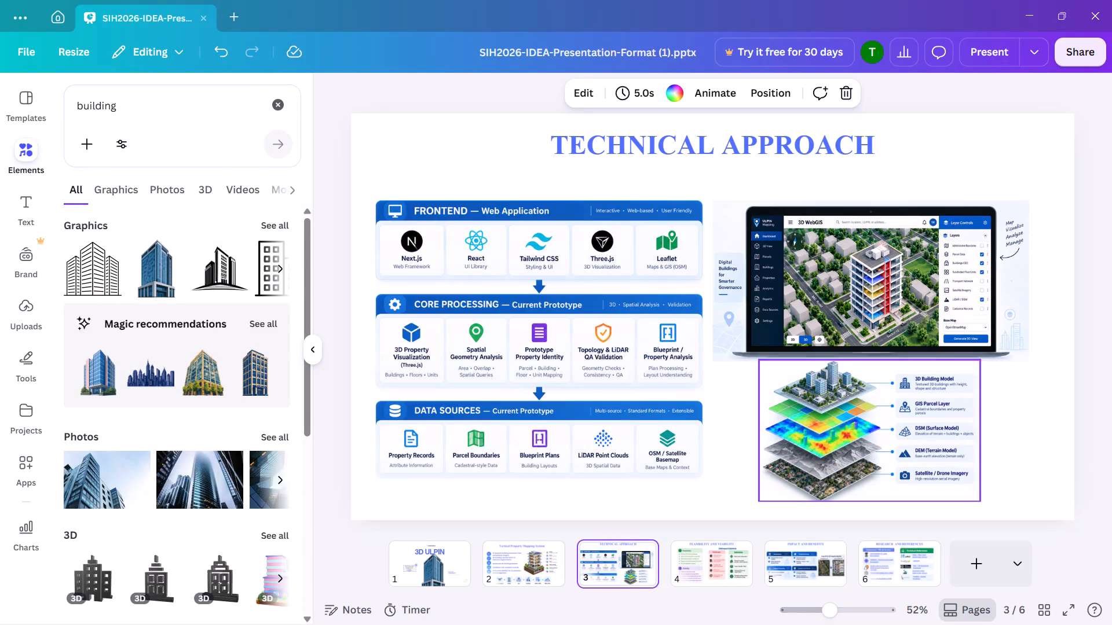
left_click(839, 303)
key("Print")
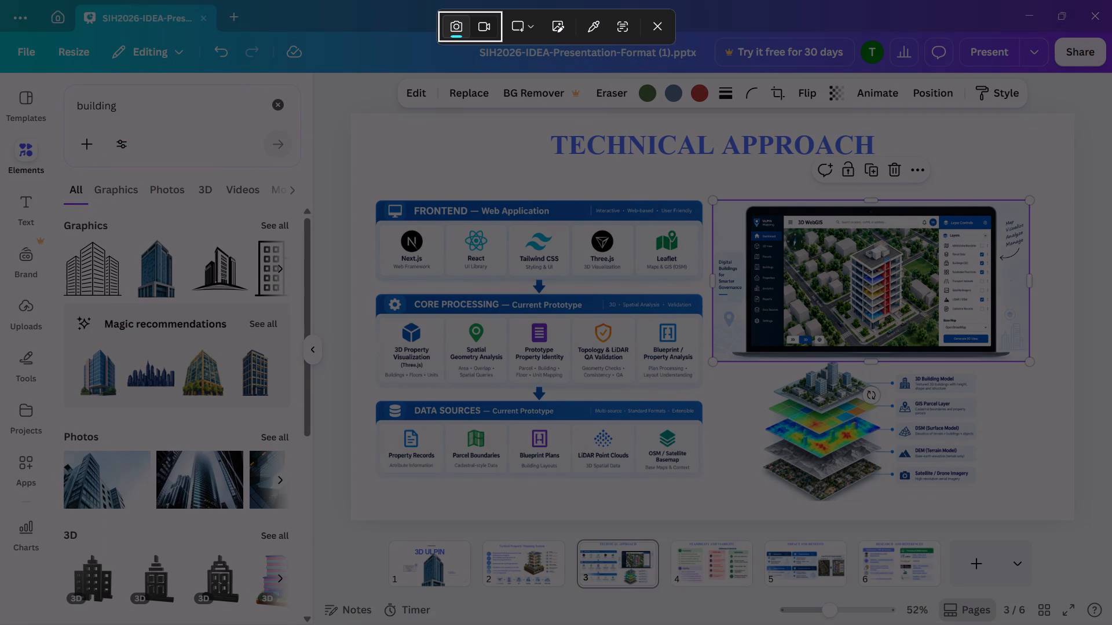
left_click(658, 24)
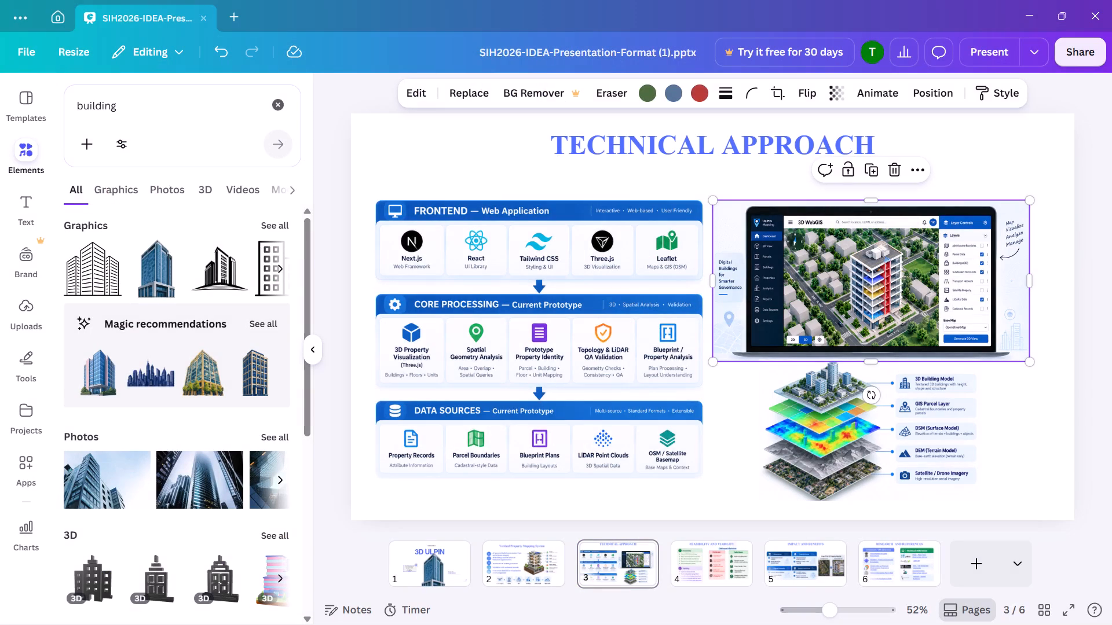
key("Delete")
Enlarge the layered 3D Building Model to Drone Imagery diagram and center it in the space beside the architecture chart.
left_click_drag(843, 429, 857, 332)
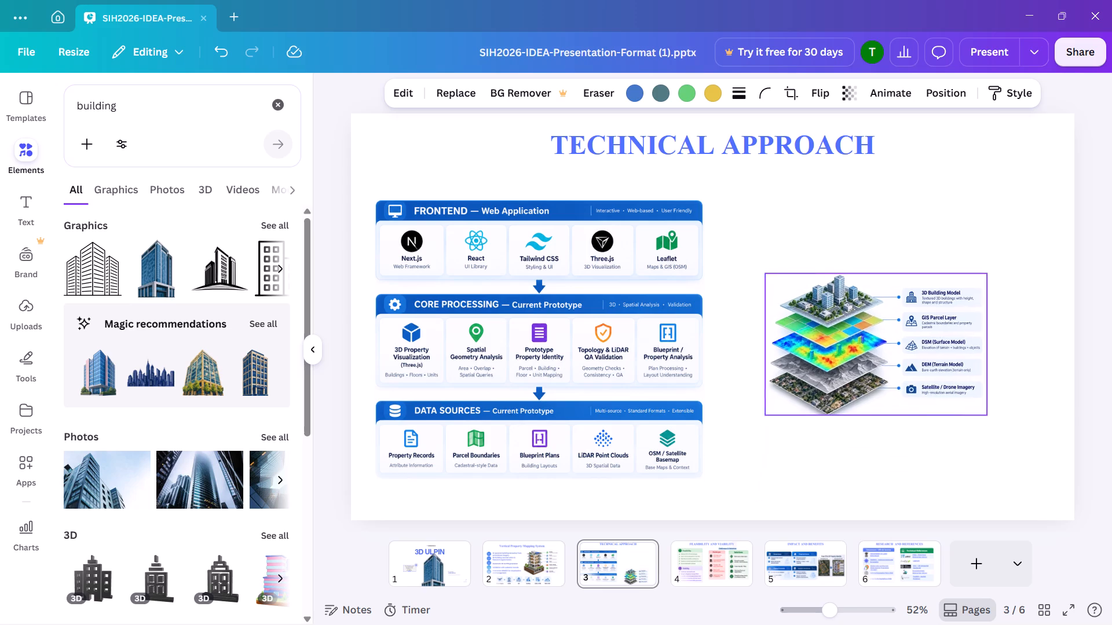
left_click_drag(857, 332, 860, 275)
left_click_drag(997, 344, 1038, 431)
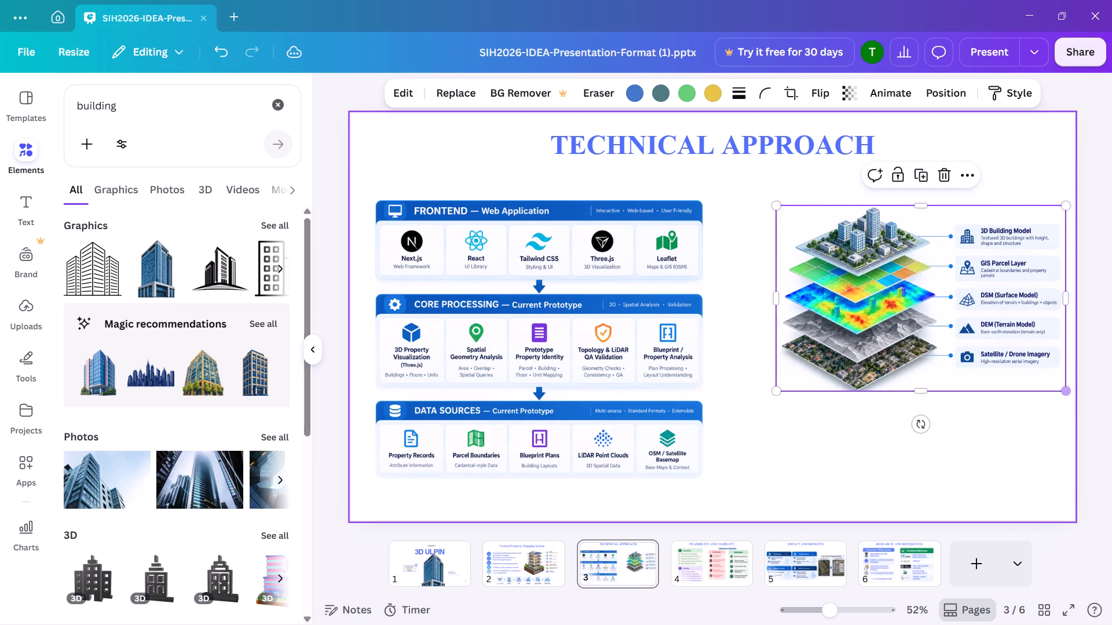
left_click(776, 293)
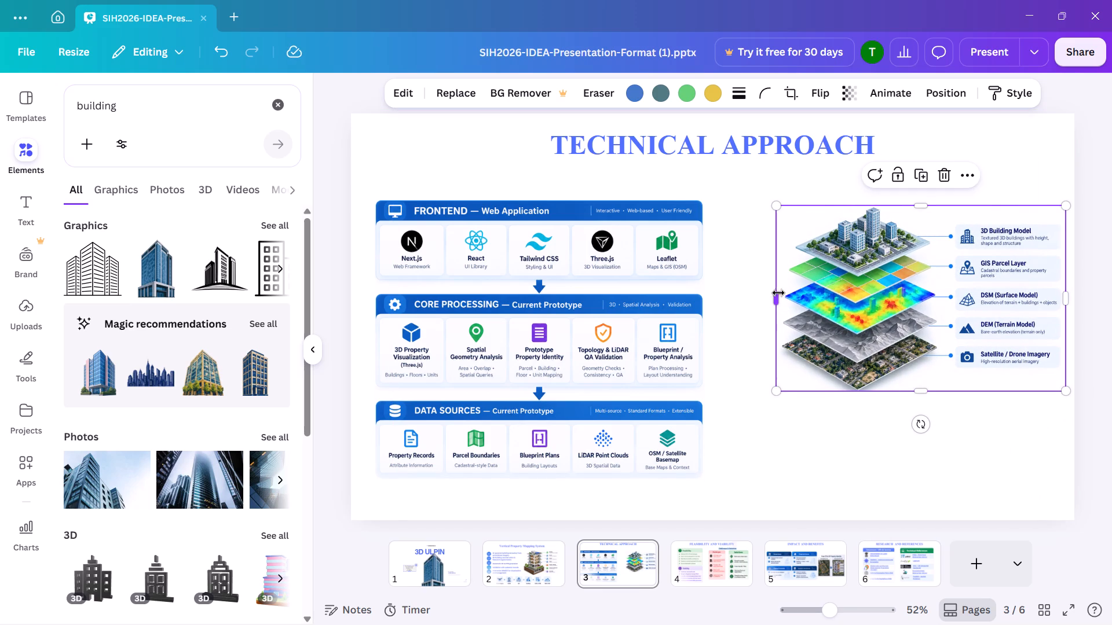
left_click_drag(983, 302, 965, 320)
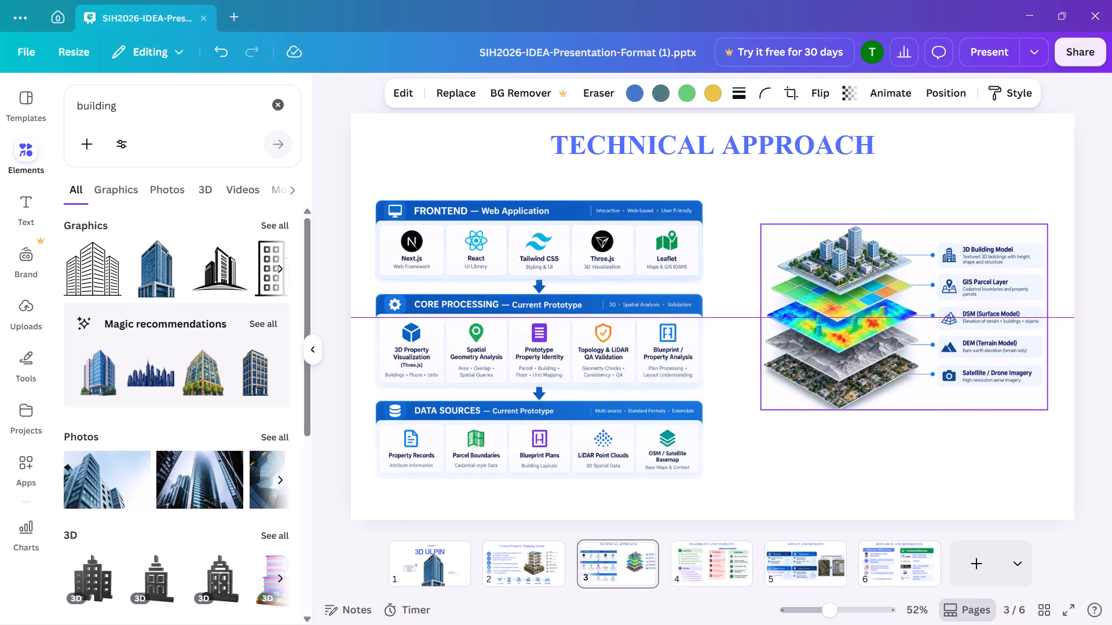
left_click_drag(965, 320, 960, 328)
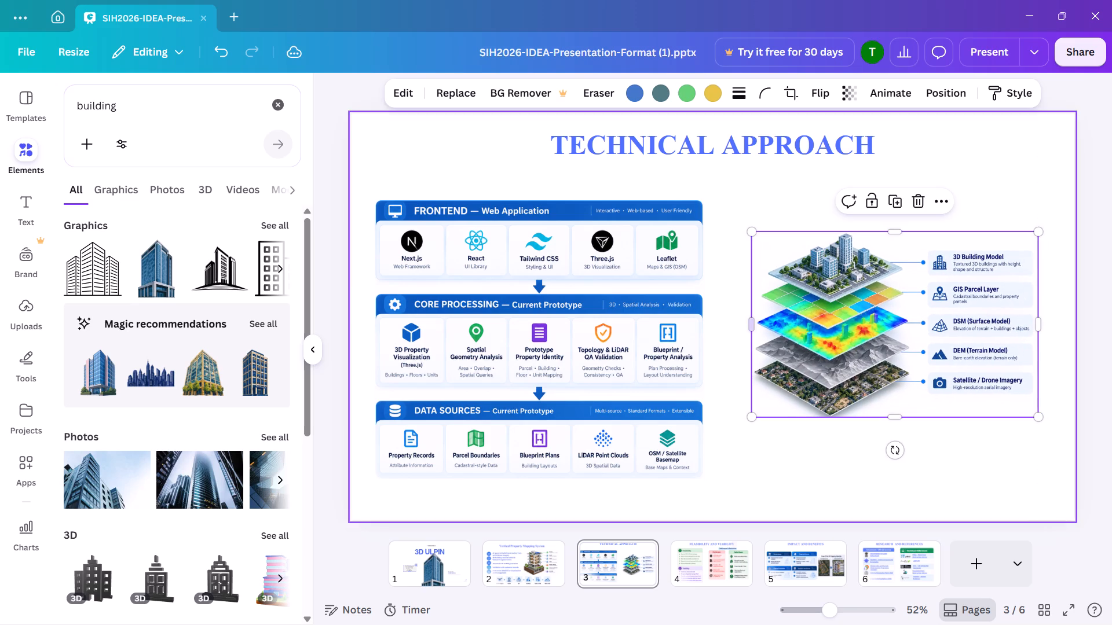
Enlarge the FRONTEND, CORE PROCESSING and DATA SOURCES chart and shift it slightly up toward the slide's middle.
left_click(653, 421)
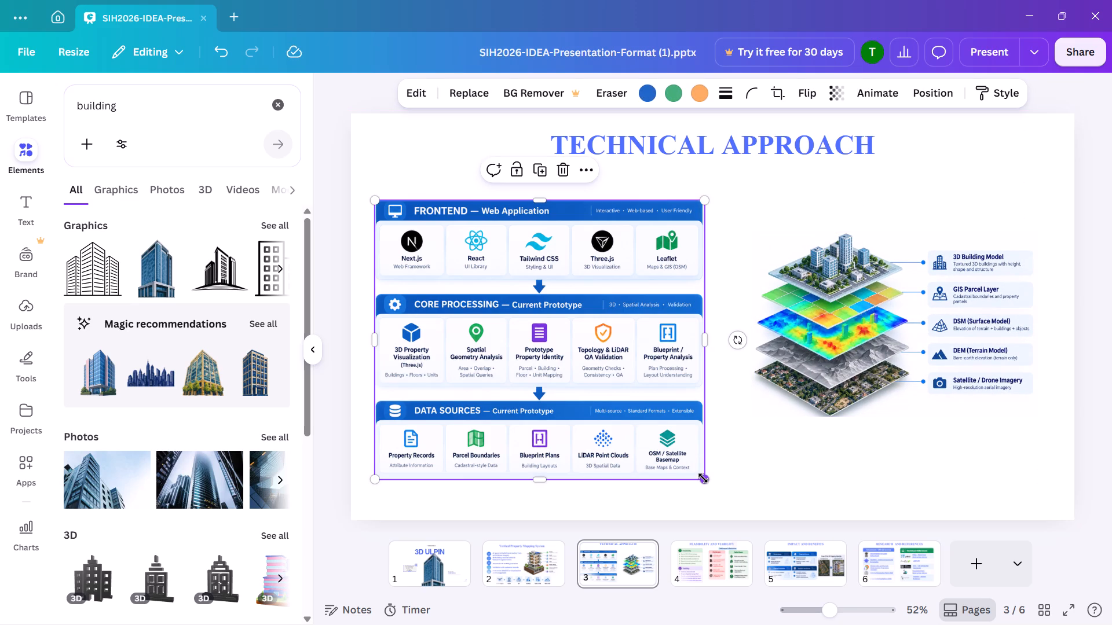
left_click_drag(703, 478, 738, 493)
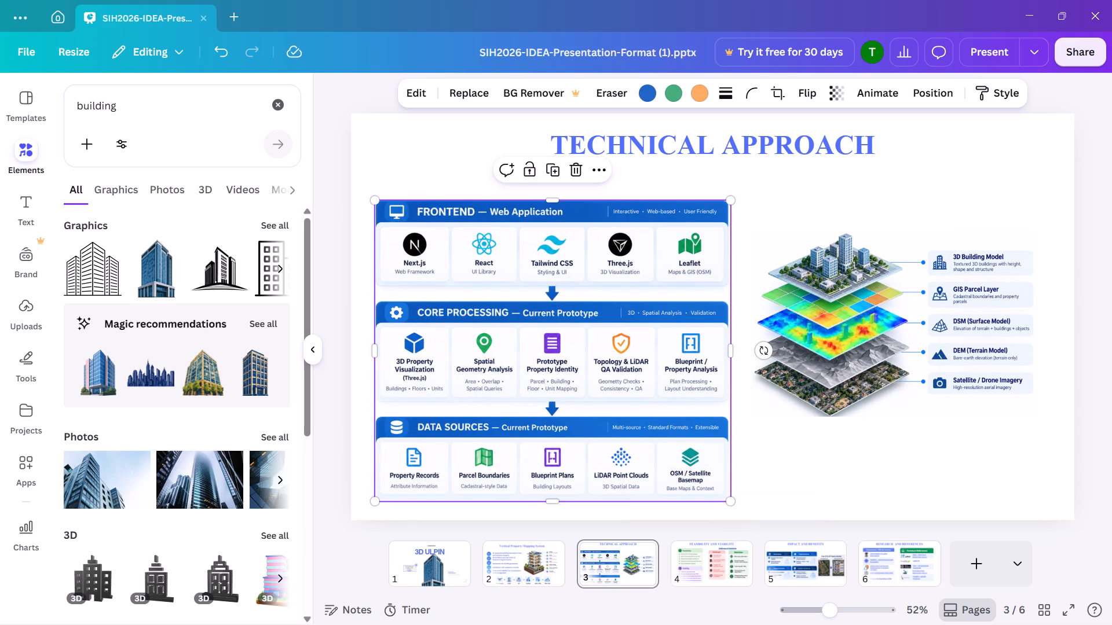
left_click_drag(630, 420, 640, 404)
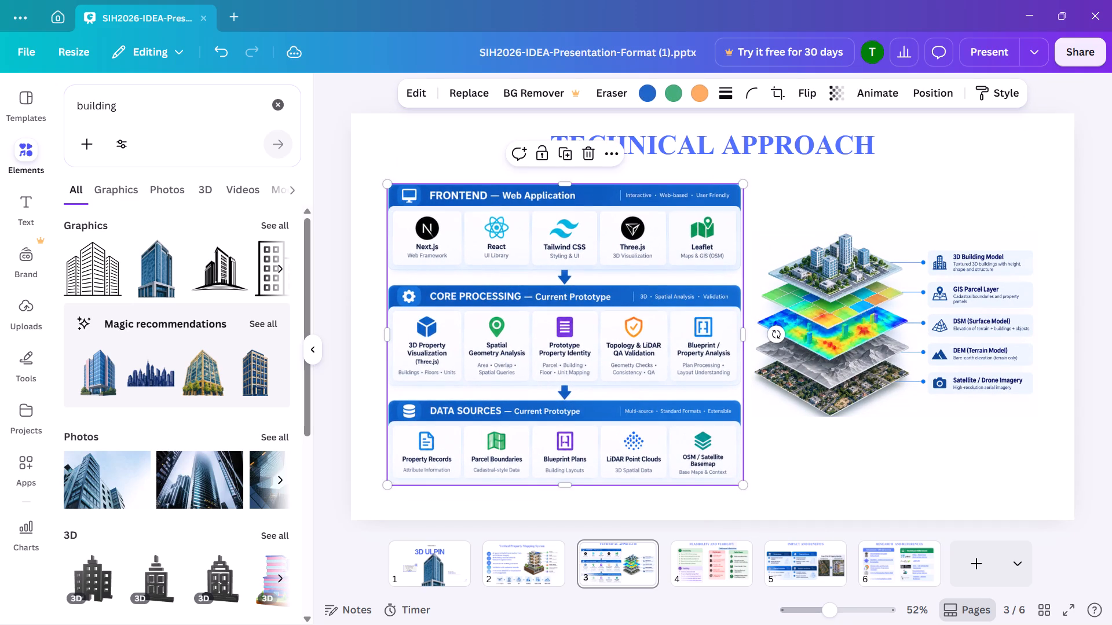
left_click(954, 484)
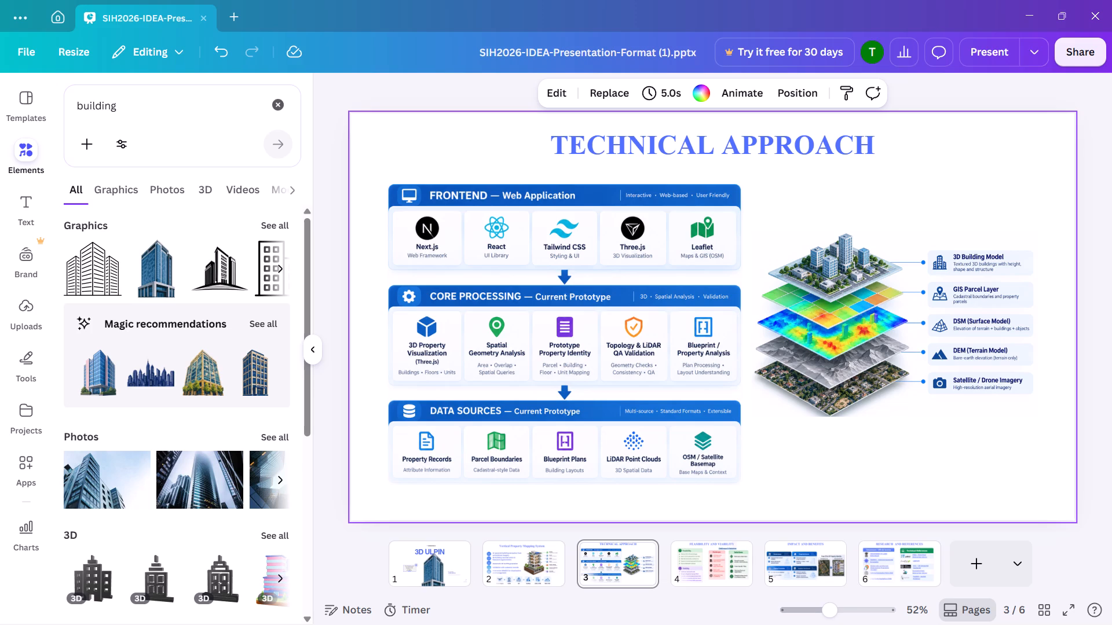
On the FEASIBILITY AND VIABILITY slide, resize the green Solutions card slightly and move it closer to the Challenges card, tops aligned.
left_click(718, 562)
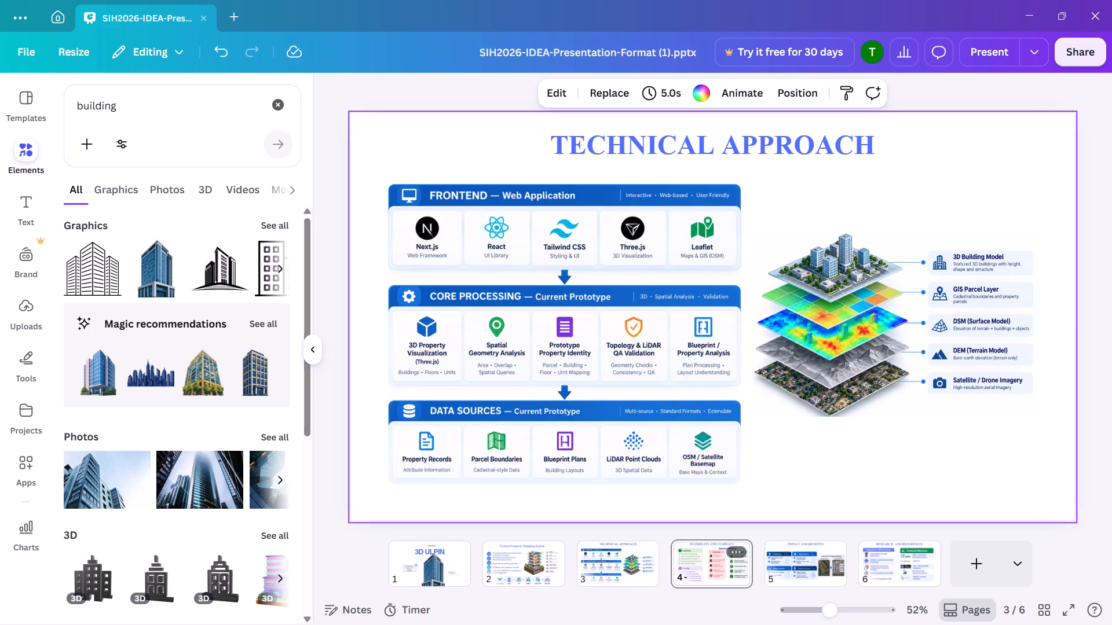
left_click(967, 269)
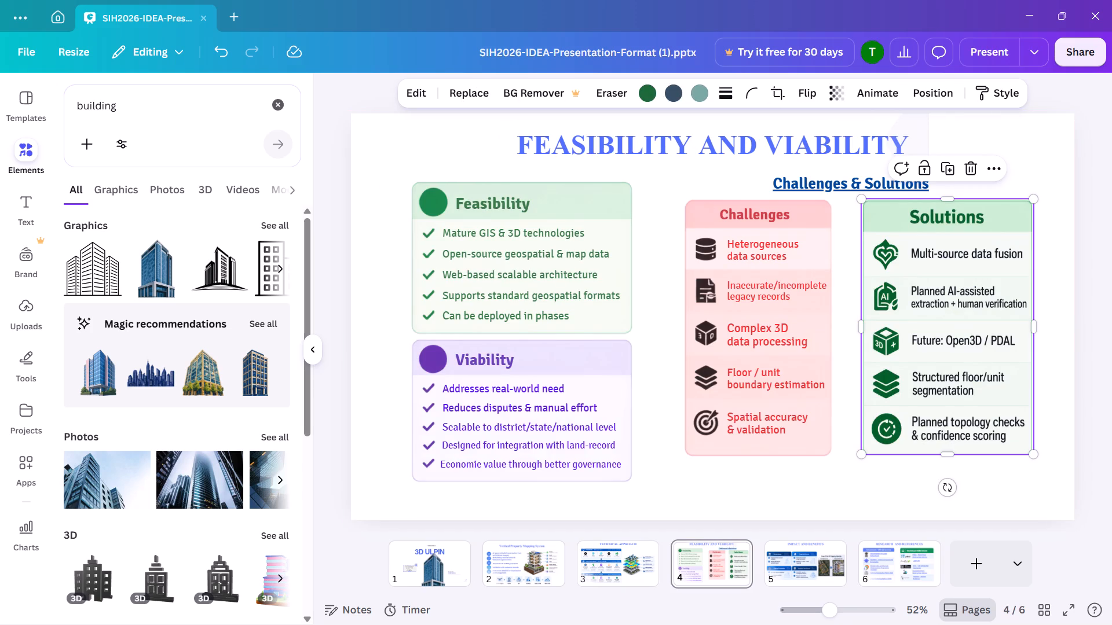
left_click(1040, 473)
left_click_drag(1040, 473, 960, 395)
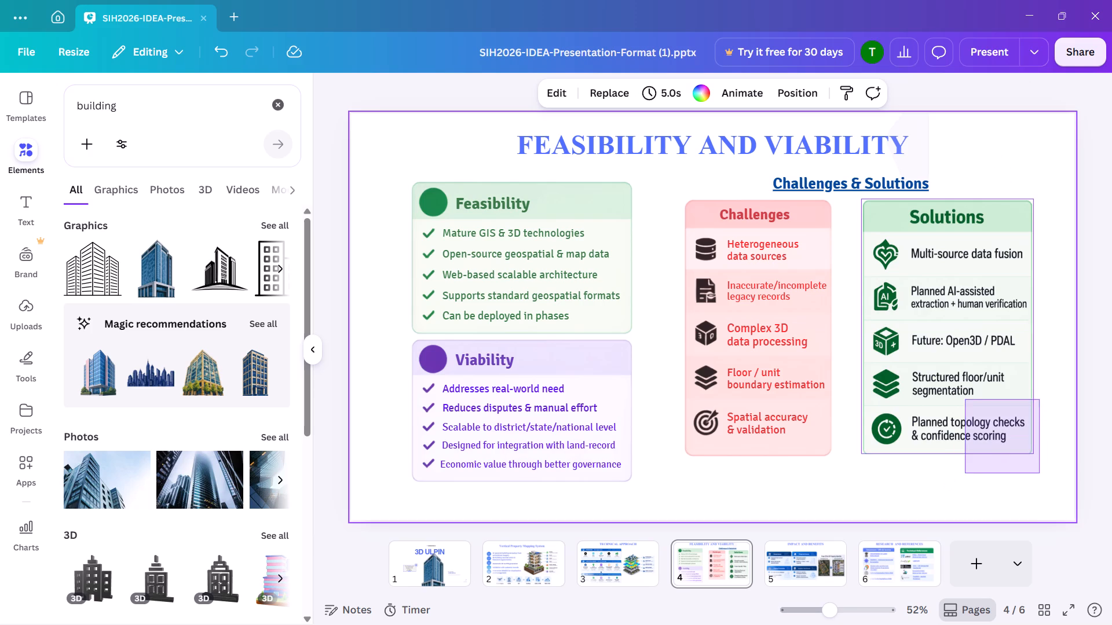
left_click_drag(960, 395, 858, 198)
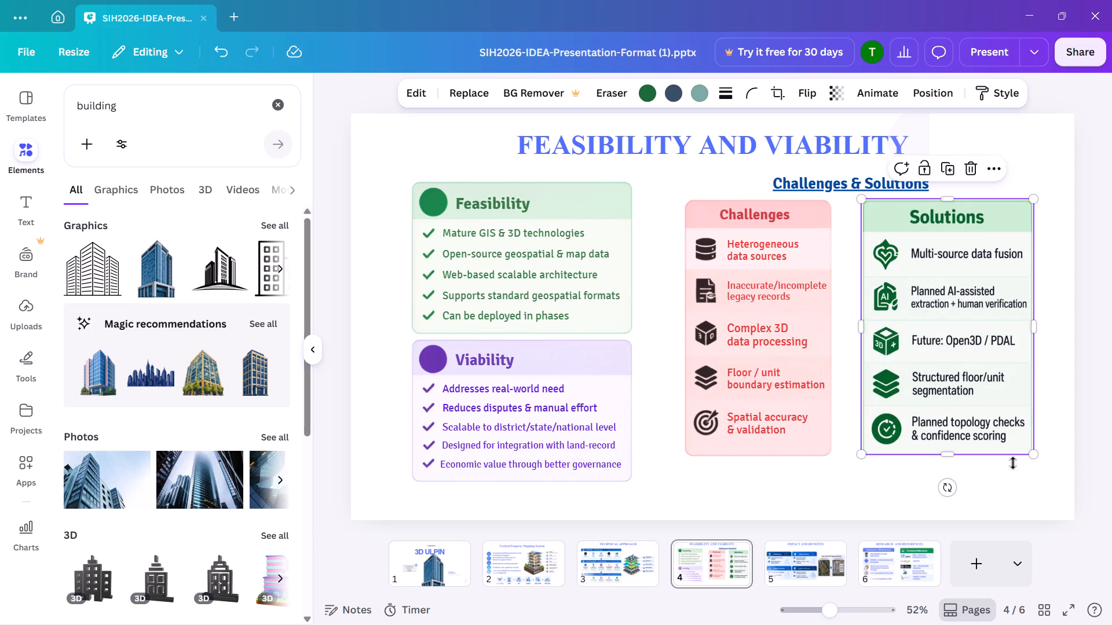
left_click_drag(1035, 455, 1024, 448)
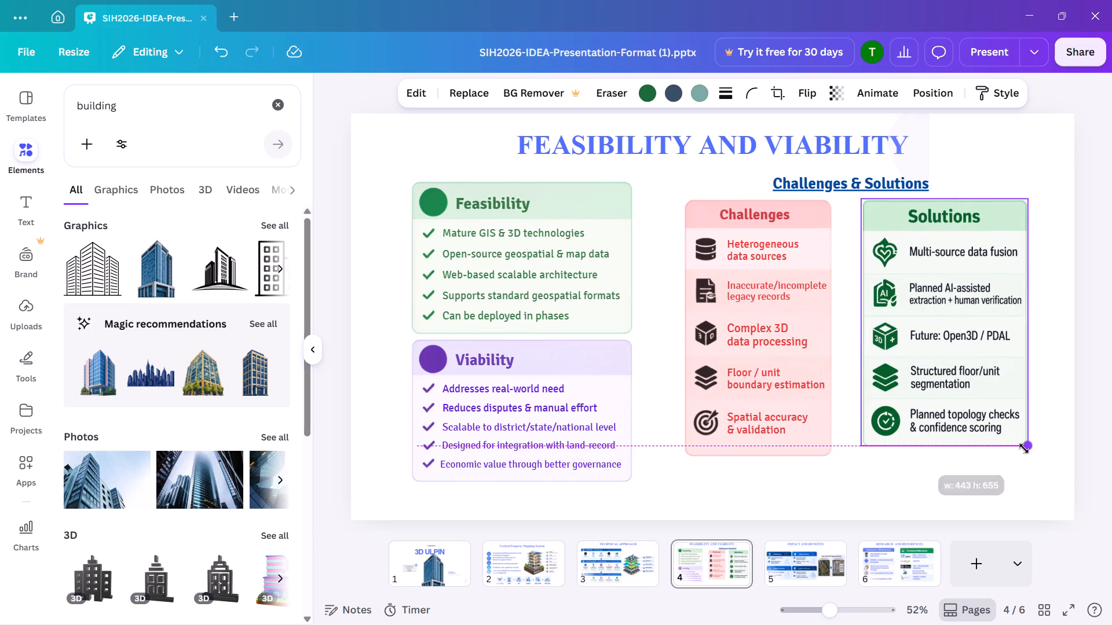
left_click_drag(1024, 448, 1020, 448)
left_click(1031, 325)
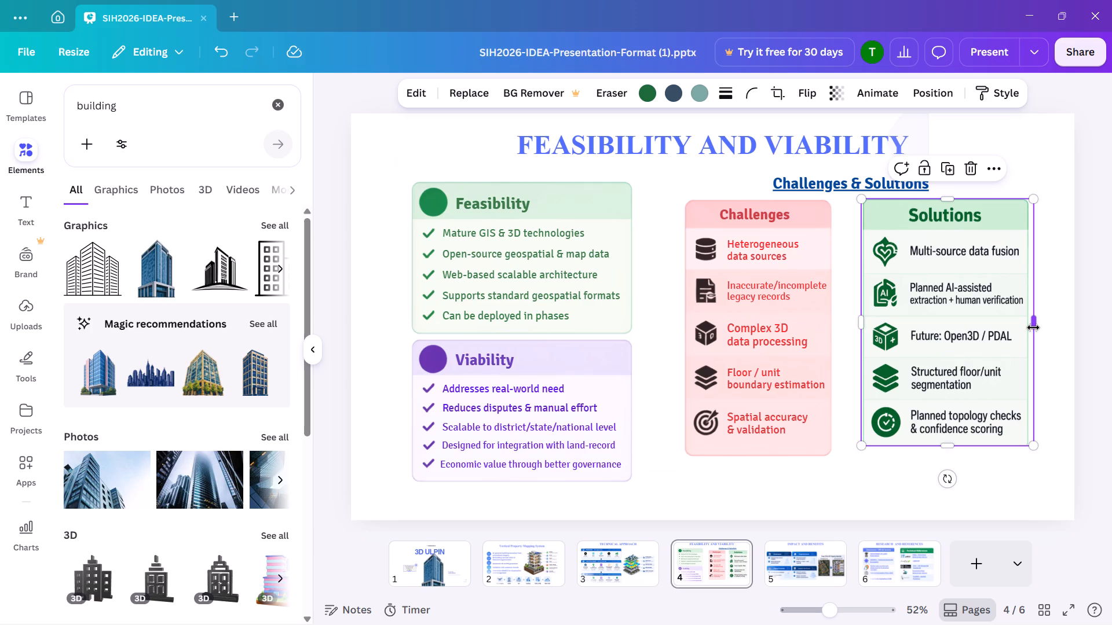
left_click_drag(972, 326, 960, 329)
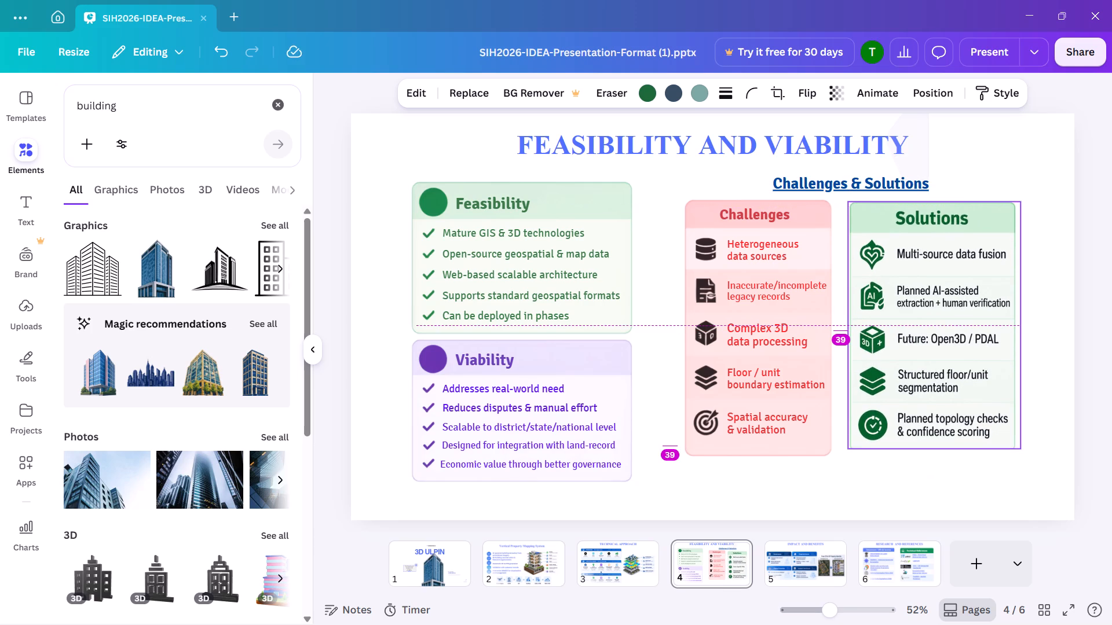
left_click_drag(960, 329, 961, 328)
left_click_drag(1023, 446, 1024, 453)
left_click(971, 405)
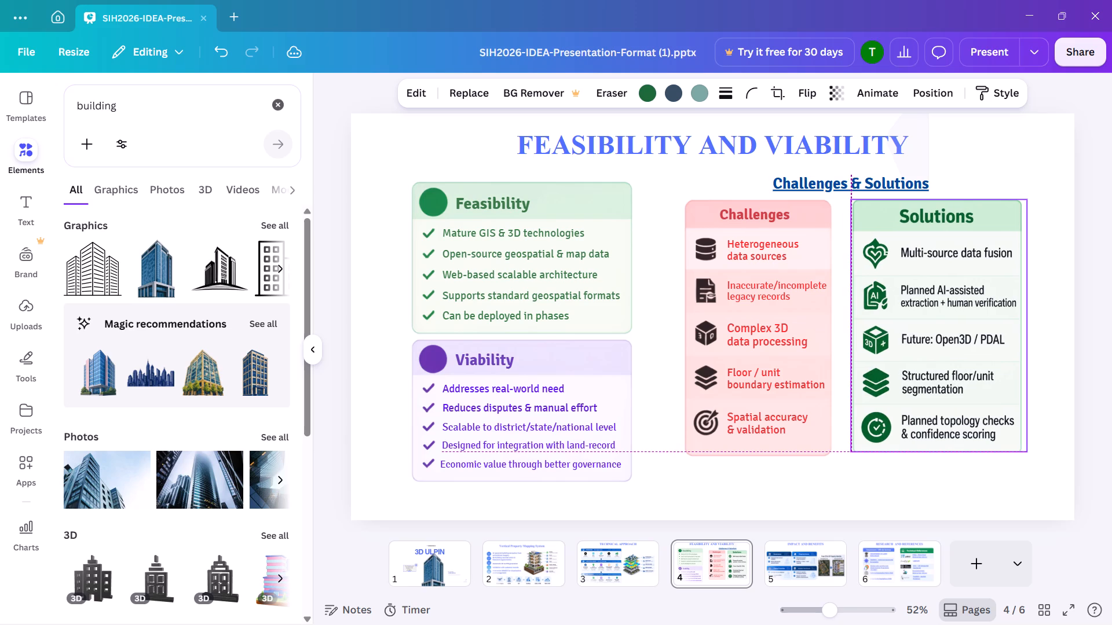
left_click(990, 490)
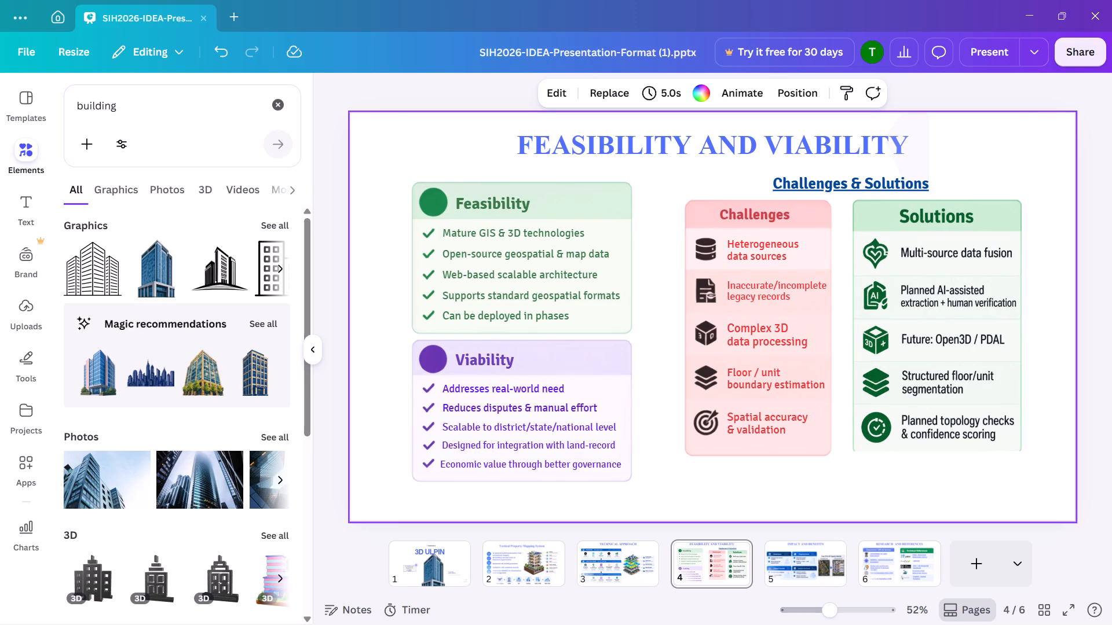
left_click(968, 496)
Undo the last change on the FEASIBILITY AND VIABILITY slide.
left_click(788, 298)
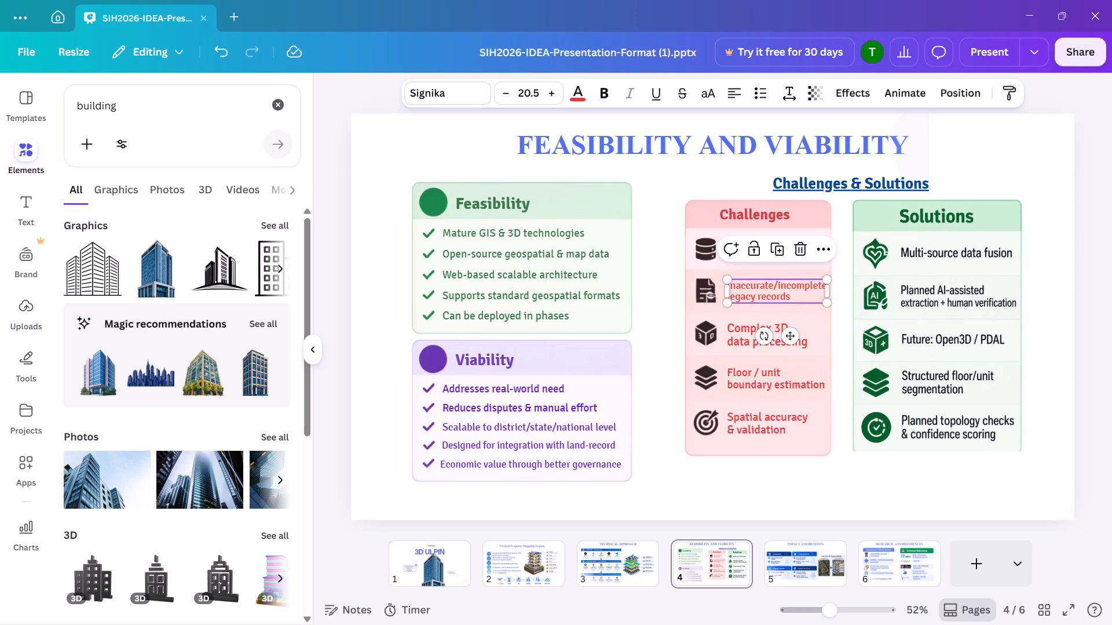
key("ctrl+z")
left_click(742, 492)
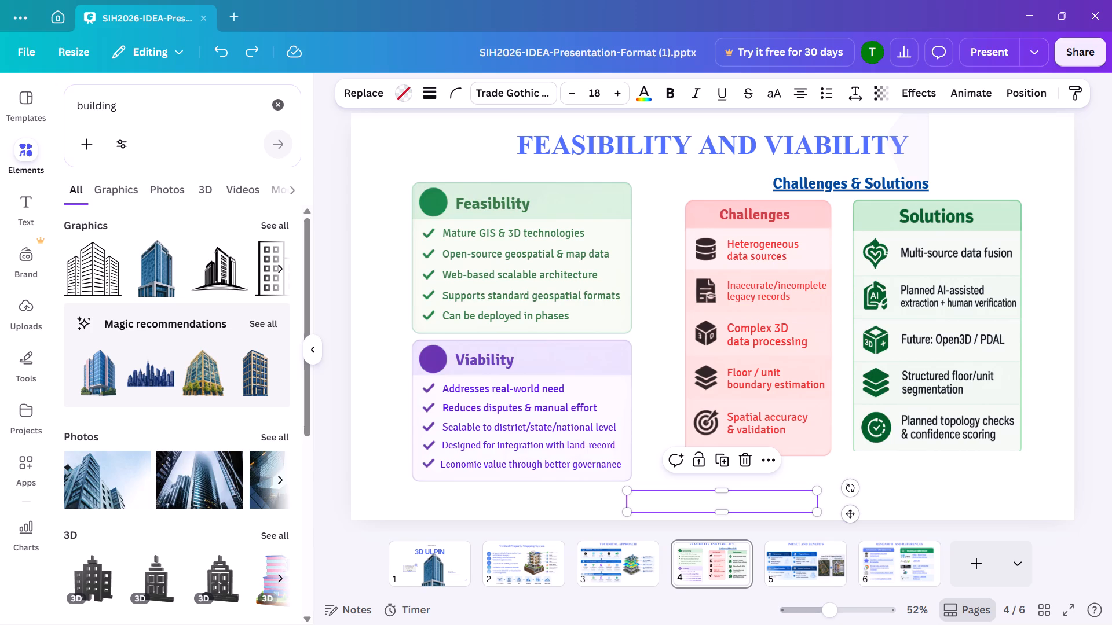
Check the IMPACT AND BENEFITS and RESEARCH AND REFERENCES slides in the editor.
left_click(639, 580)
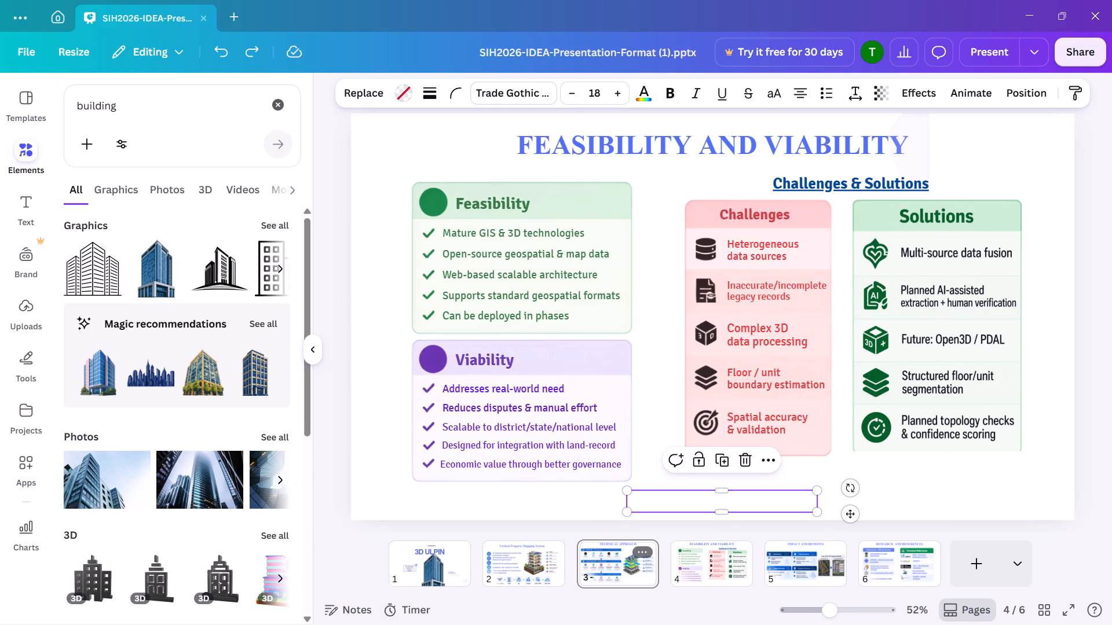
left_click(740, 561)
left_click(813, 569)
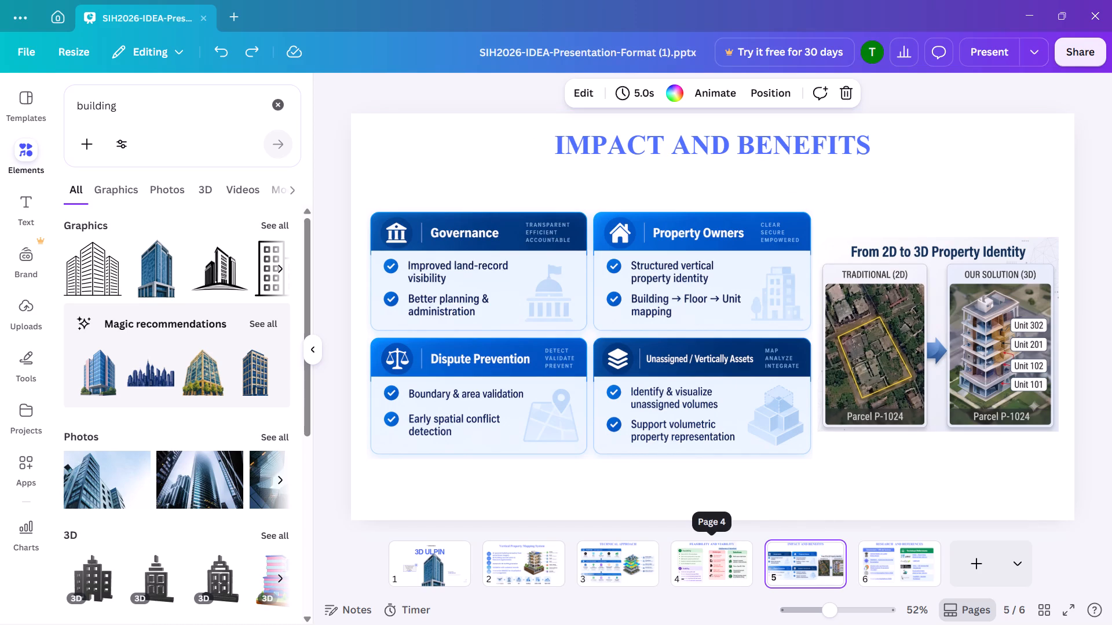
left_click(885, 567)
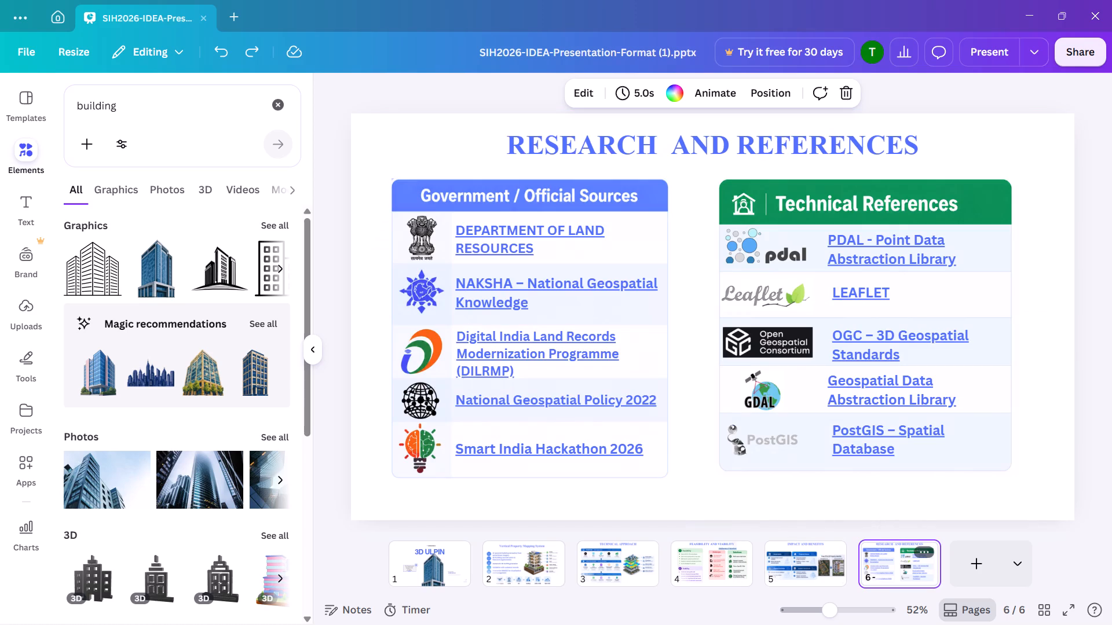
Present the deck full screen from the 3D ULPIN cover and go through the slides to RESEARCH AND REFERENCES.
left_click(445, 579)
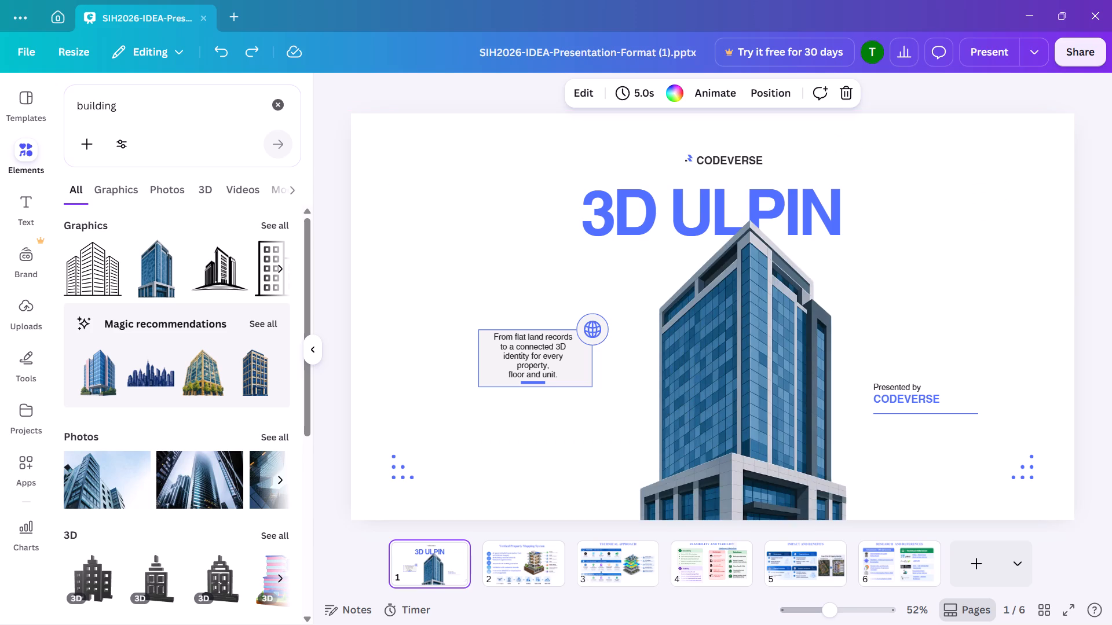
left_click(980, 50)
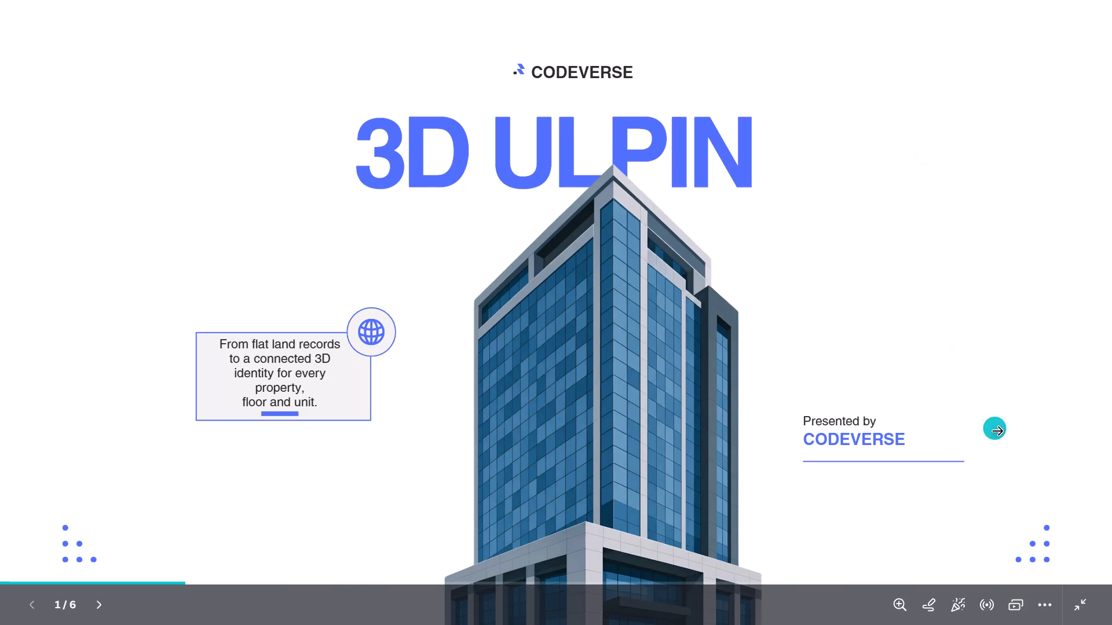
key("Right")
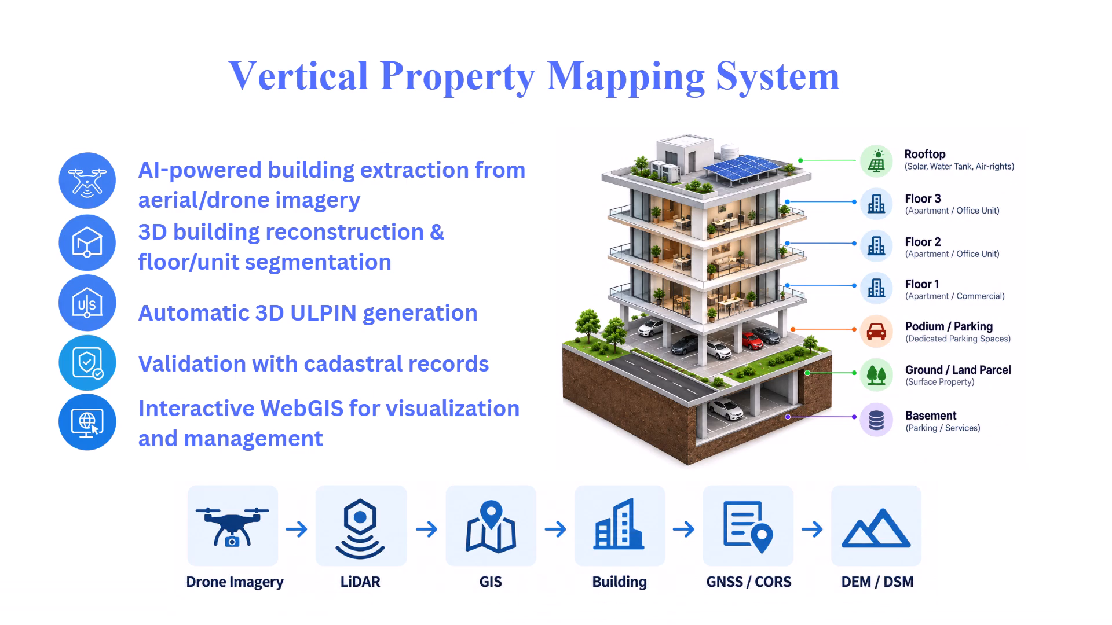
key("Right")
key("Right")
key("Right")
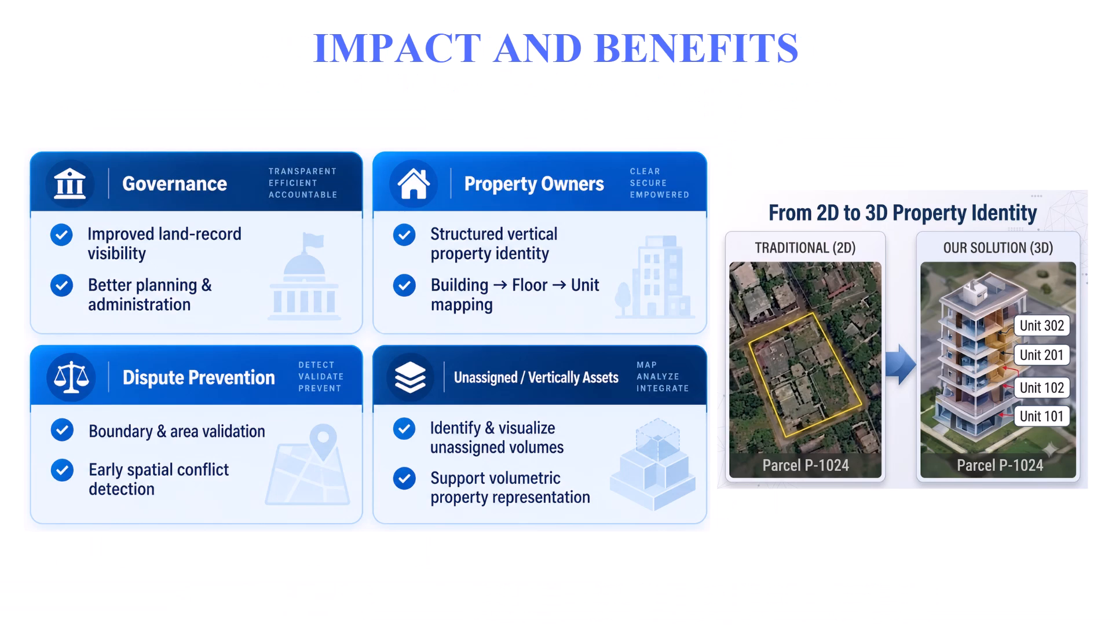
key("Right")
Page back through the presentation to the cover, and review forward again to the FEASIBILITY AND VIABILITY slide.
key("Left")
key("Left")
key("Left")
key("Left")
key("Left")
key("Right")
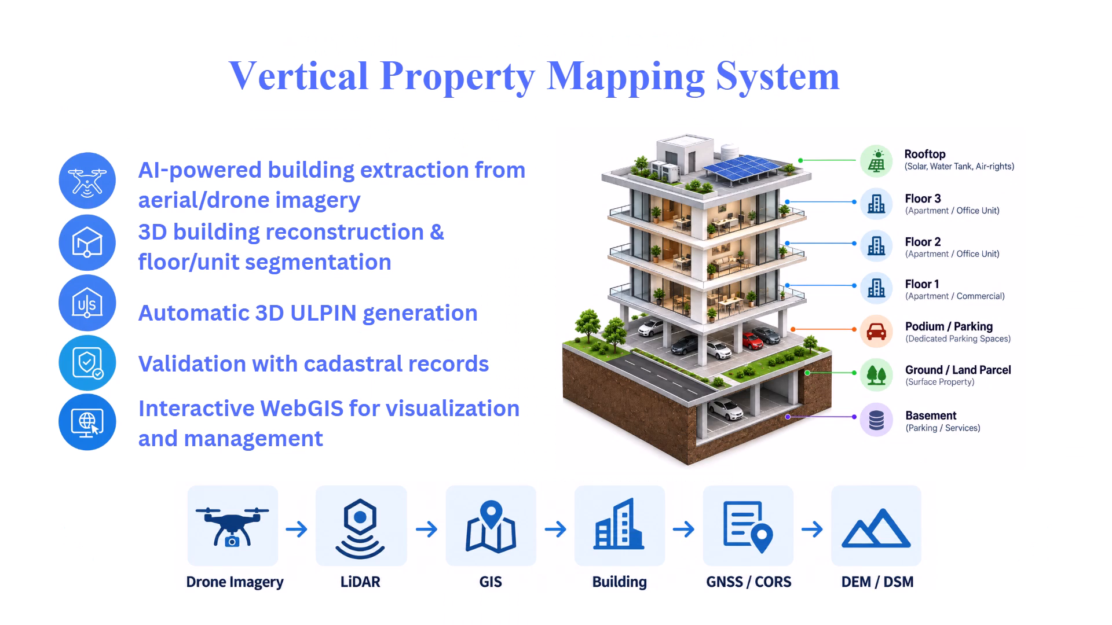
key("Left")
key("Left")
key("Right")
key("Right")
key("Right")
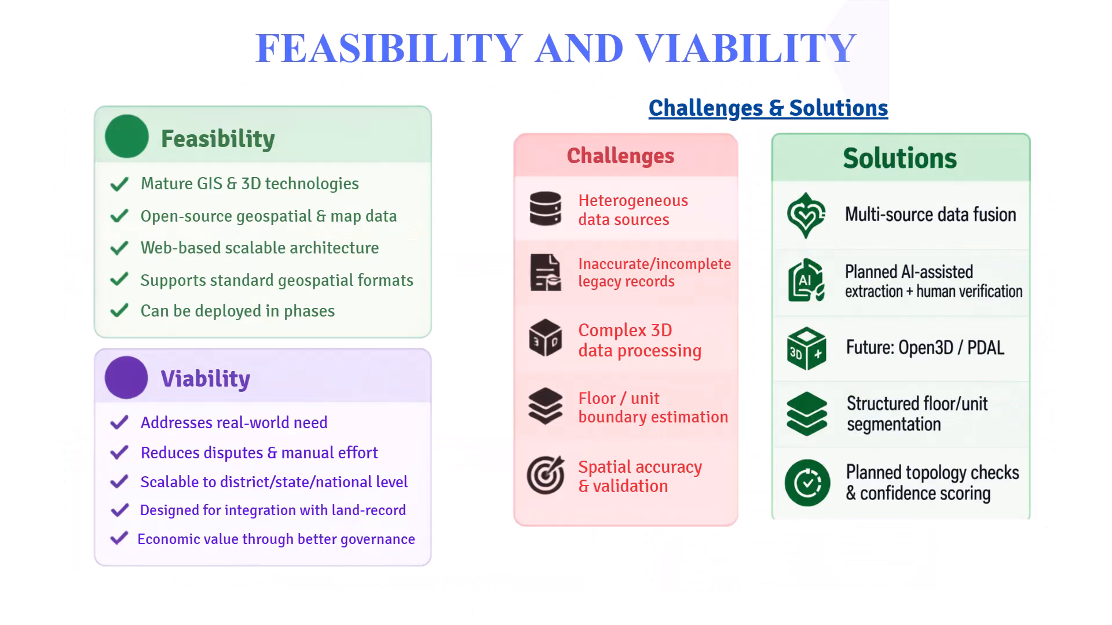
Page through the full-screen presentation to RESEARCH AND REFERENCES and back to the Vertical Property Mapping System slide.
key("Right")
key("Right")
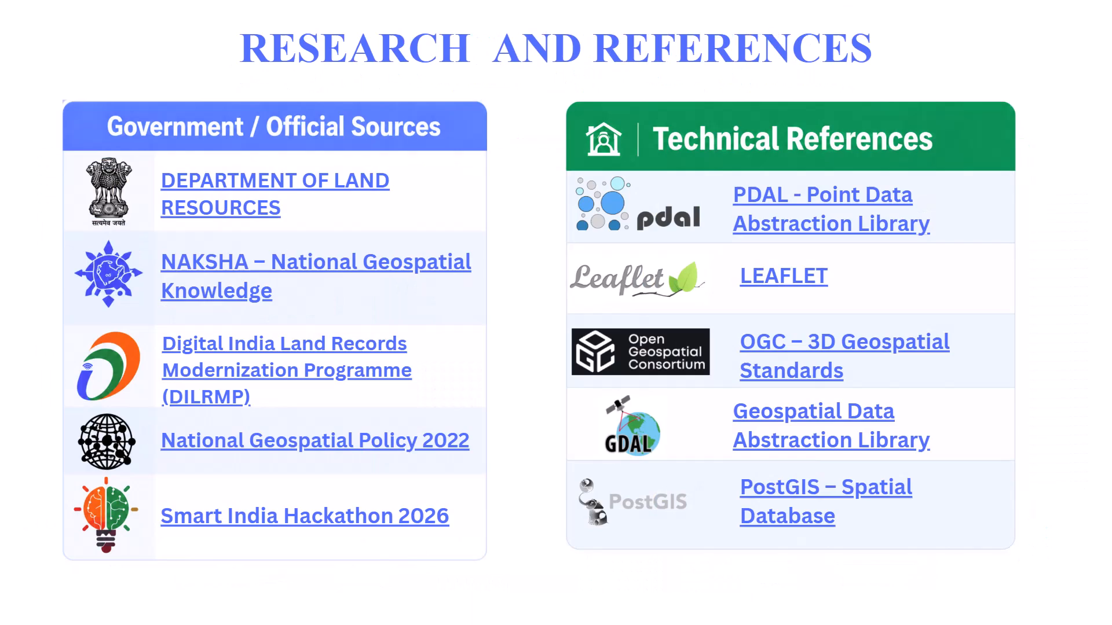
key("Right")
key("Left")
key("Left")
key("Left")
key("Left")
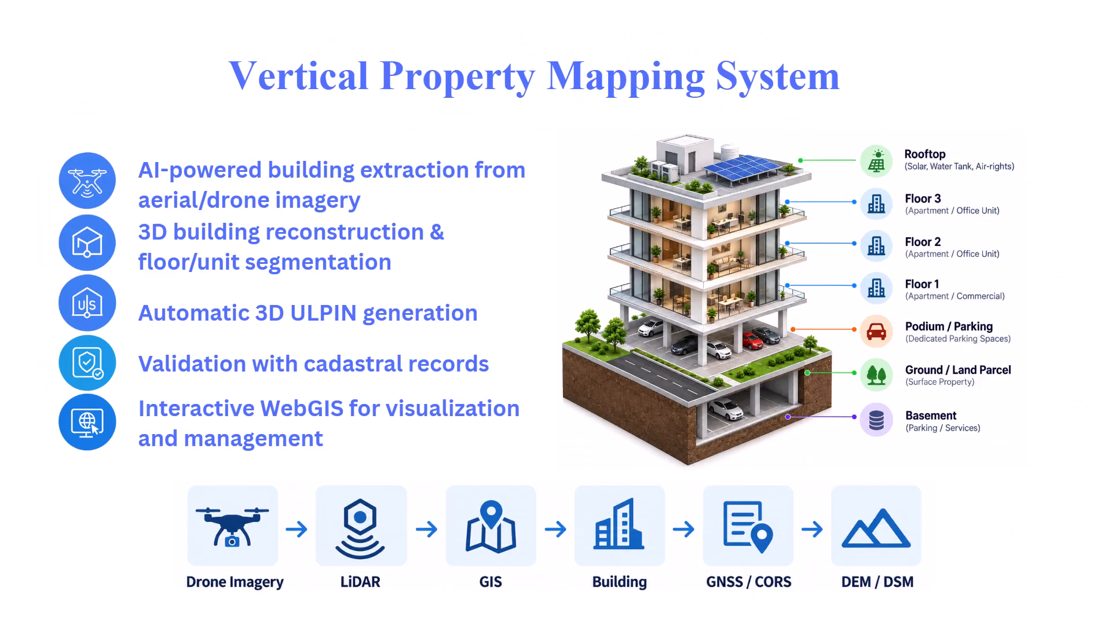
key("Left")
key("Left")
key("Right")
key("Left")
key("Right")
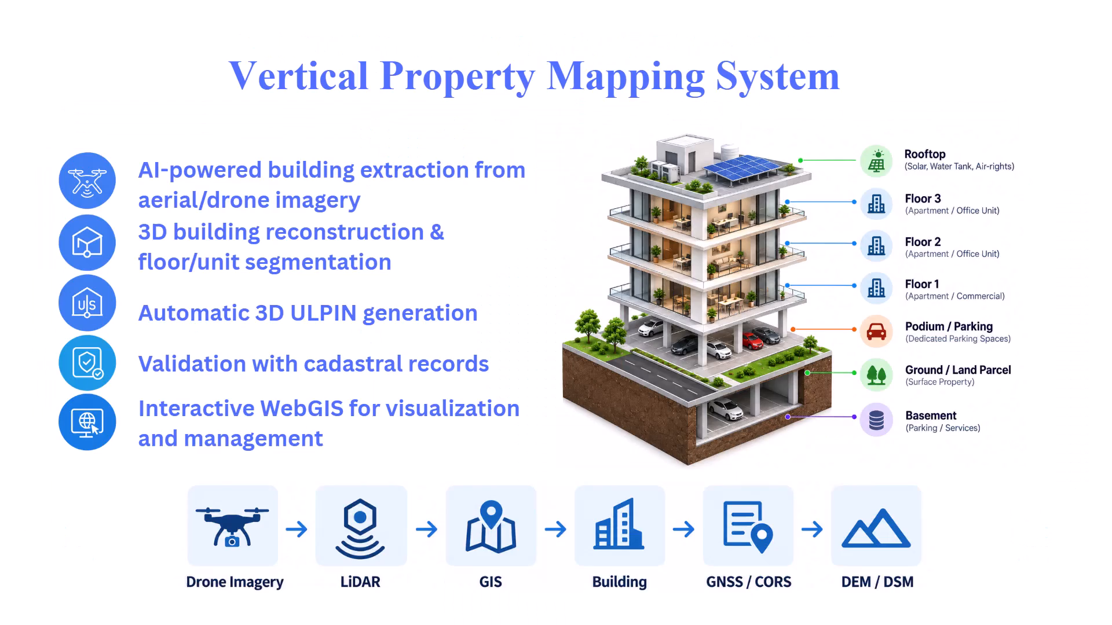
Flip back and forth between the slides from Vertical Property Mapping System to IMPACT AND BENEFITS to compare their look.
key("Right")
key("Right")
key("Down")
key("Left")
key("Right")
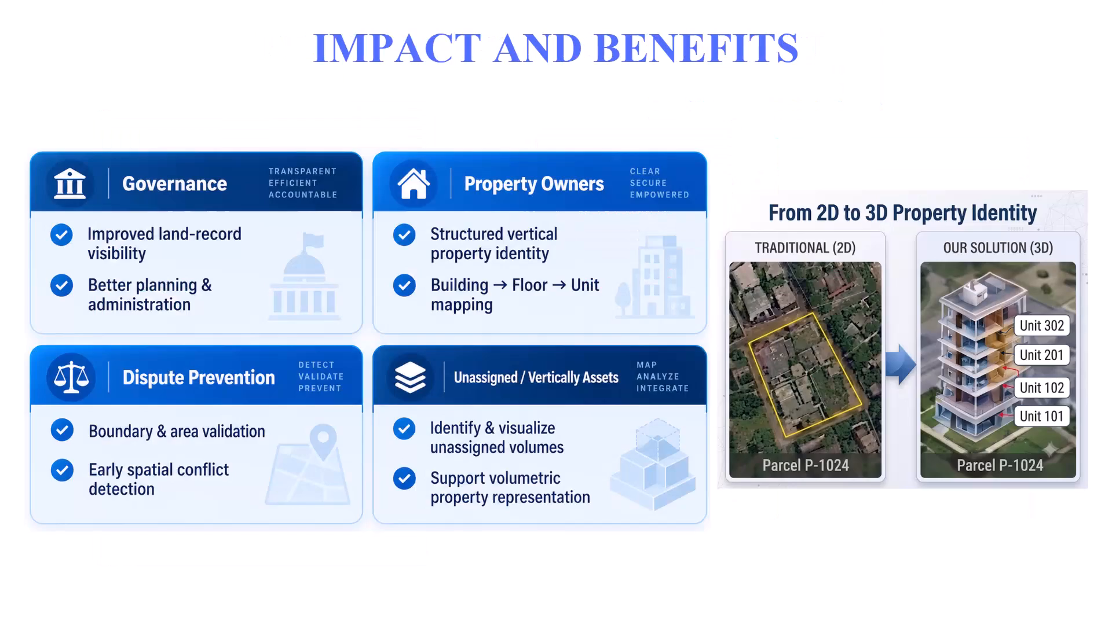
key("Right")
key("Left")
key("Left")
key("Right")
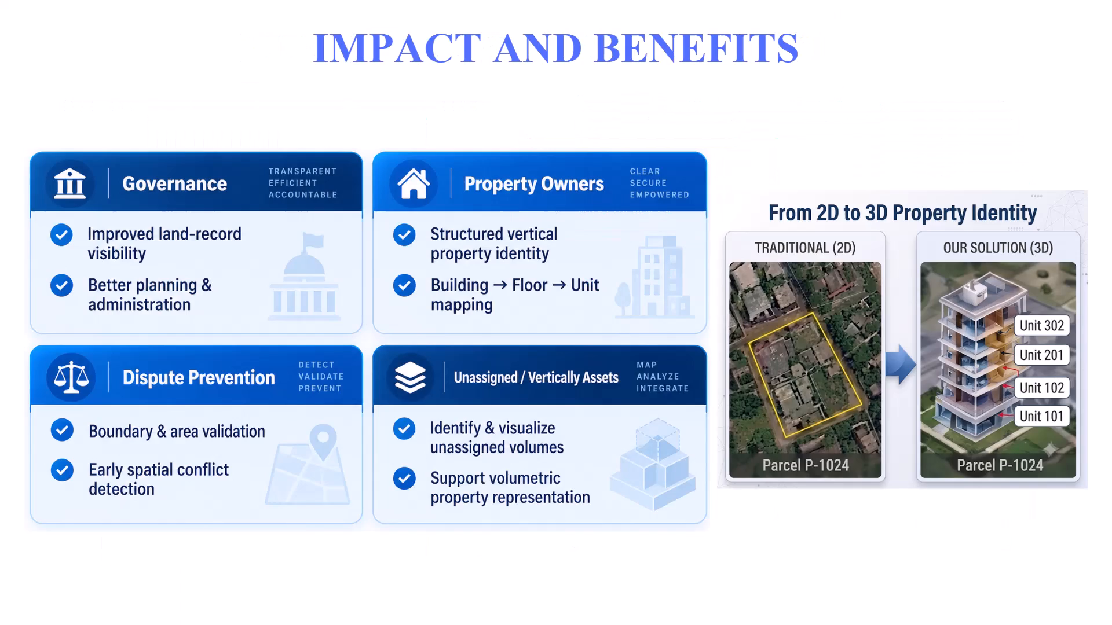
key("Left")
key("Left")
key("Left")
key("Right")
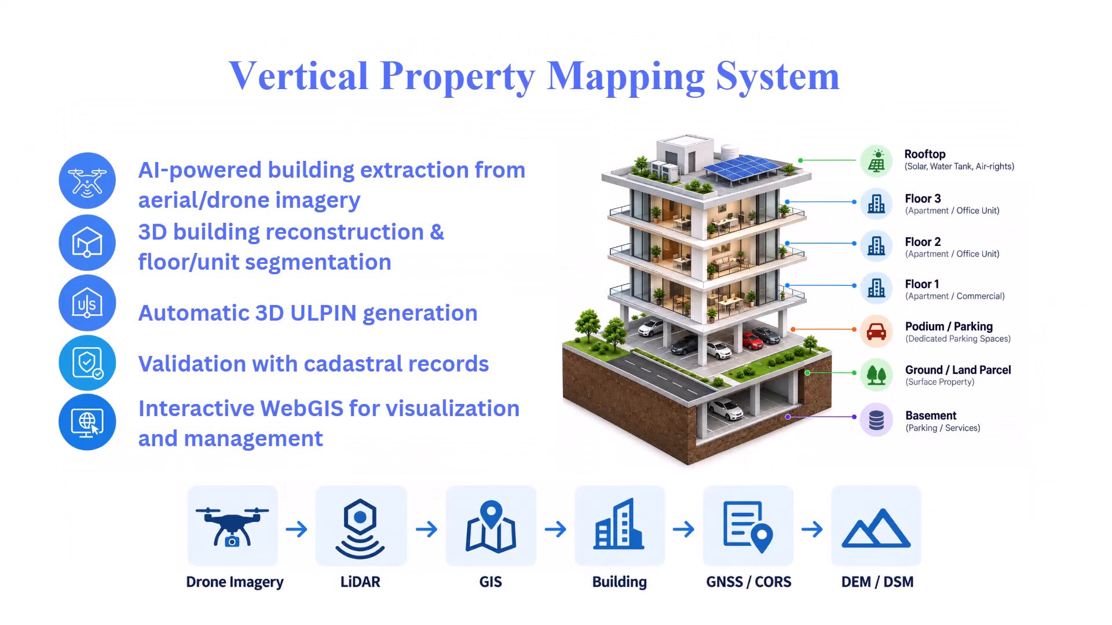
key("Right")
key("Right")
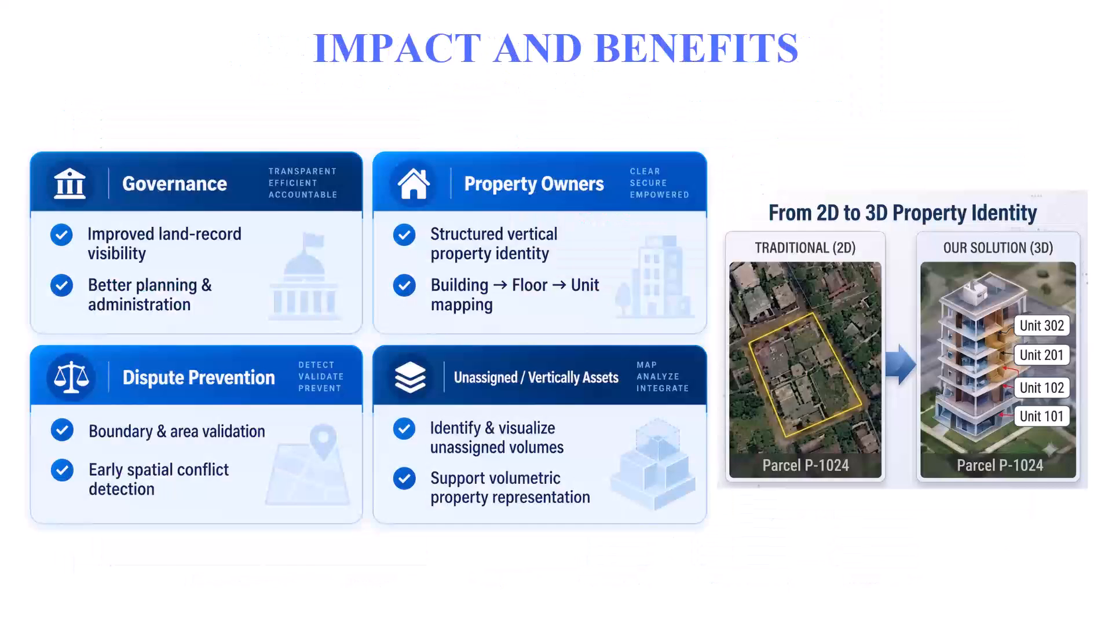
key("Left")
key("Left")
key("Right")
key("Right")
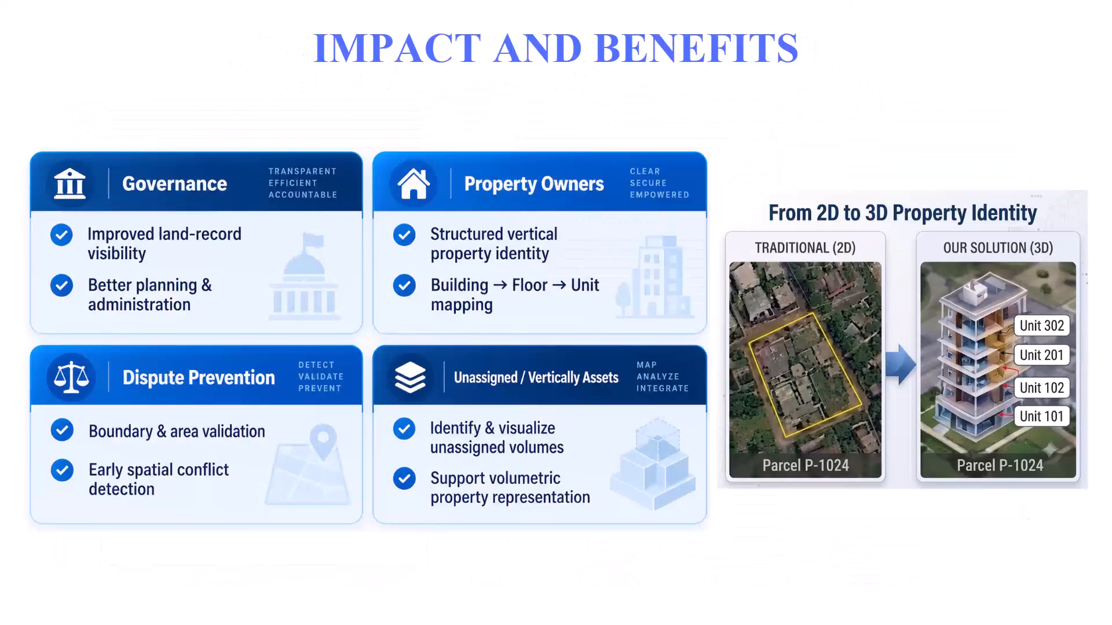
View the last slides, return to FEASIBILITY AND VIABILITY and leave the full-screen presentation.
key("Right")
key("Right")
key("Right")
key("Left")
key("Left")
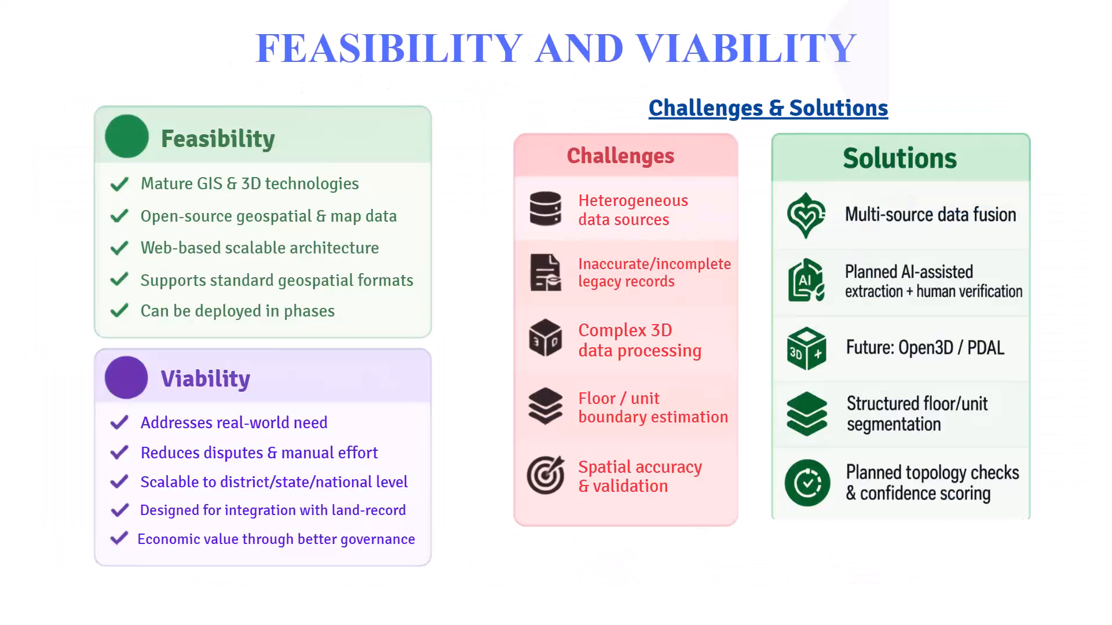
key("Escape")
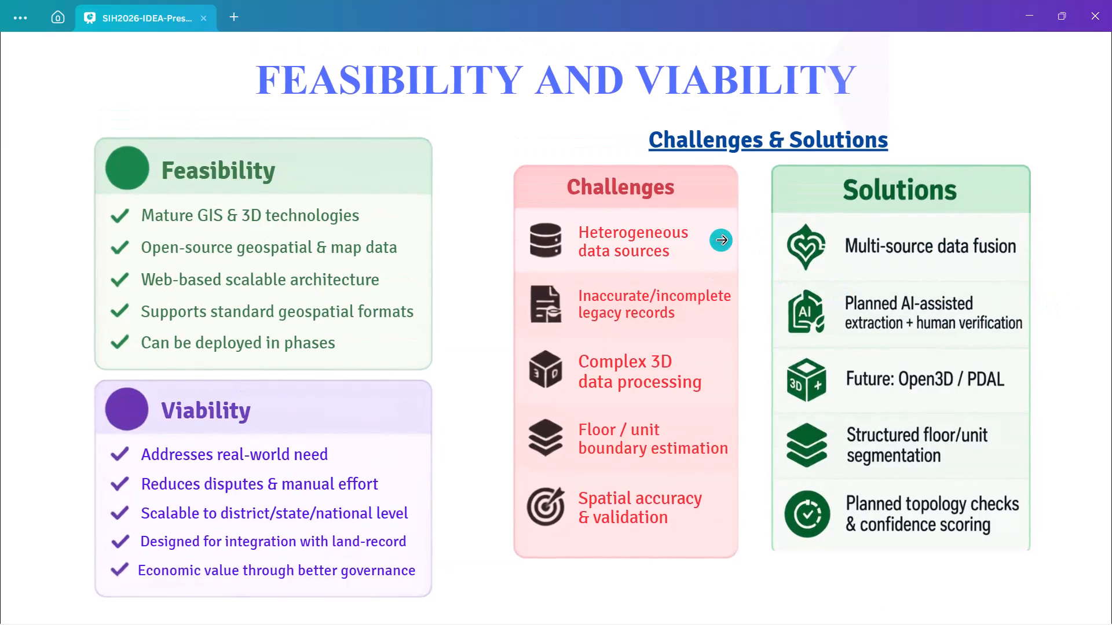
Recolour the pink Challenges card background on the FEASIBILITY AND VIABILITY slide to vivid blue #5170ff.
left_click(812, 218)
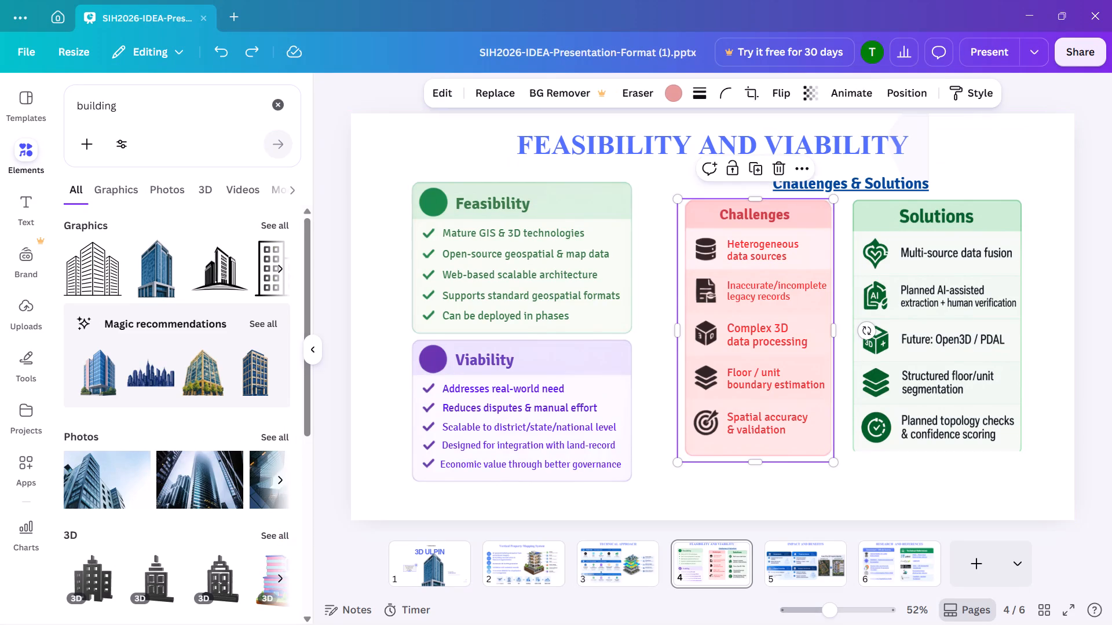
left_click(675, 91)
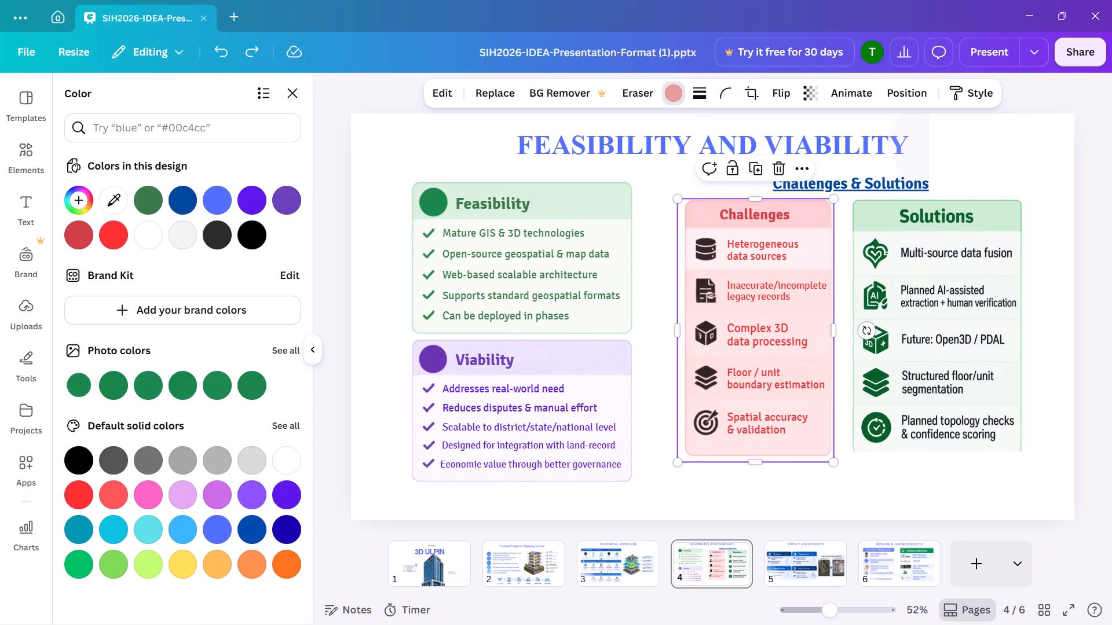
left_click(220, 194)
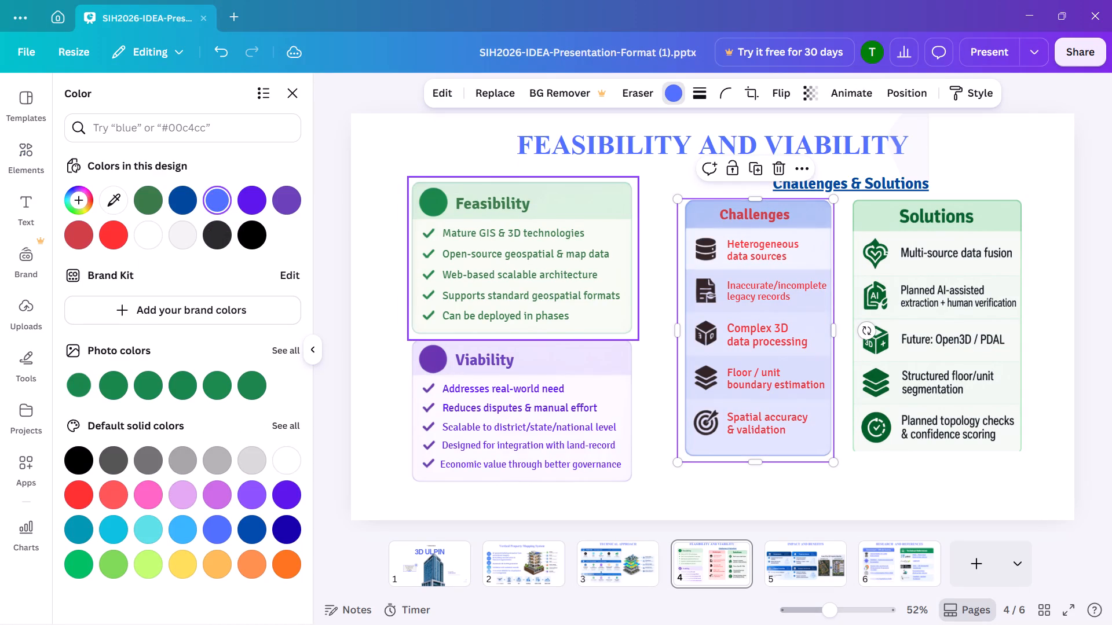
Recolour the purple Viability card background to vivid blue #5170ff.
left_click(560, 366)
left_click(674, 96)
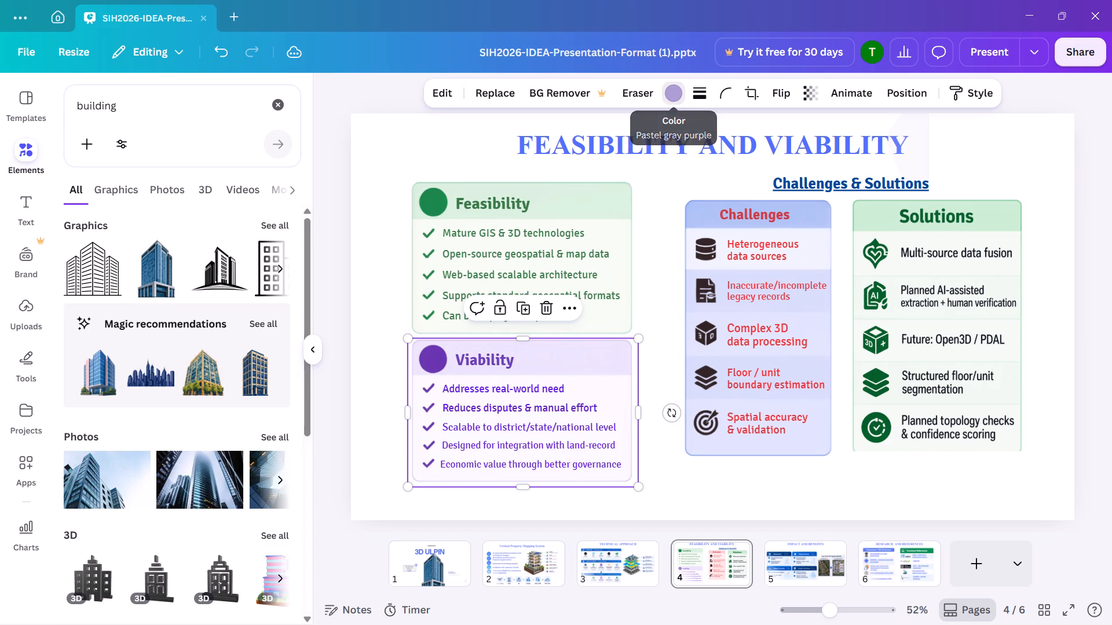
left_click(224, 203)
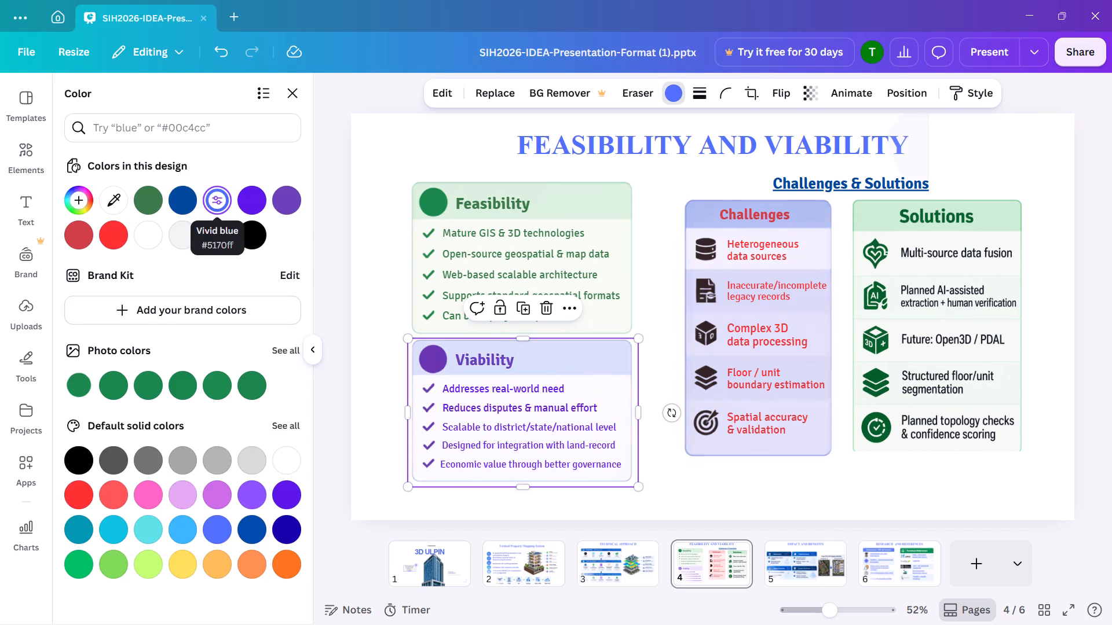
left_click(848, 503)
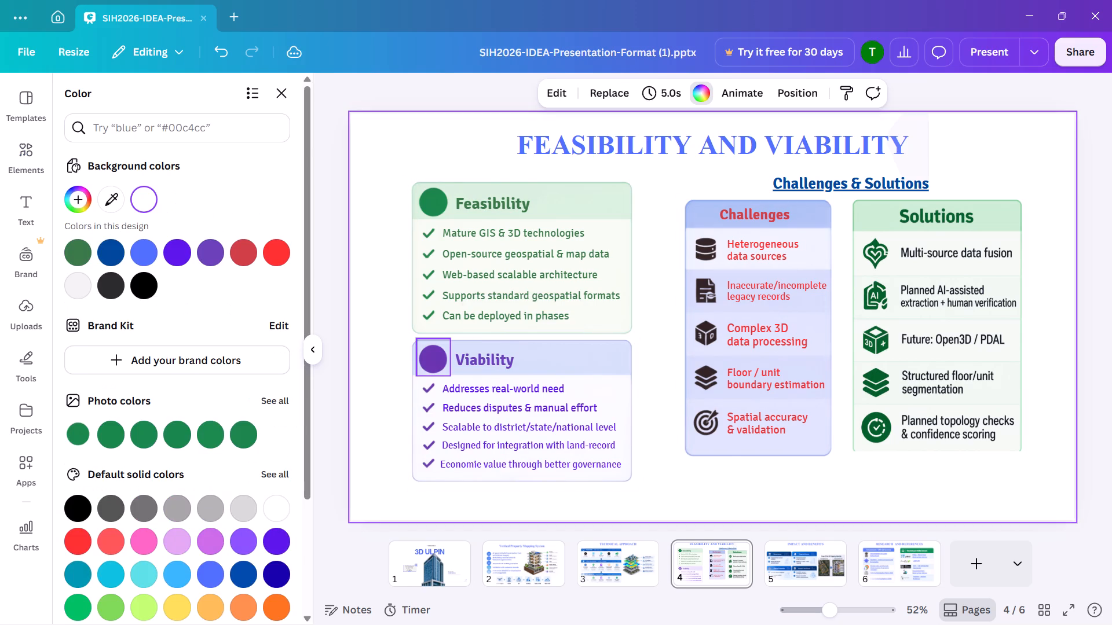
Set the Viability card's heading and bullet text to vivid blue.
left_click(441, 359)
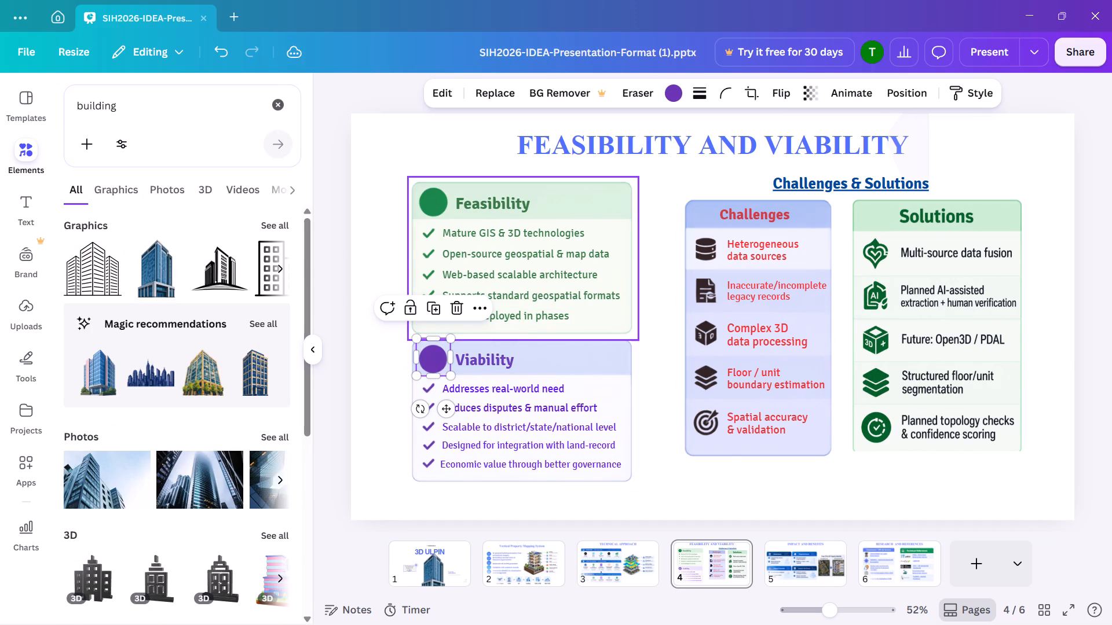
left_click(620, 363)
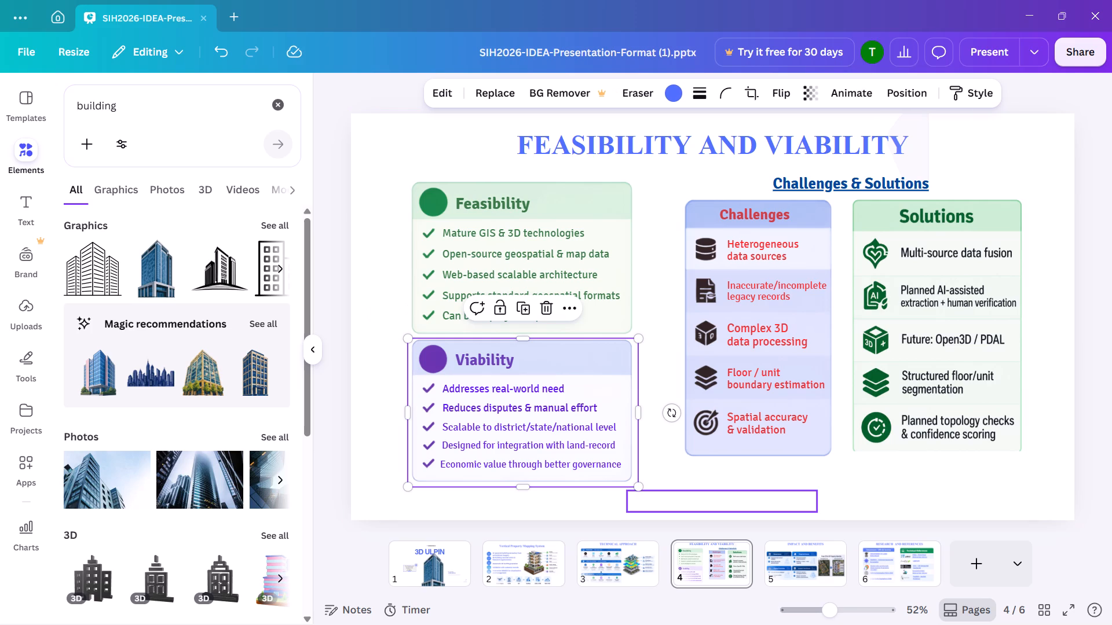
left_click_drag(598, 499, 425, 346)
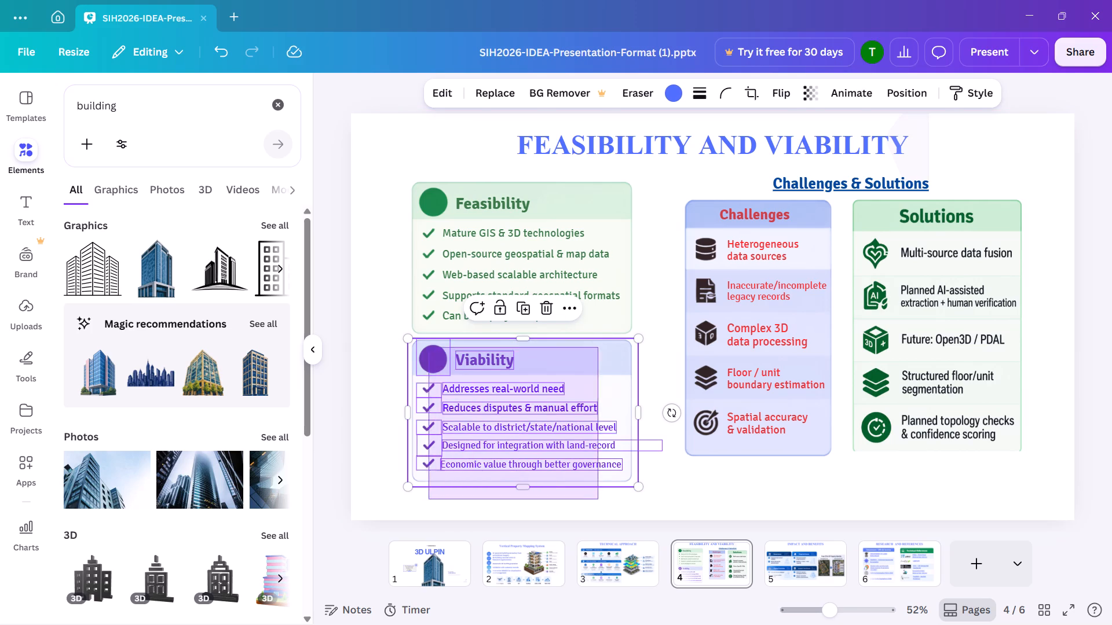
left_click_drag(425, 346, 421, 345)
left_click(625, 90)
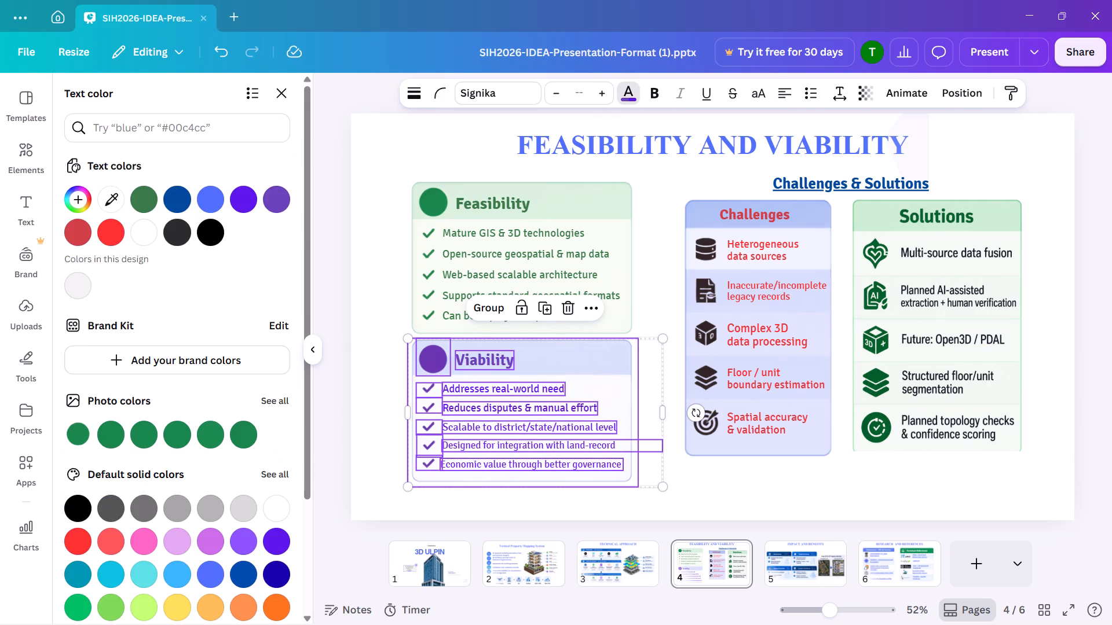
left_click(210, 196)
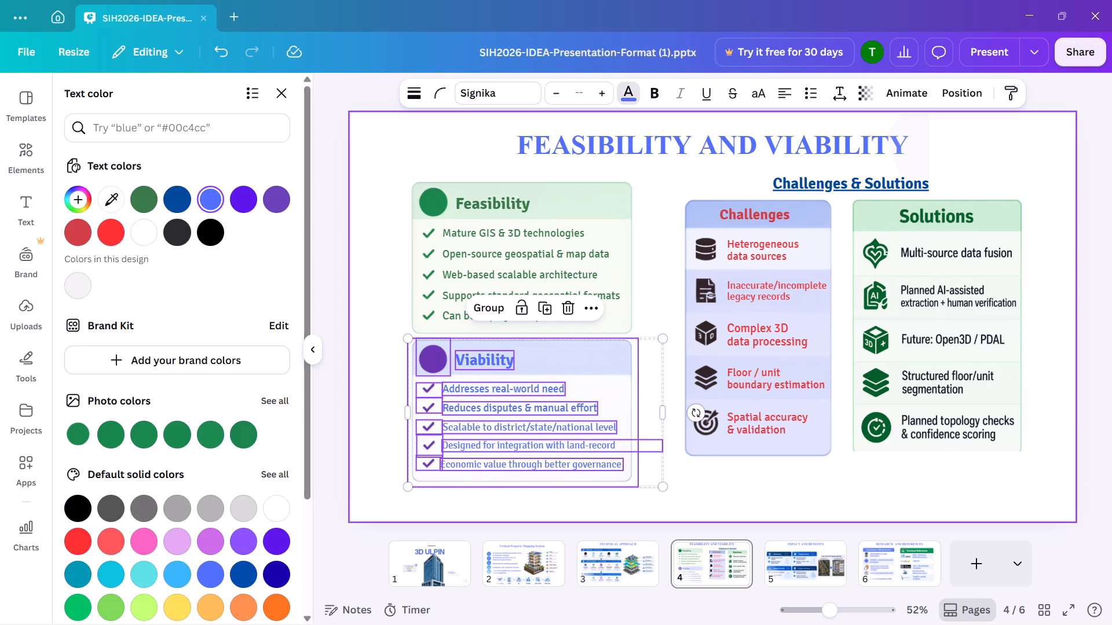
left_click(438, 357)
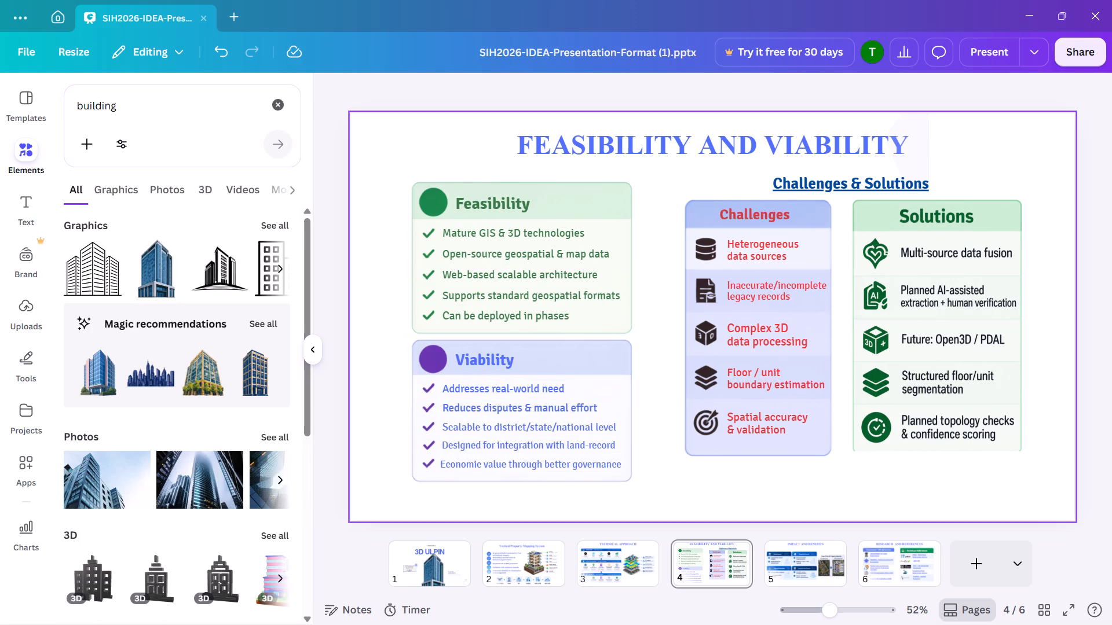
Set the Viability card's heading and all bullet text to the light purple default colour.
left_click_drag(623, 488, 481, 376)
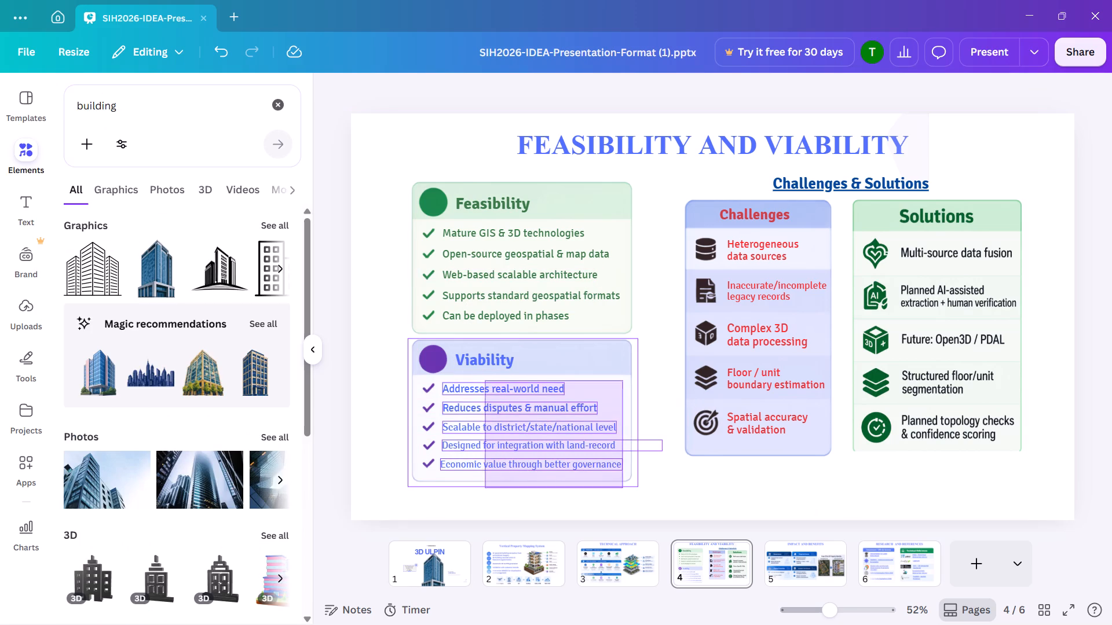
left_click_drag(481, 376, 436, 344)
left_click(628, 90)
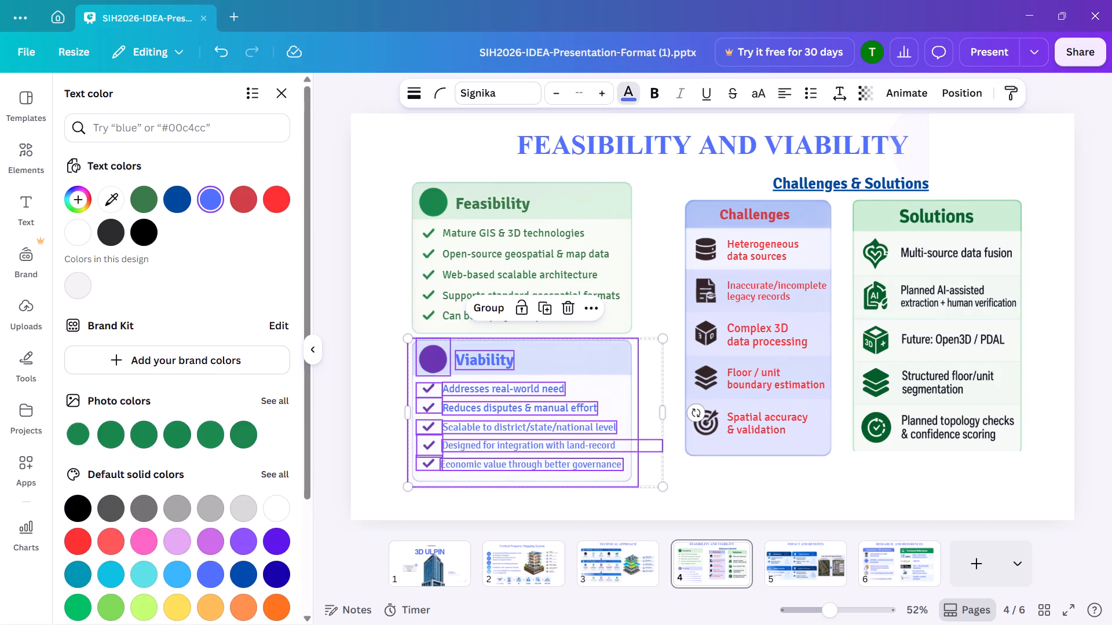
left_click(246, 538)
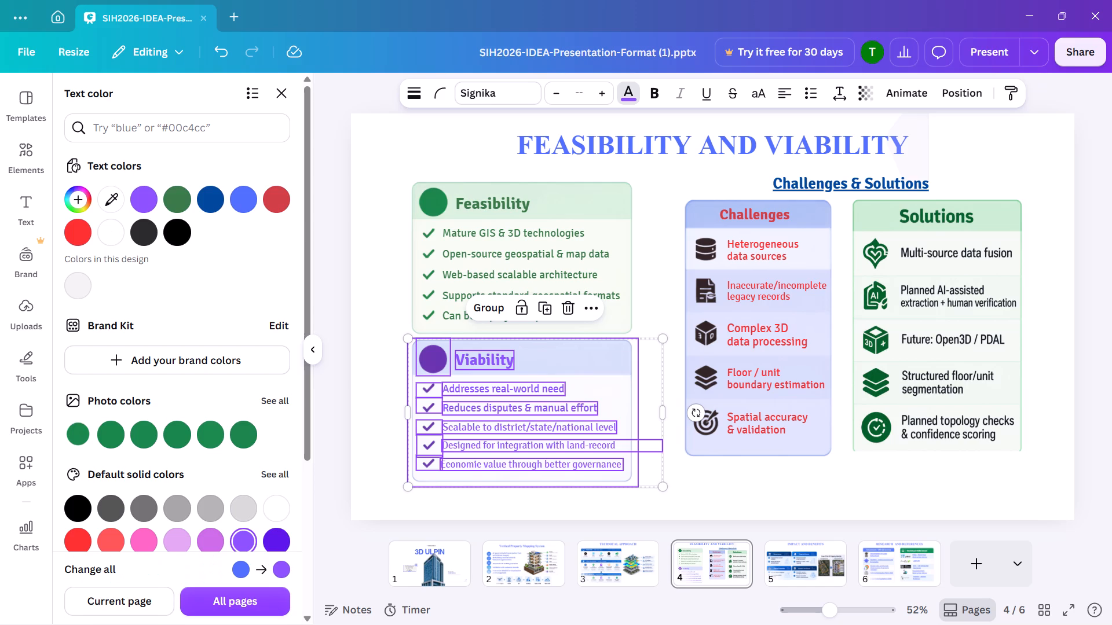
left_click(501, 535)
left_click(372, 479)
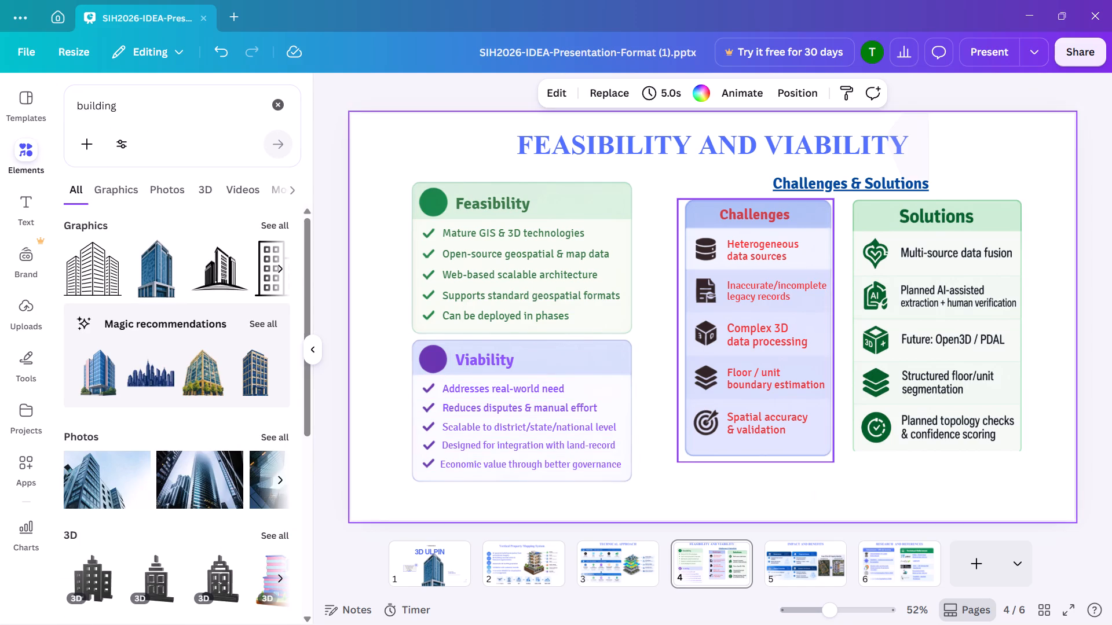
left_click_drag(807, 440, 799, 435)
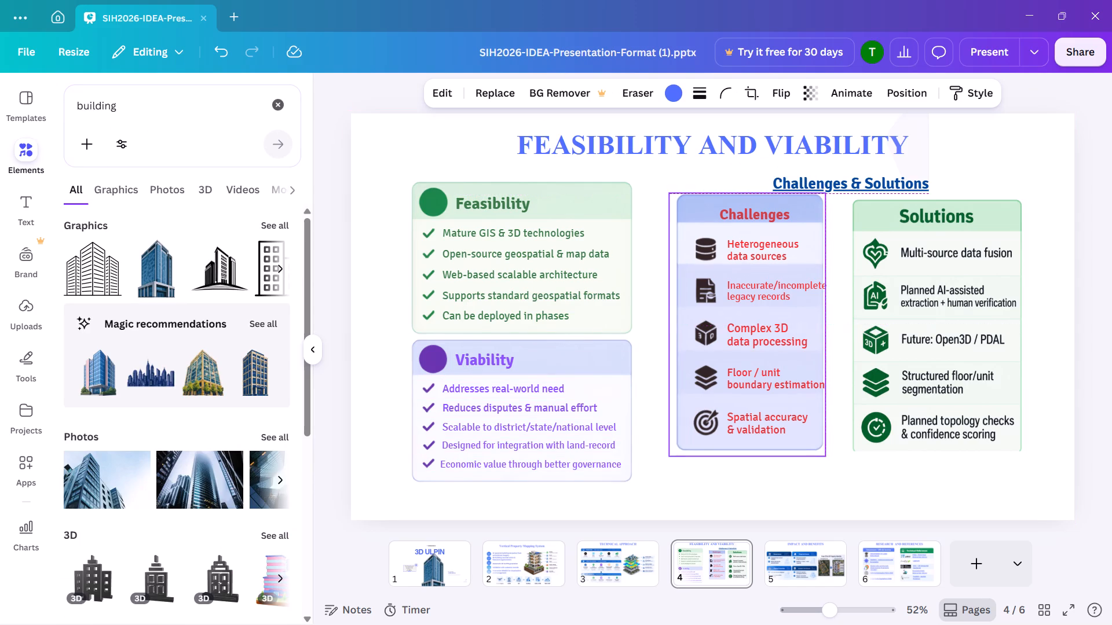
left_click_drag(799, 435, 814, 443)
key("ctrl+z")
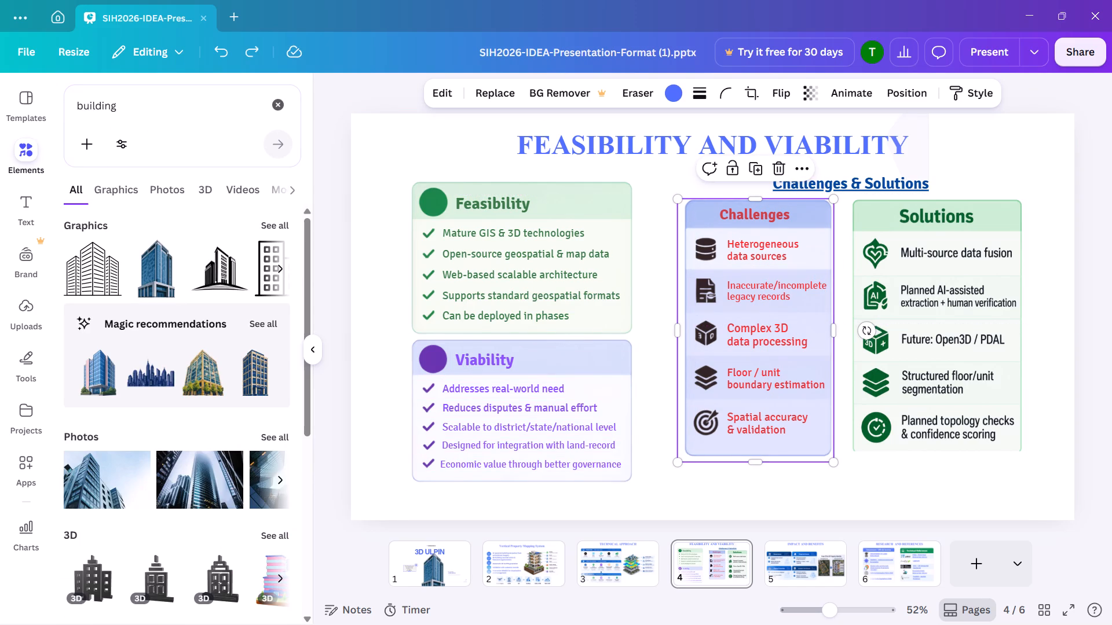
Set the Challenges card's heading and its five text items to vivid blue #5170ff.
left_click(789, 480)
left_click_drag(789, 480, 739, 209)
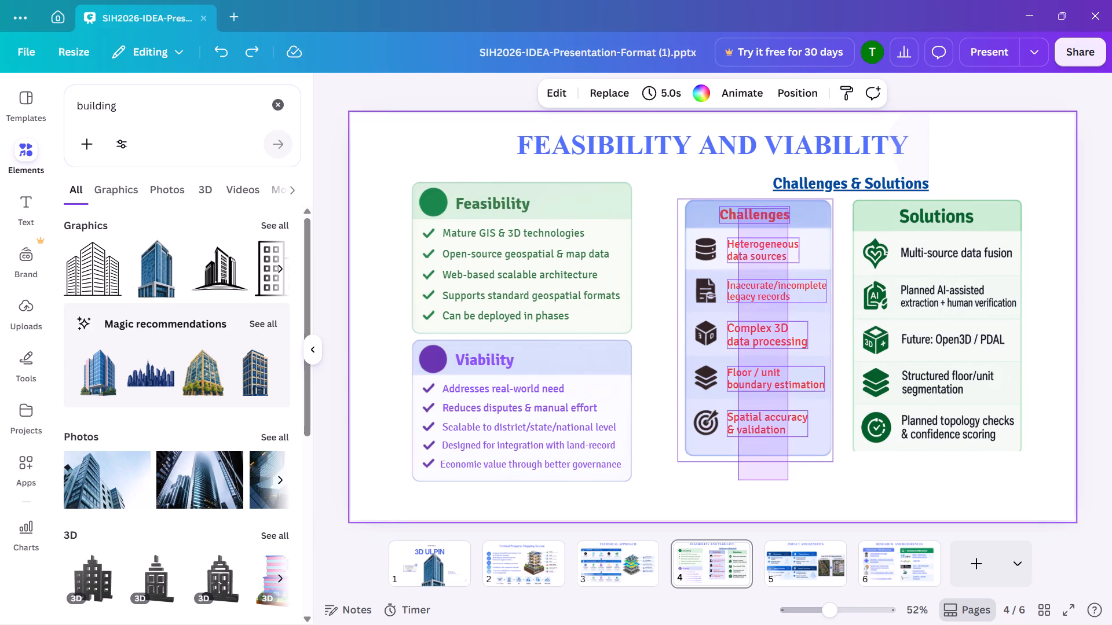
left_click_drag(739, 209, 739, 208)
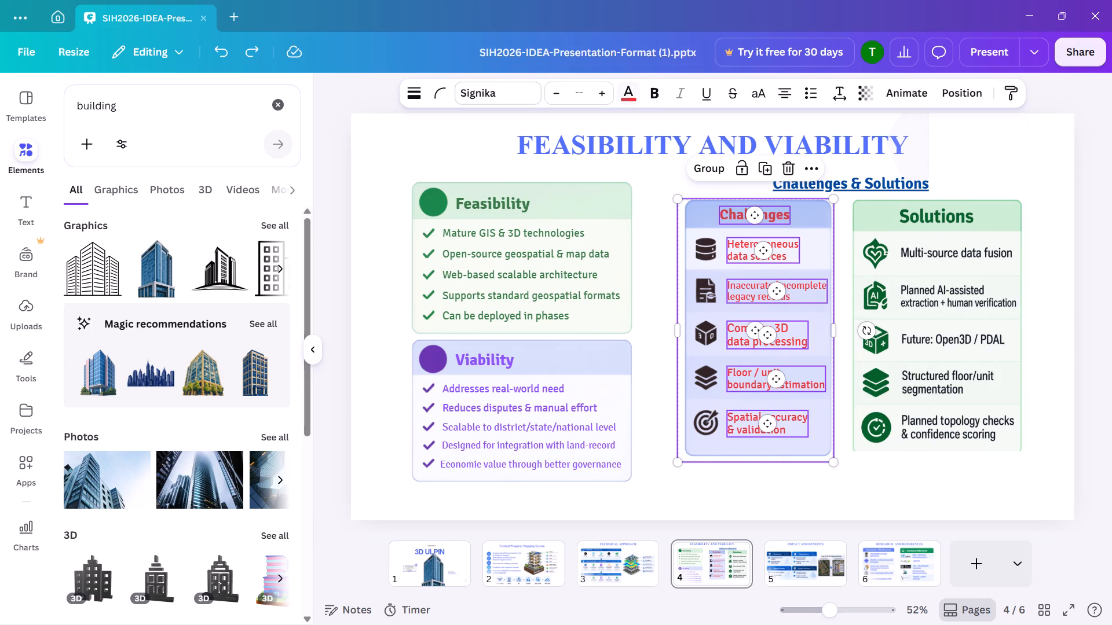
left_click(624, 90)
left_click(205, 576)
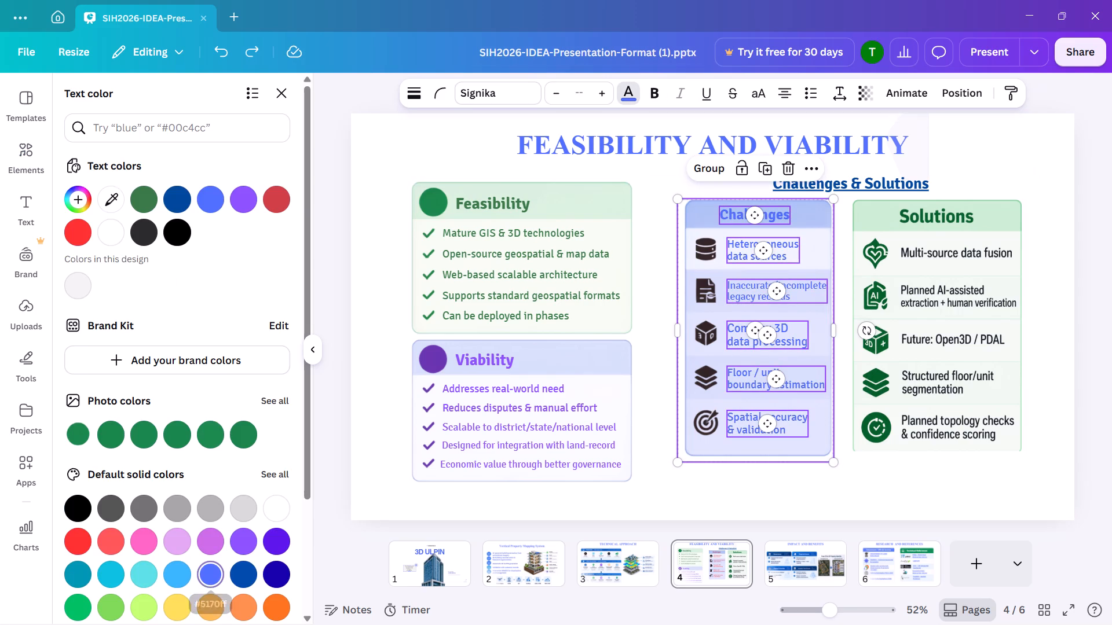
left_click(694, 514)
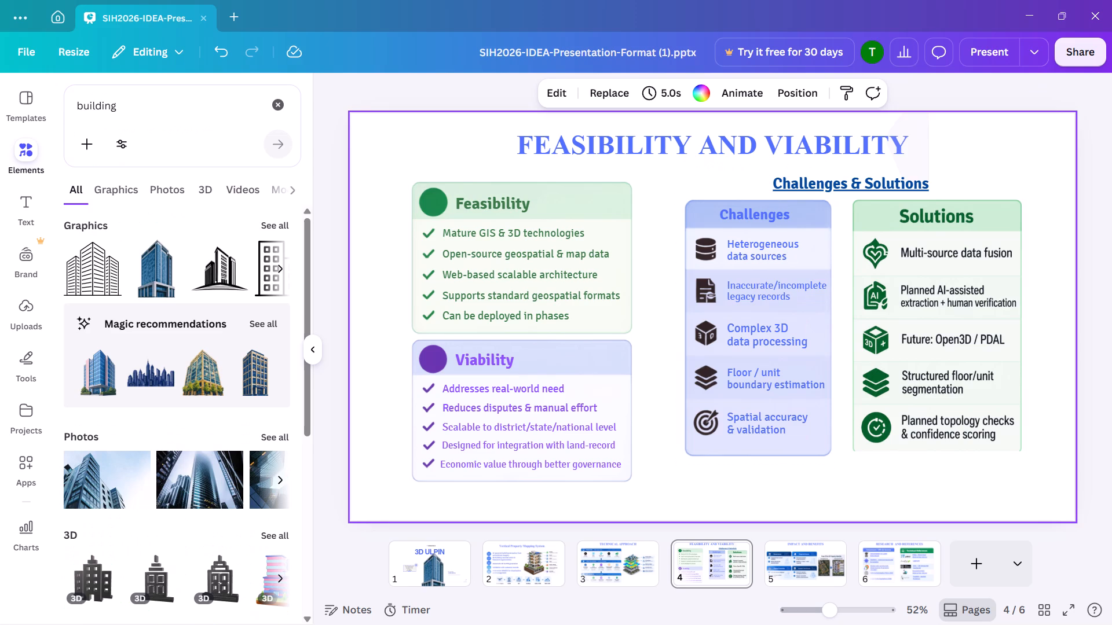
Open the IMPACT AND BENEFITS slide in the editor.
left_click(782, 563)
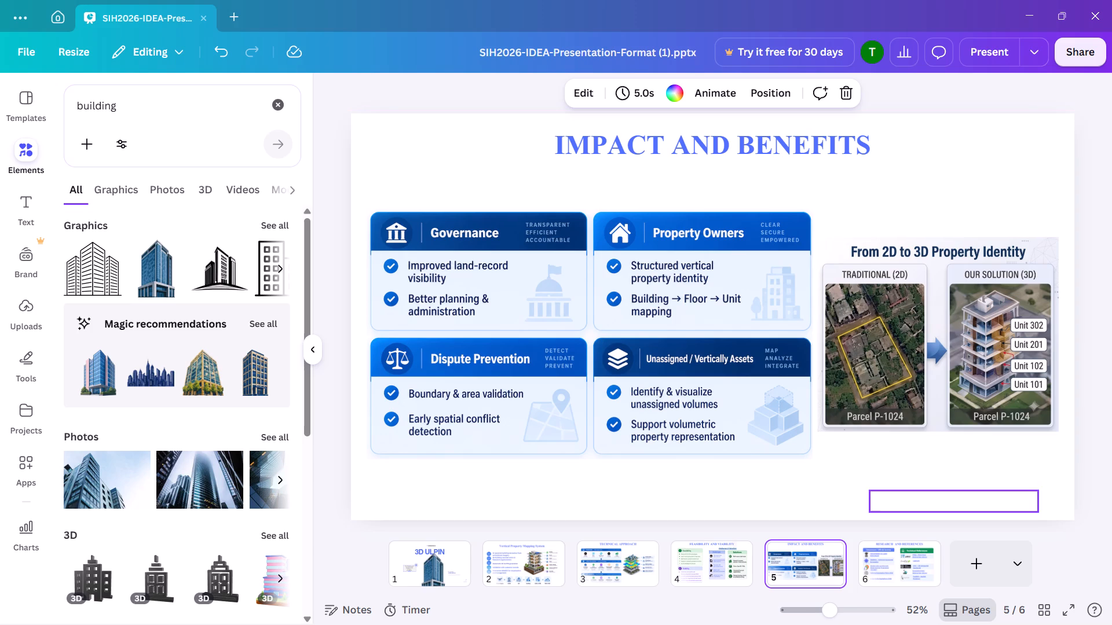
Capture a screenshot of the "From 2D to 3D Property Identity" comparison image on the IMPACT AND BENEFITS slide.
key("Print")
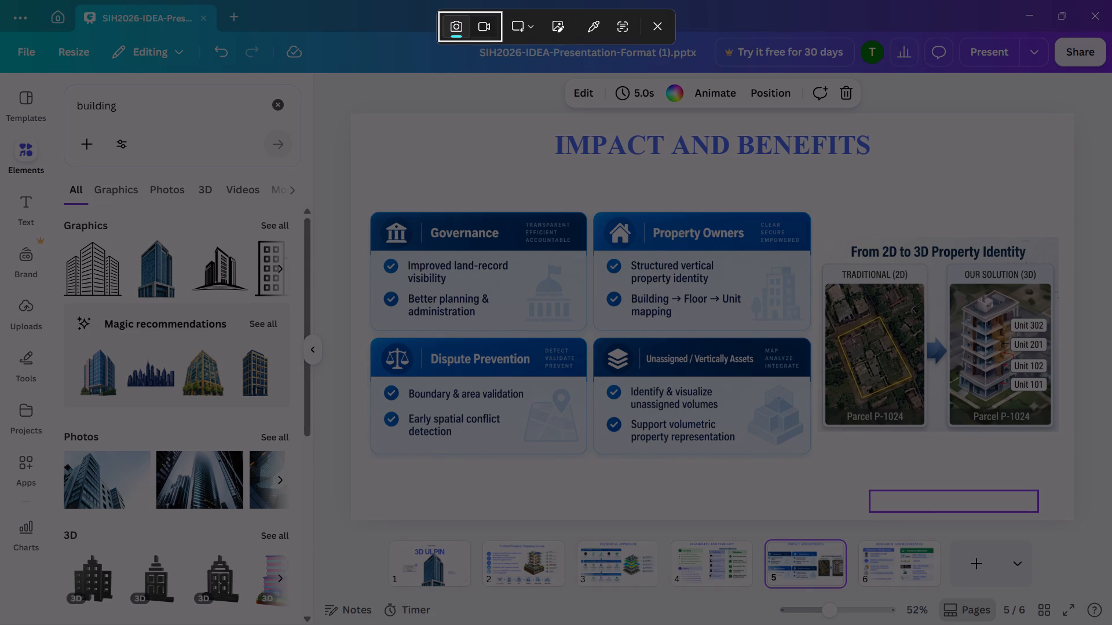
left_click_drag(815, 237, 1063, 430)
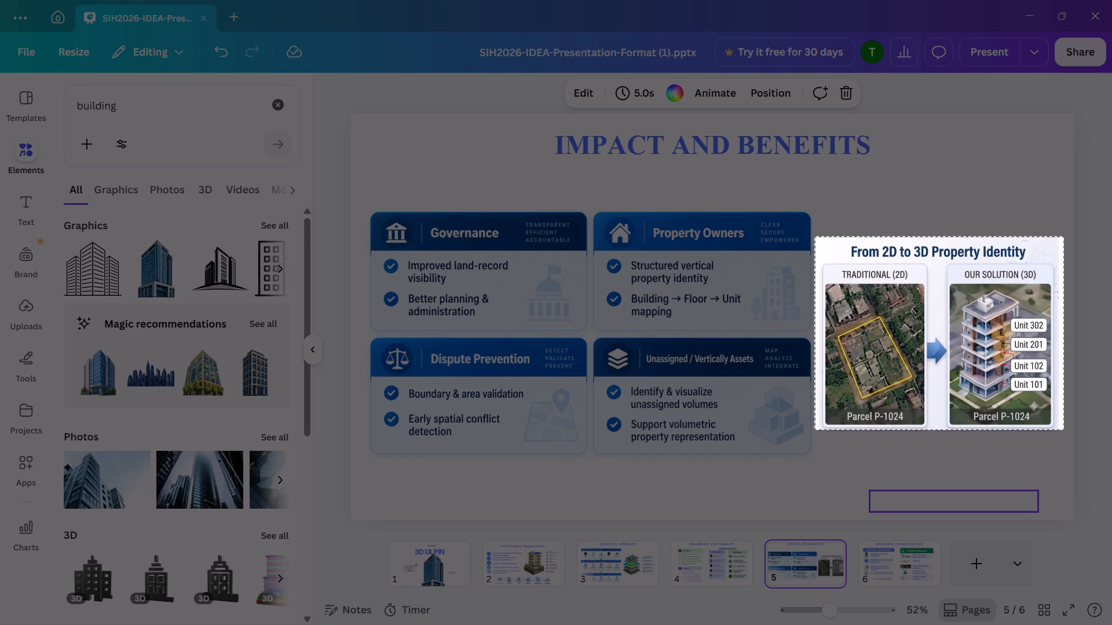
left_click_drag(1063, 430, 1067, 436)
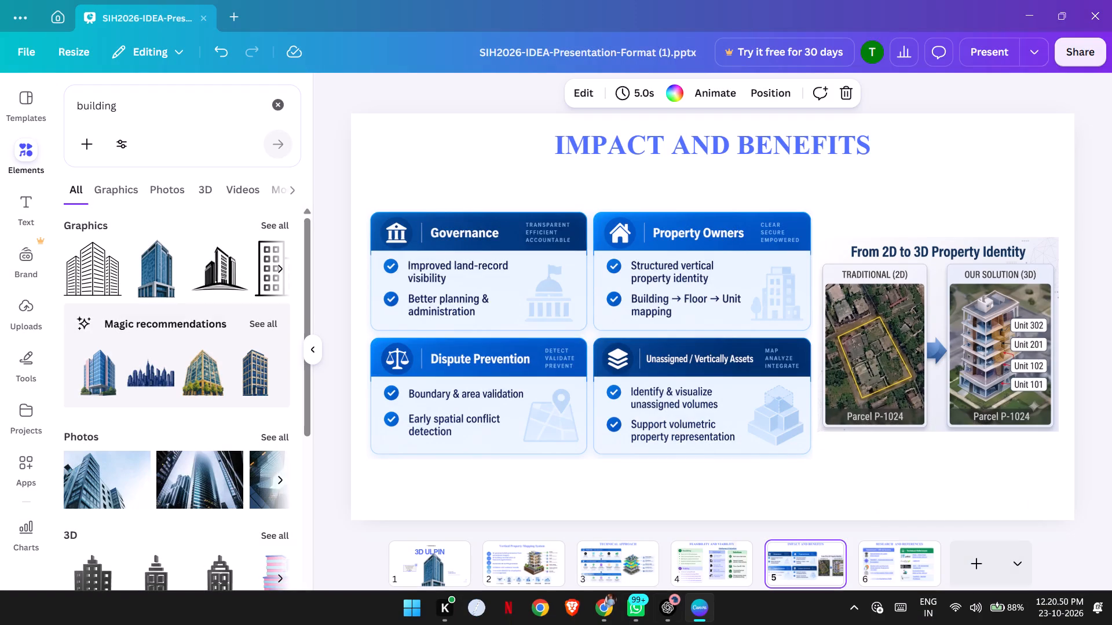
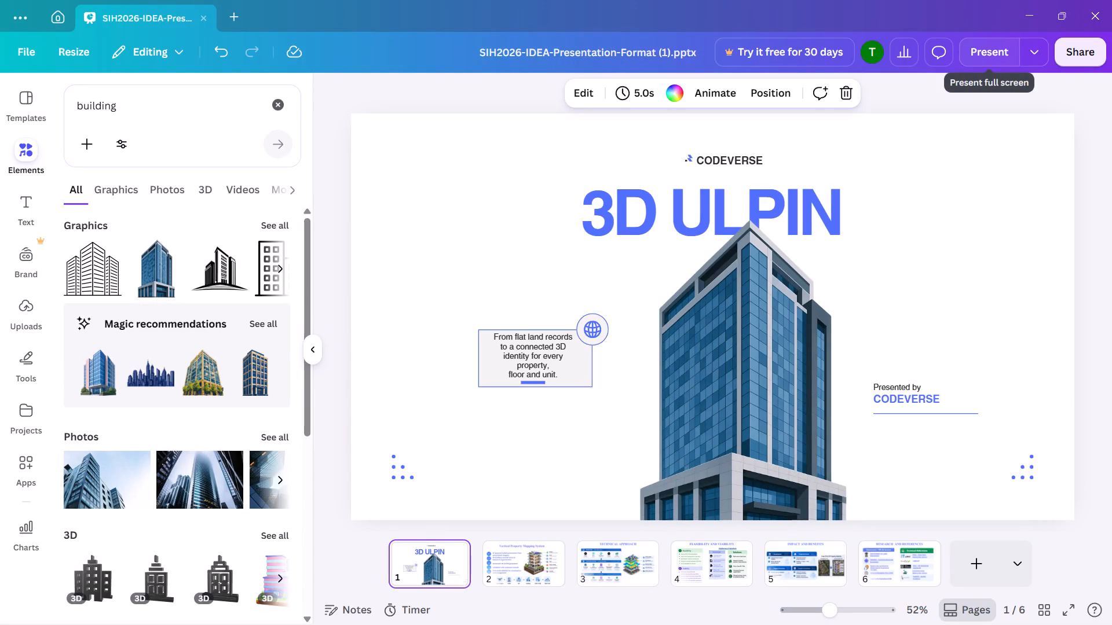
Review the six slides in sequence from the 3D ULPIN cover to the final slide, and return to the cover.
key("Right")
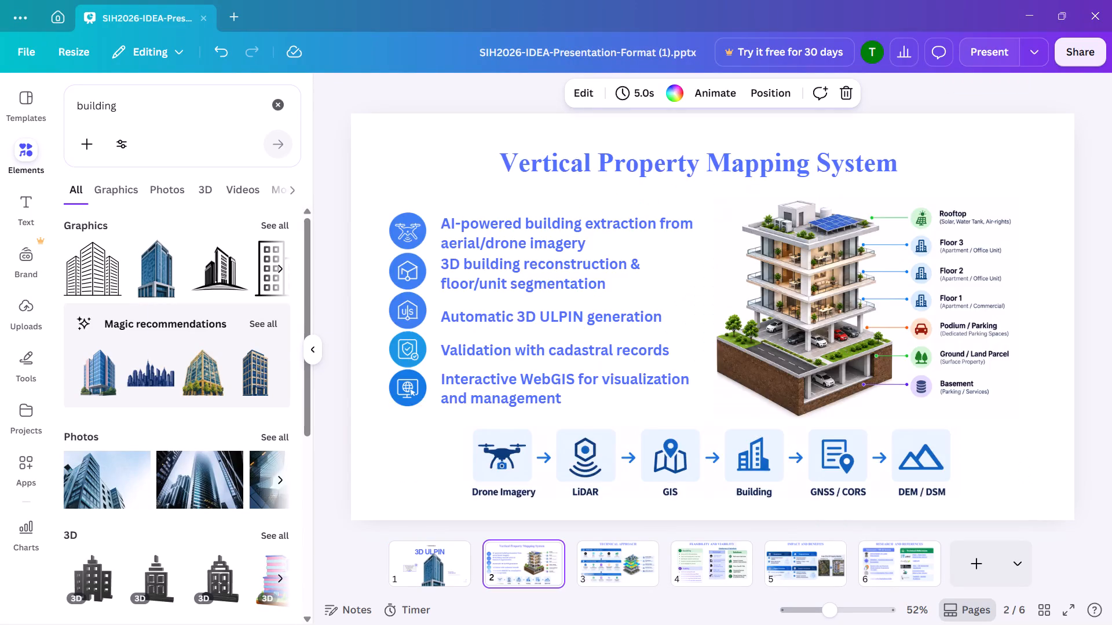
key("Right")
key("Right")
key("Right")
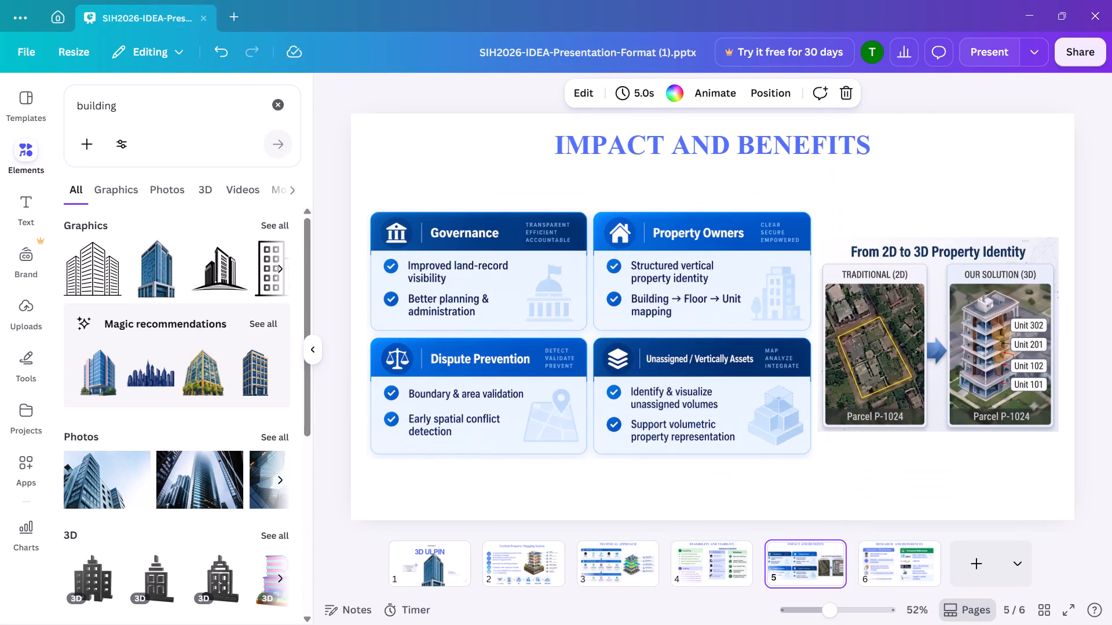
key("Right")
key("Right")
key("Right")
key("Left")
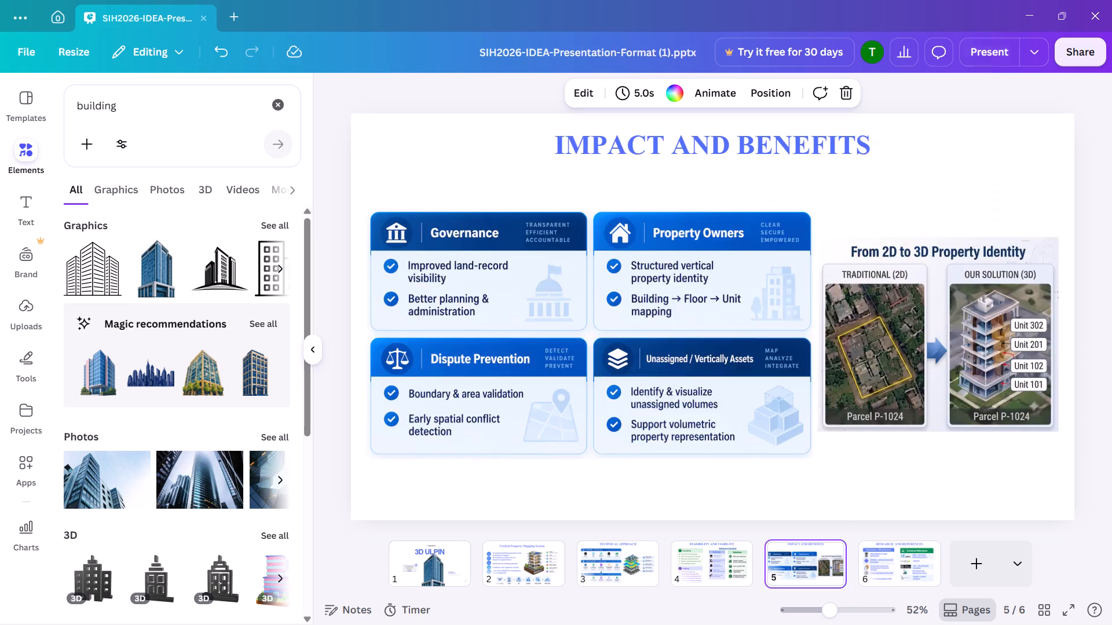
key("Left")
key("Left")
key("Left")
key("Left")
key("Left")
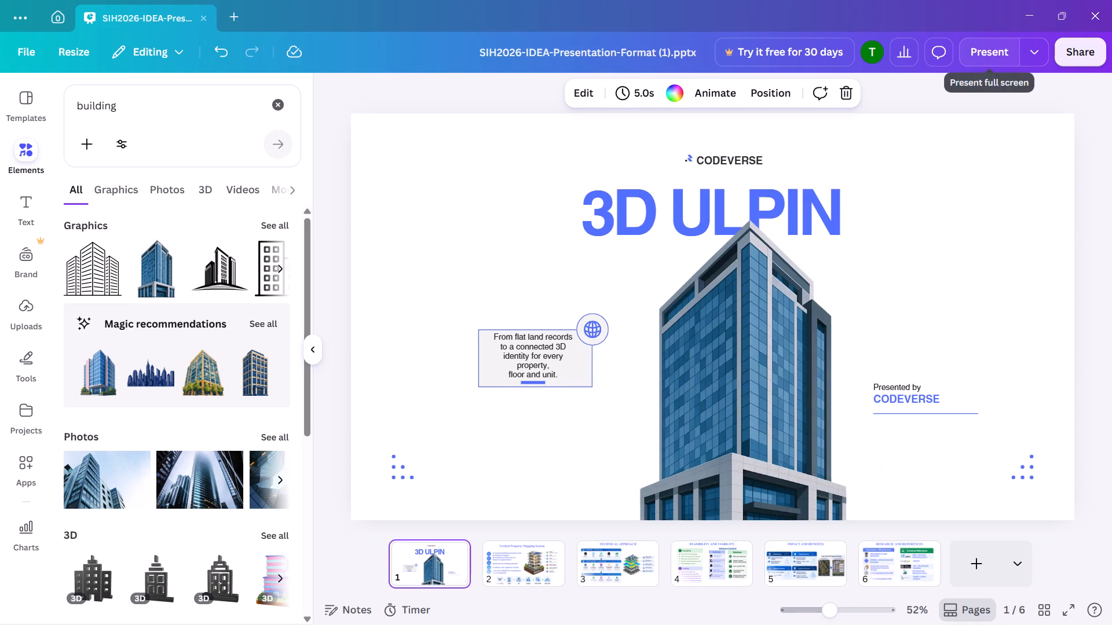
Start the full-screen presentation from the 3D ULPIN cover slide.
left_click(990, 46)
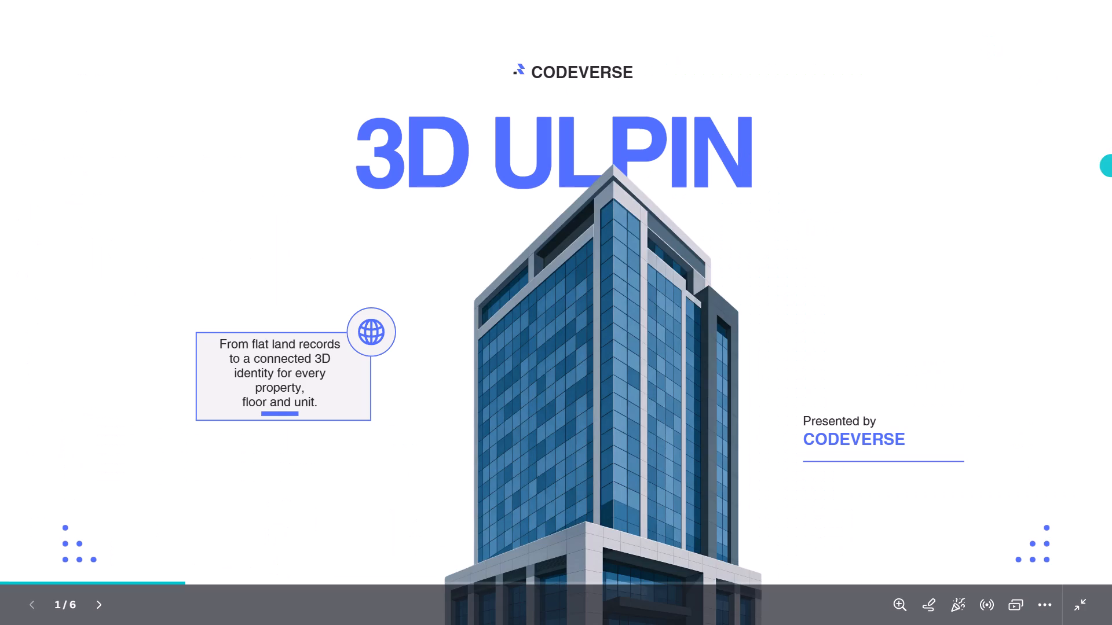
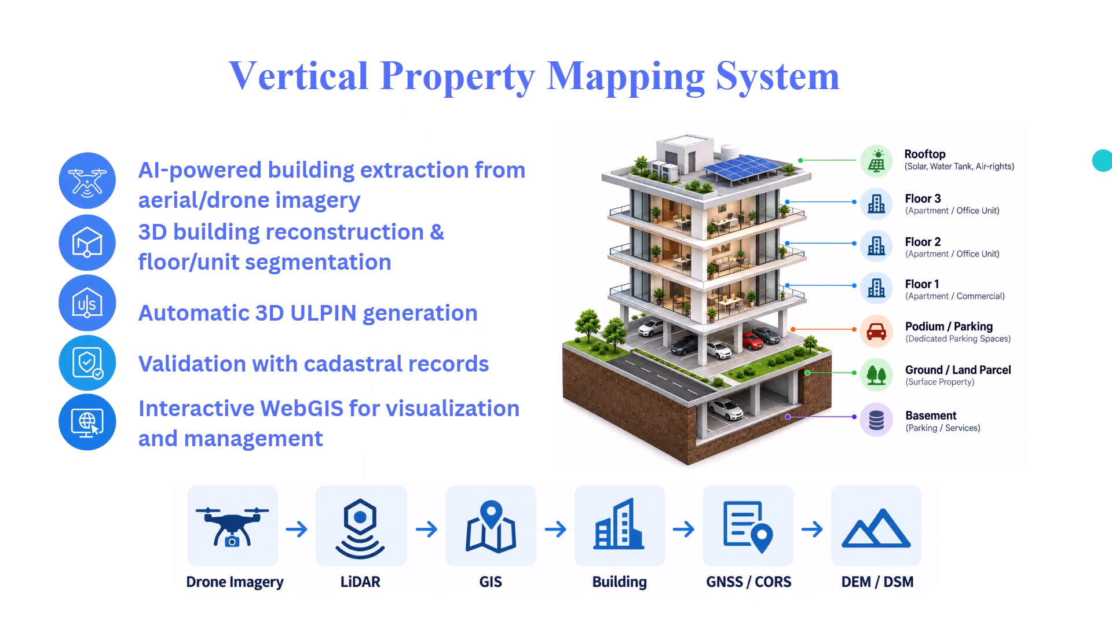
Review the full-screen slides from Vertical Property Mapping System through RESEARCH AND REFERENCES, comparing their title colours, card colours and layouts.
key("Right")
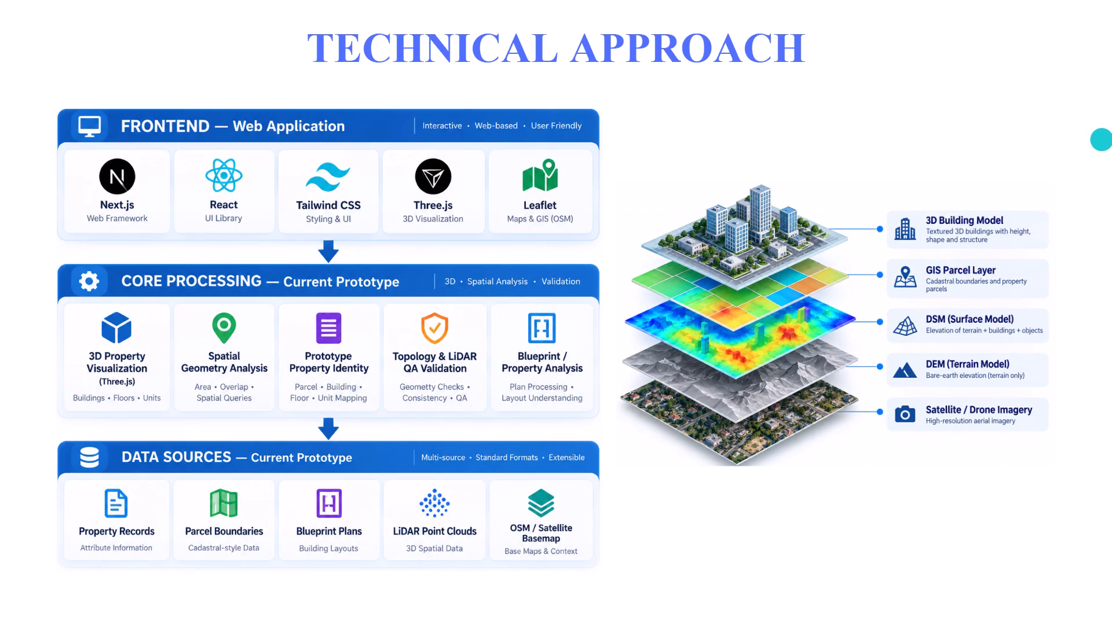
key("Left")
key("Right")
key("Right")
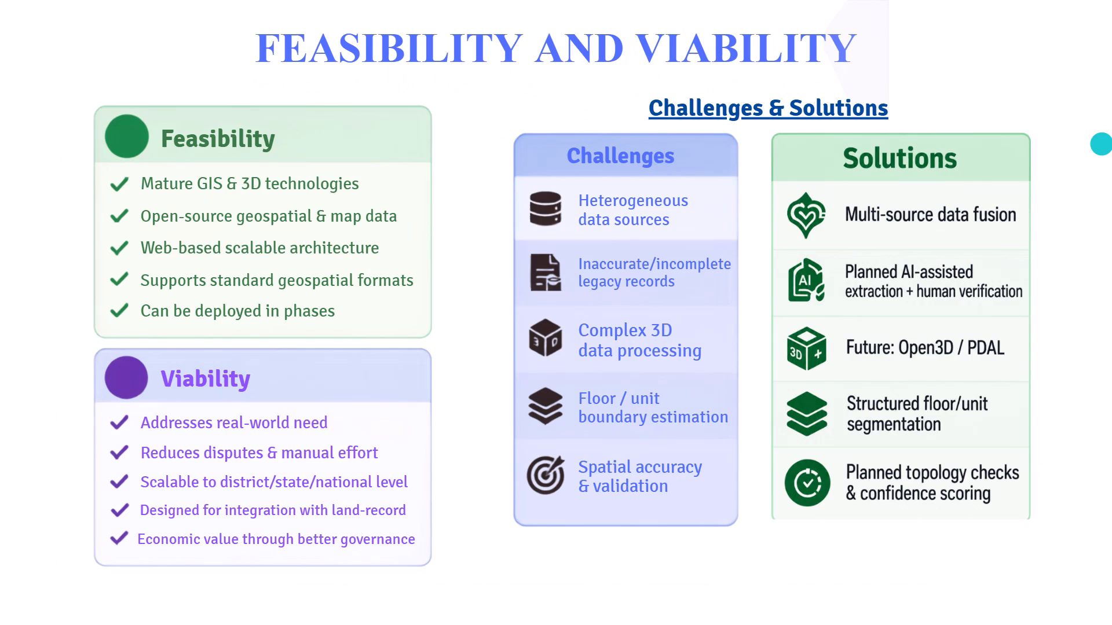
key("Left")
key("Right")
key("Right")
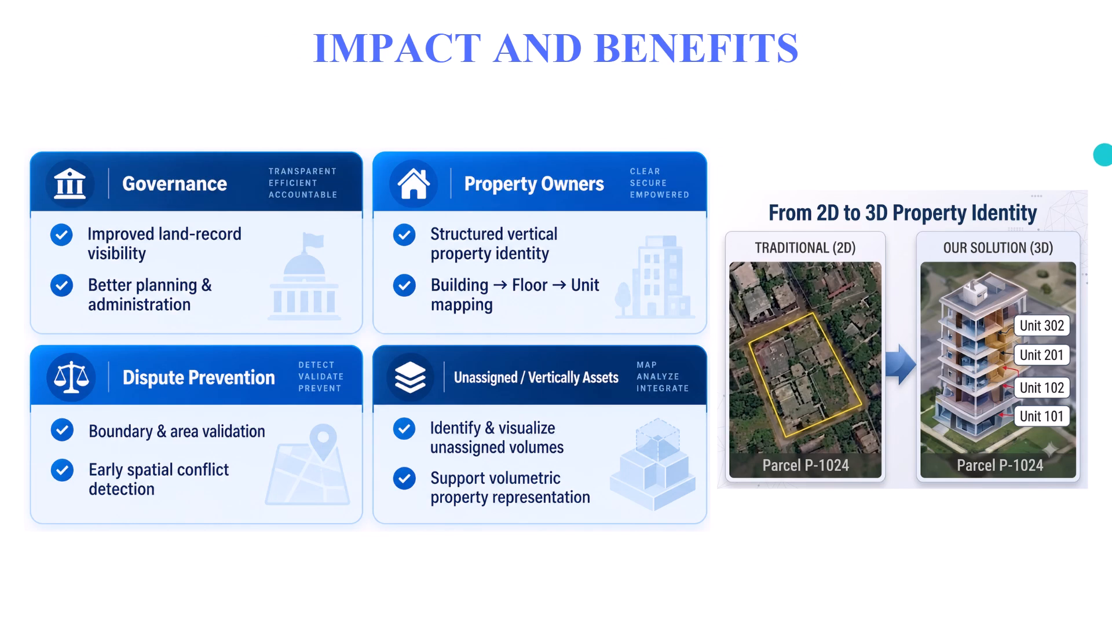
key("Right")
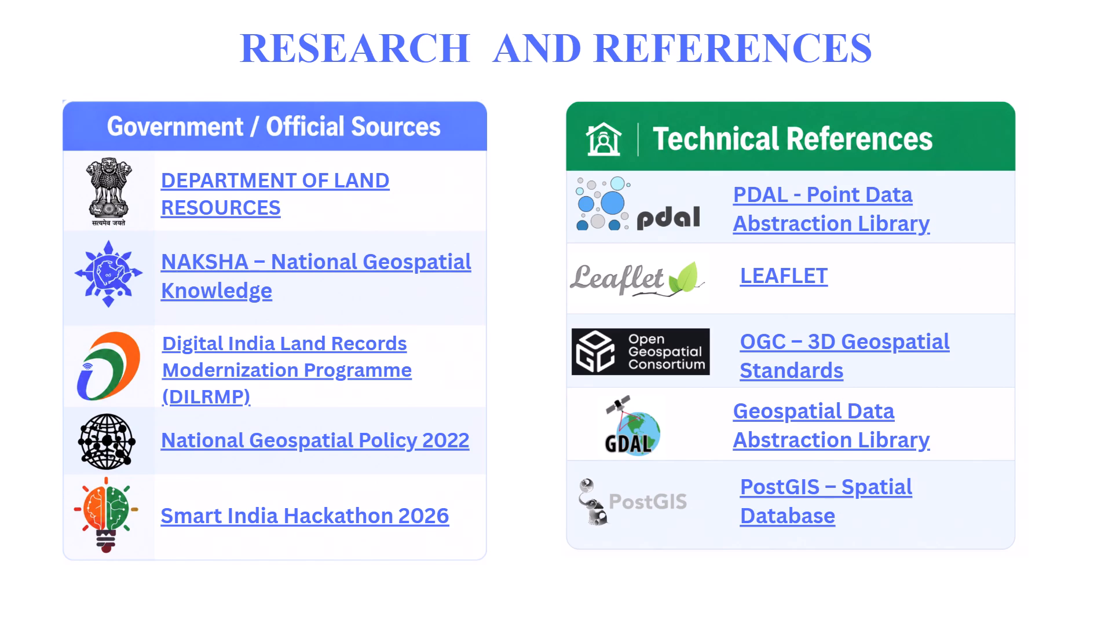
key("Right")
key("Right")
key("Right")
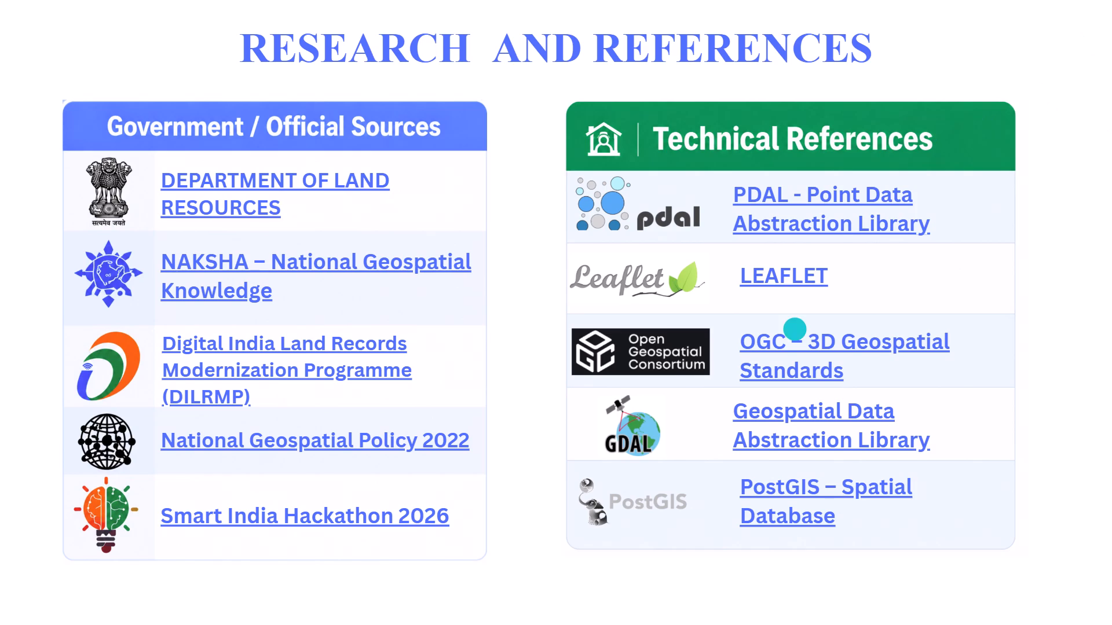
Open the OGC – 3D Geospatial Standards link from the RESEARCH AND REFERENCES slide, and return to the slide editor.
left_click(793, 341)
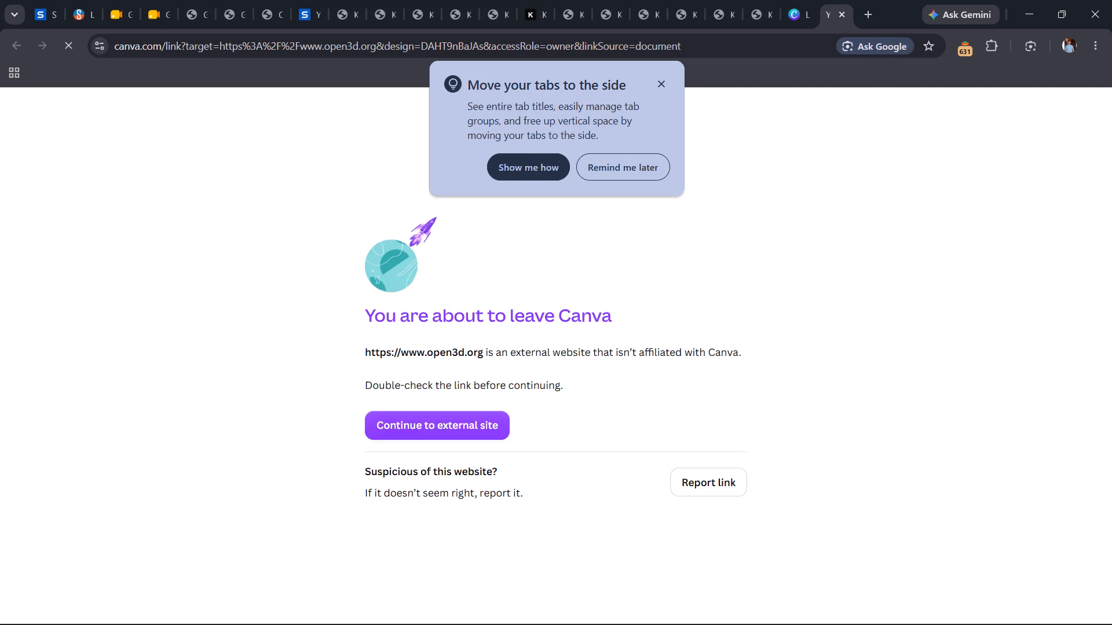
left_click(627, 170)
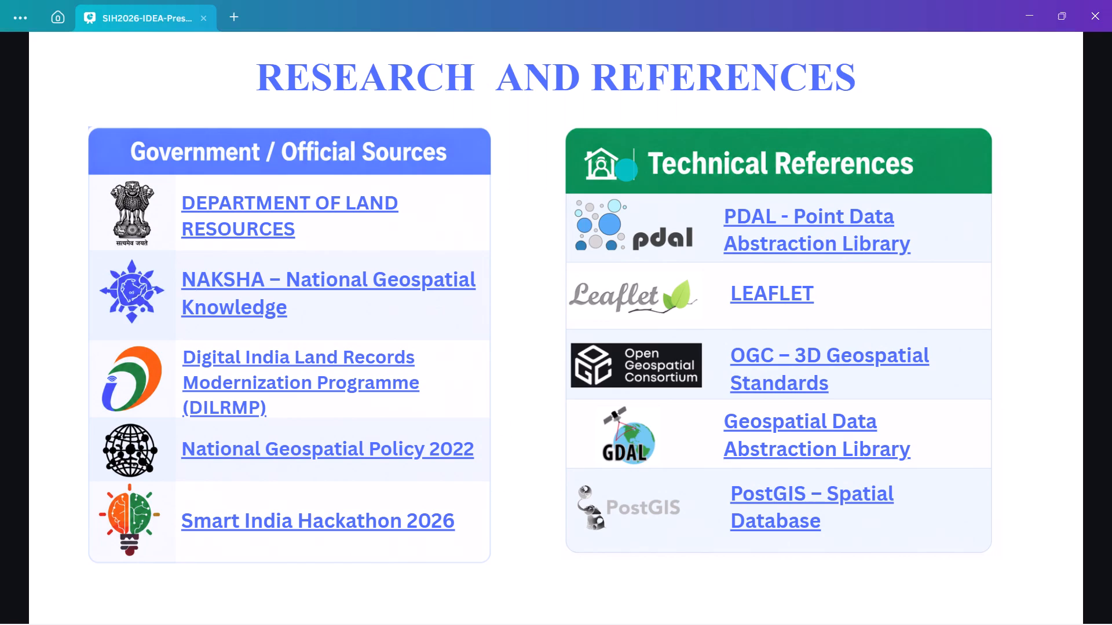
key("Right")
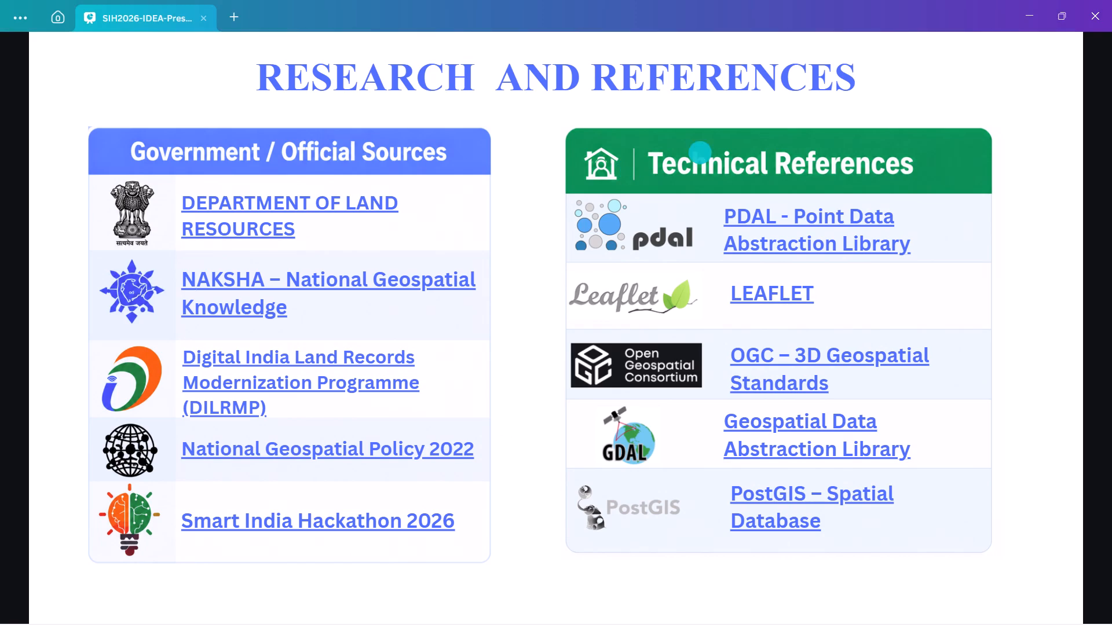
key("Escape")
key("Escape")
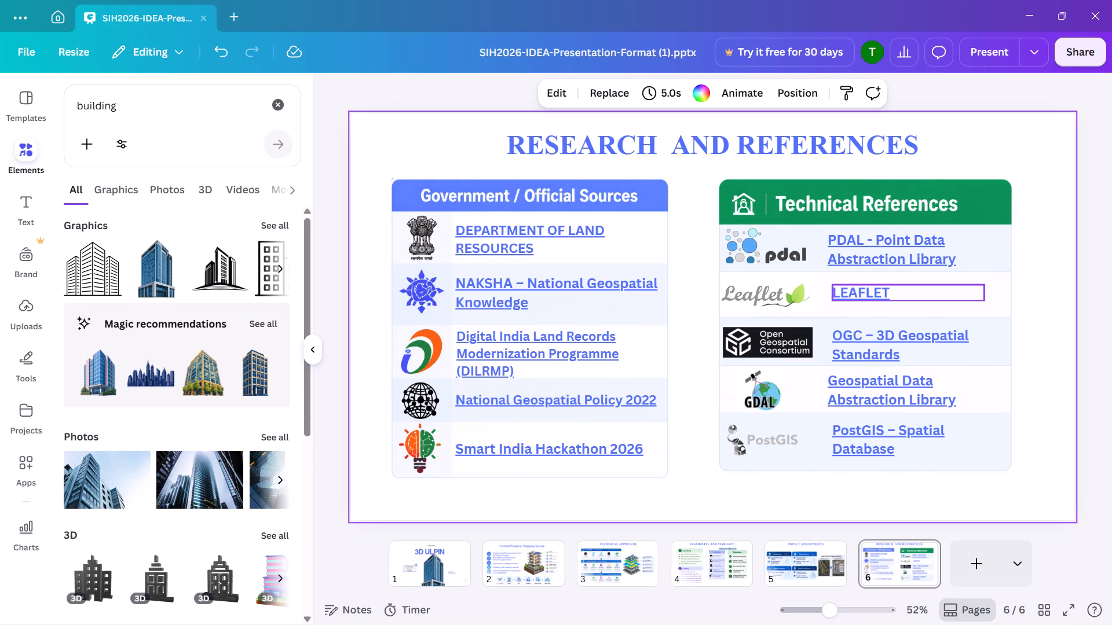
Review the full-screen presentation from the 3D ULPIN title slide through RESEARCH AND REFERENCES, checking each slide's titles, colours and layout.
left_click(430, 578)
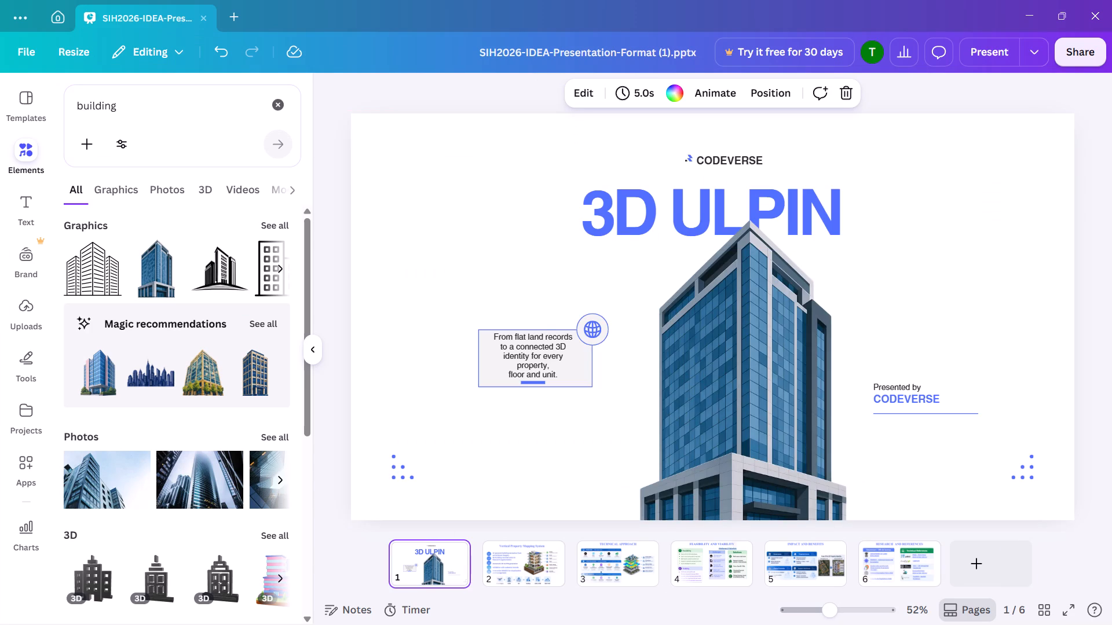
left_click(1079, 614)
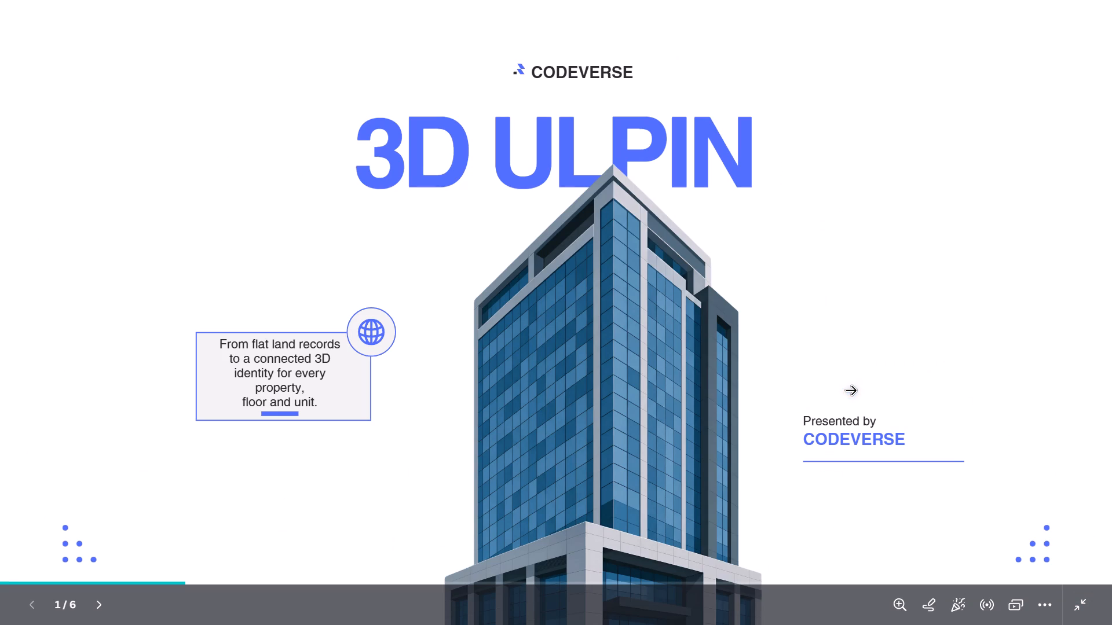
key("Right")
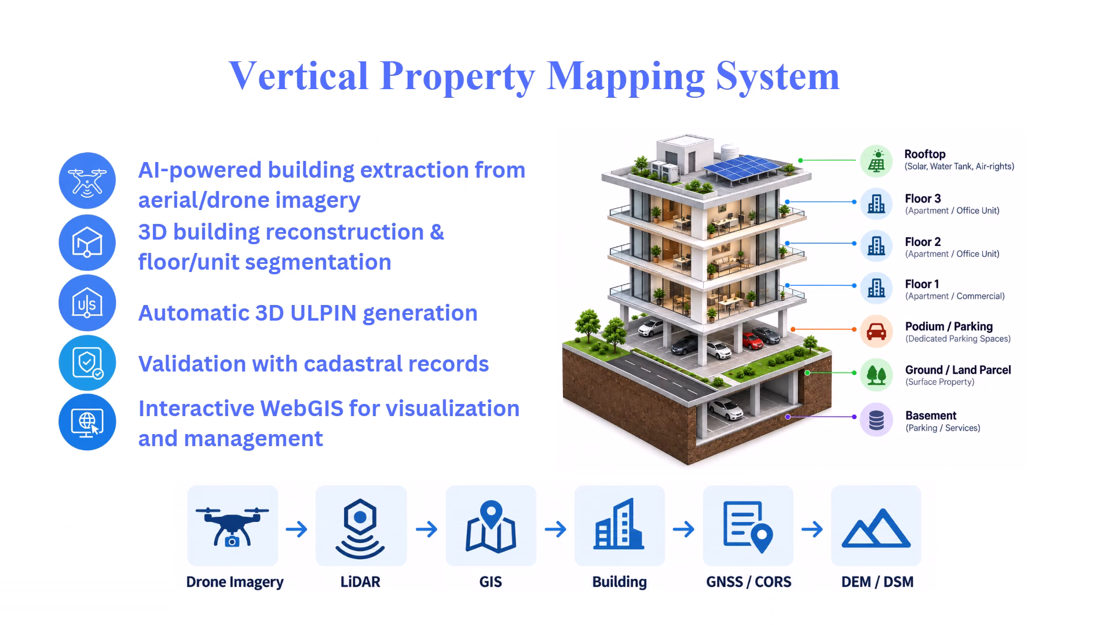
key("Right")
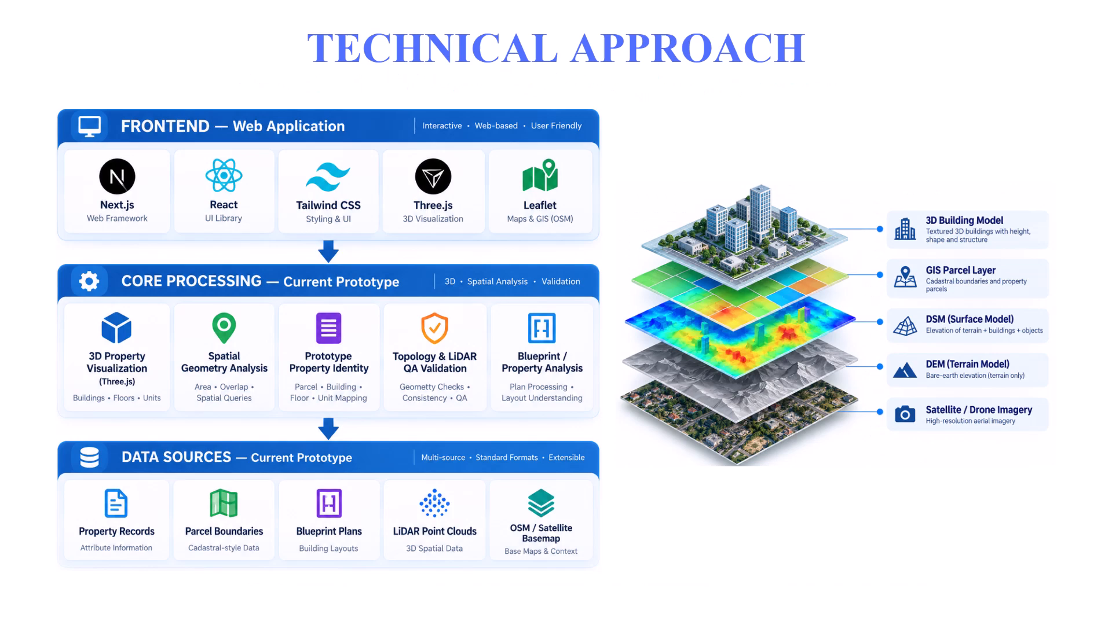
key("Right")
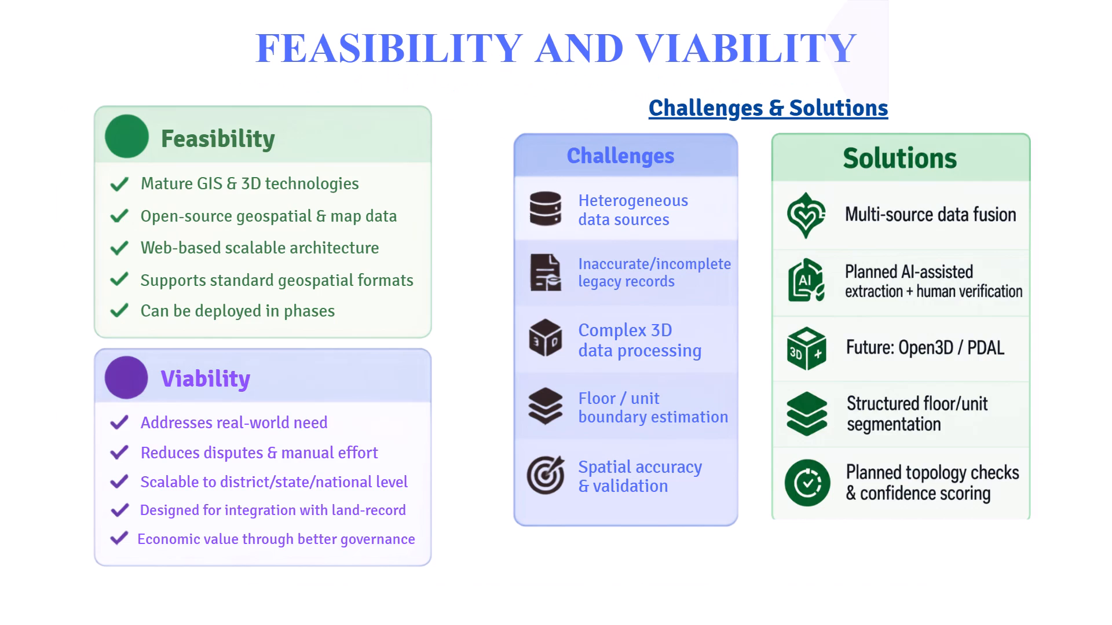
key("Right")
key("Right")
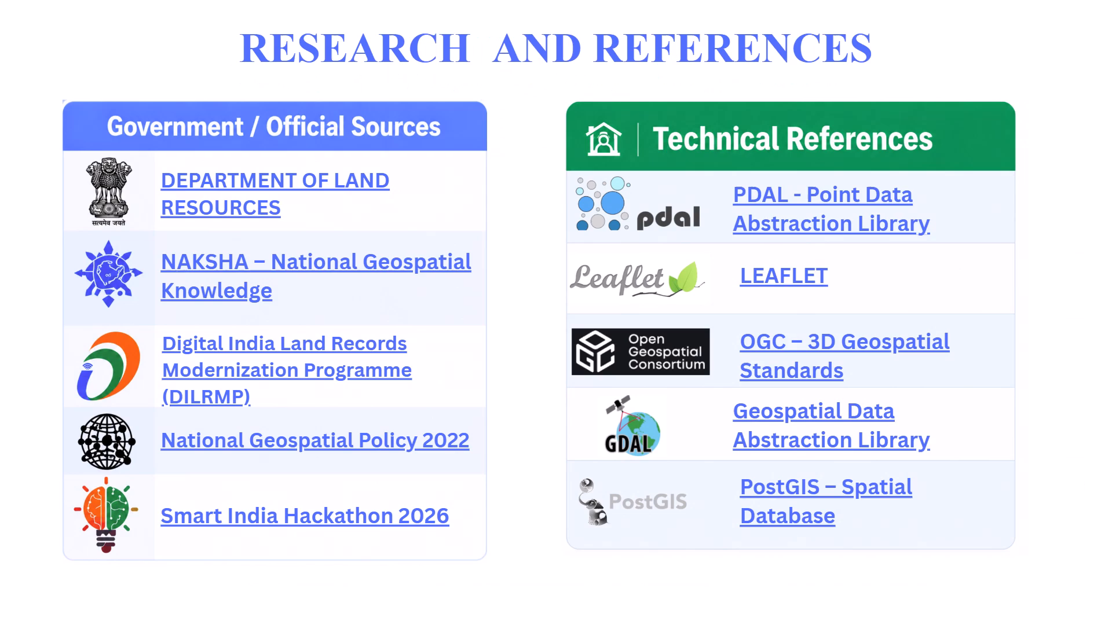
key("Right")
Go back through the full-screen slides towards the opening, and return forward to examine the FEASIBILITY AND VIABILITY slide.
key("Left")
key("Left")
key("Left")
key("Left")
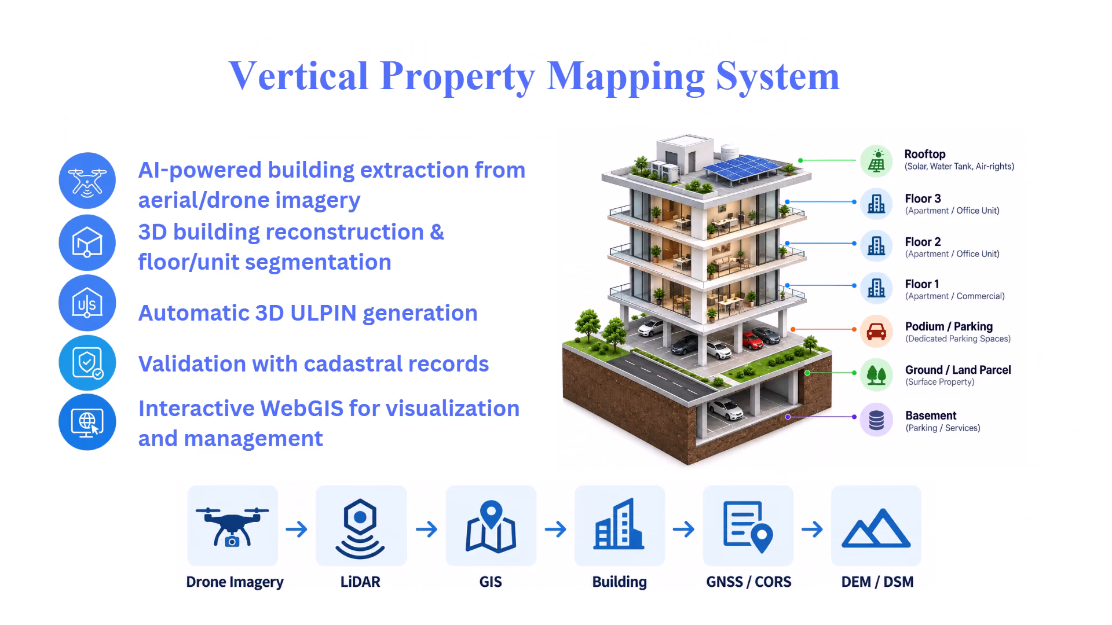
key("Left")
key("Left")
key("Left")
key("Right")
key("Right")
key("Right")
key("Right")
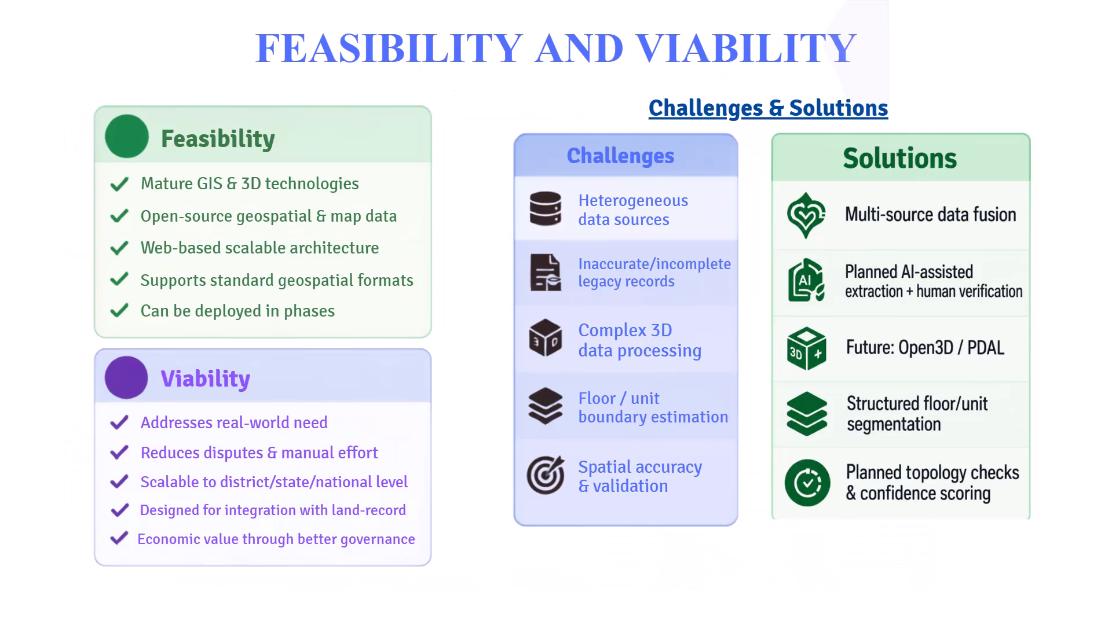
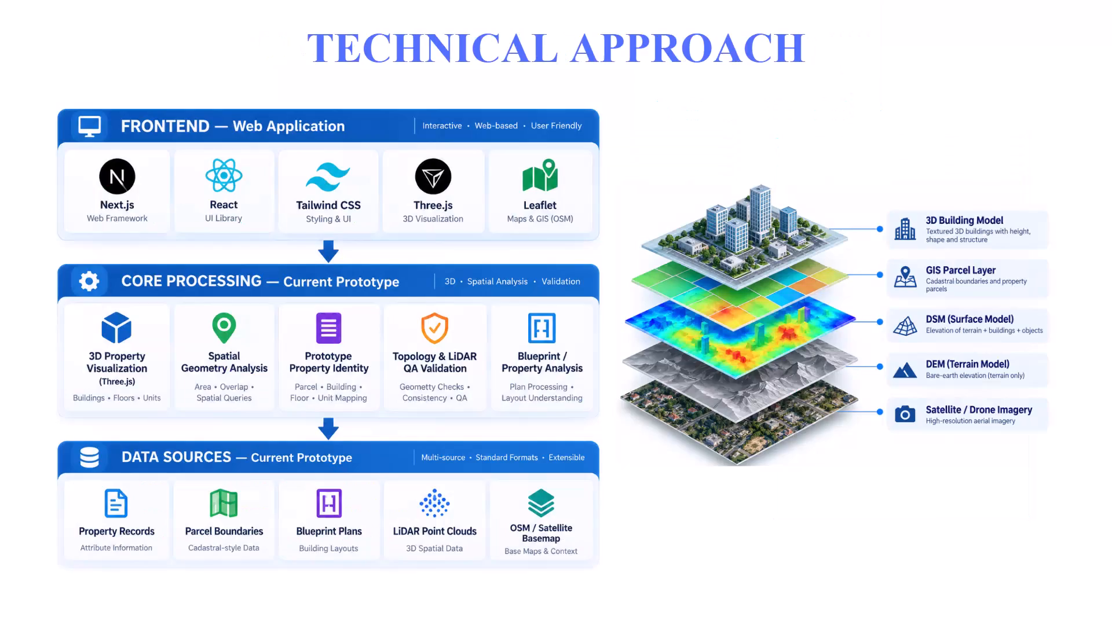
Go back through the full-screen slides from TECHNICAL APPROACH to the 3D ULPIN cover and examine the cover's layout.
key("Left")
key("Left")
key("Left")
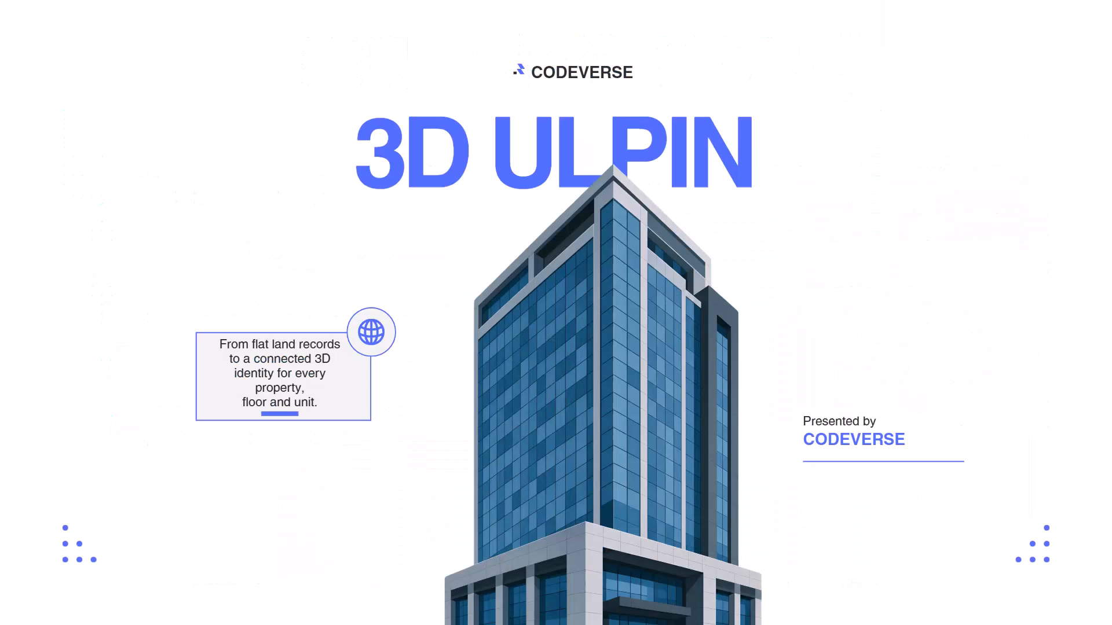
key("Right")
key("Left")
Review the full-screen slides from the 3D ULPIN cover forward to RESEARCH AND REFERENCES, checking titles, card colours and layouts.
key("Right")
key("Right")
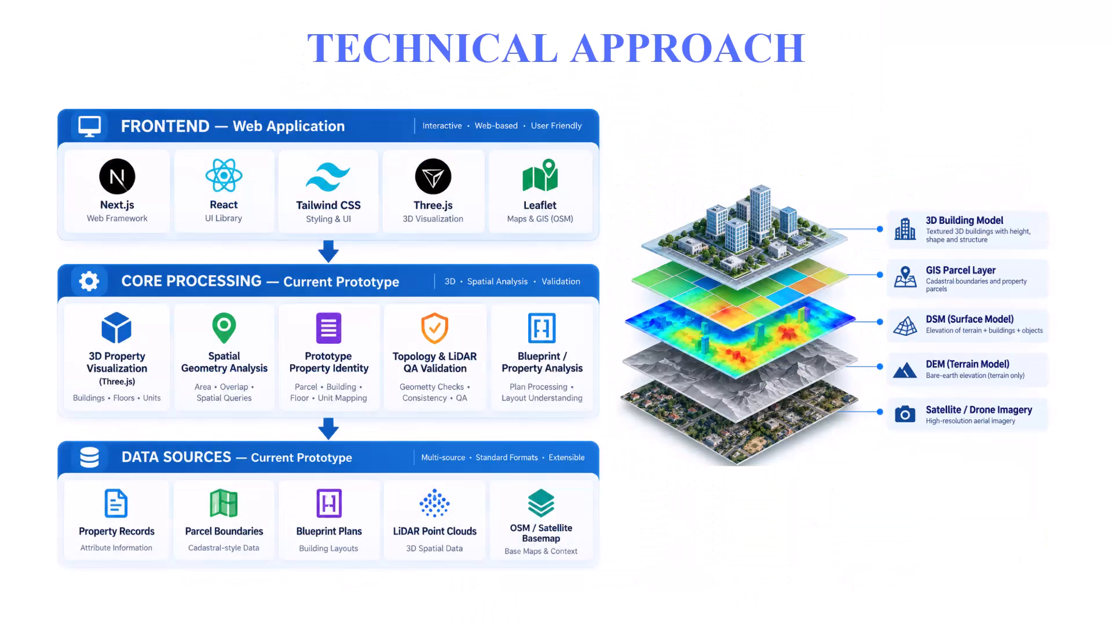
key("Right")
key("Right")
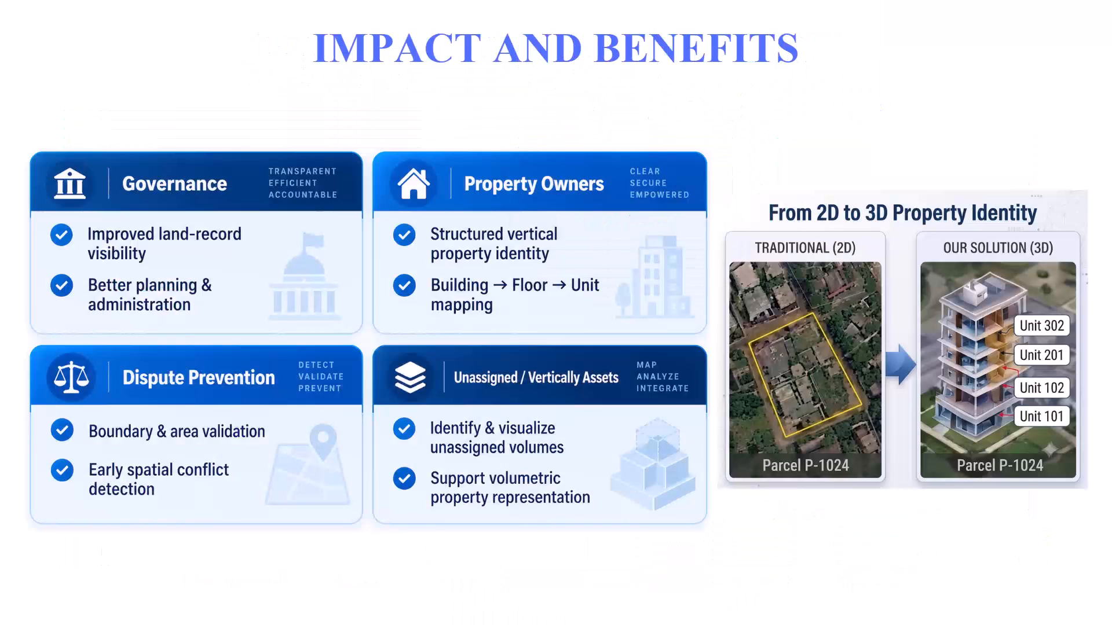
key("Right")
key("Right")
key("Right")
key("Right")
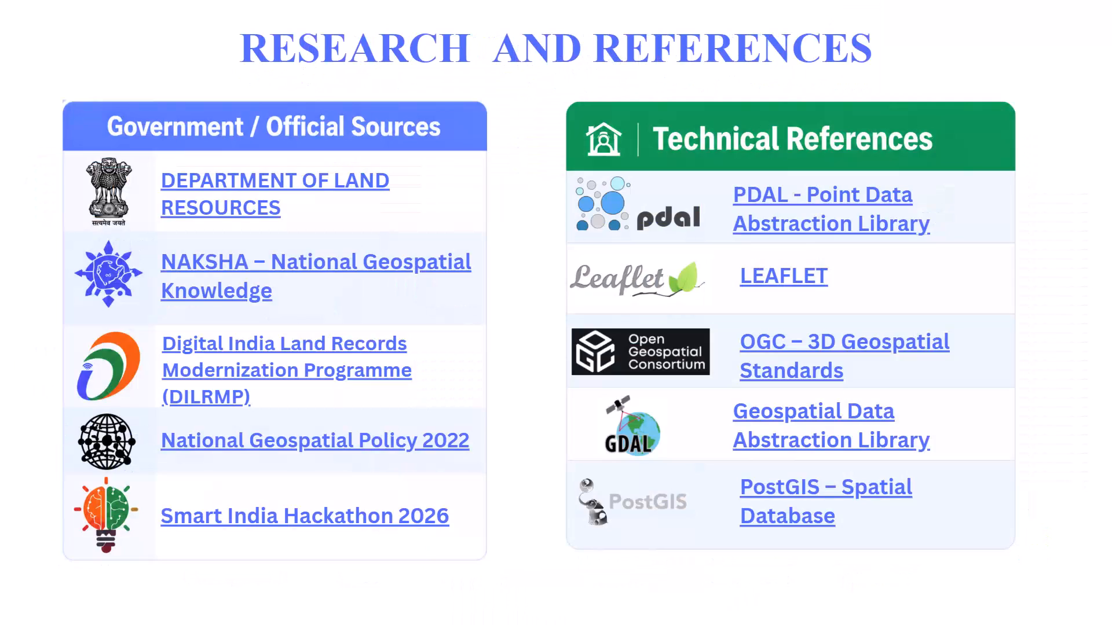
key("Right")
key("Right")
key("Right")
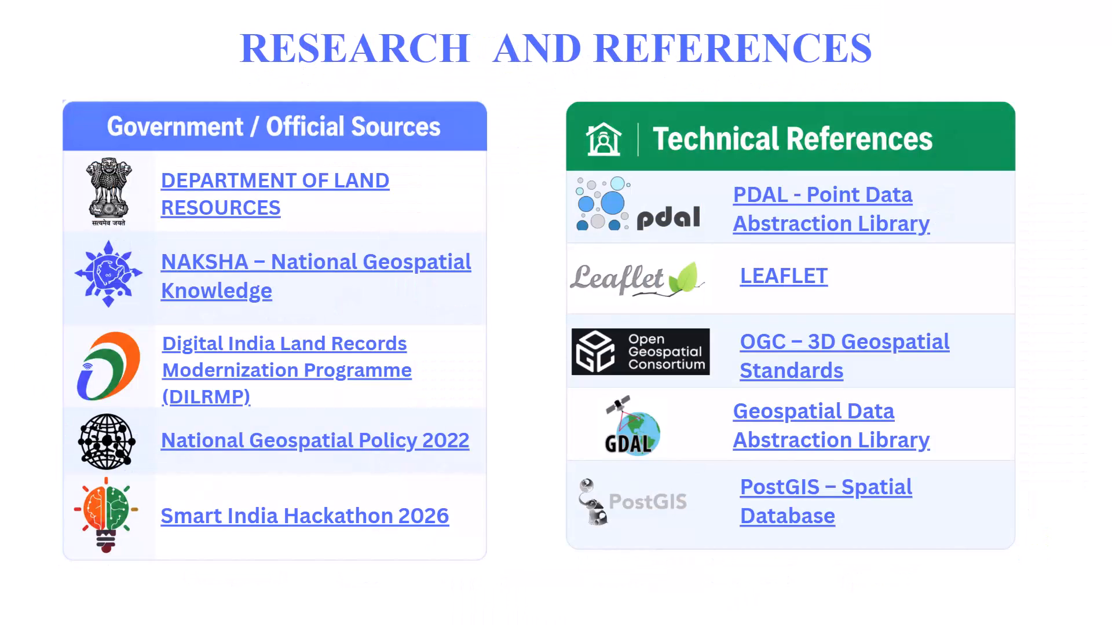
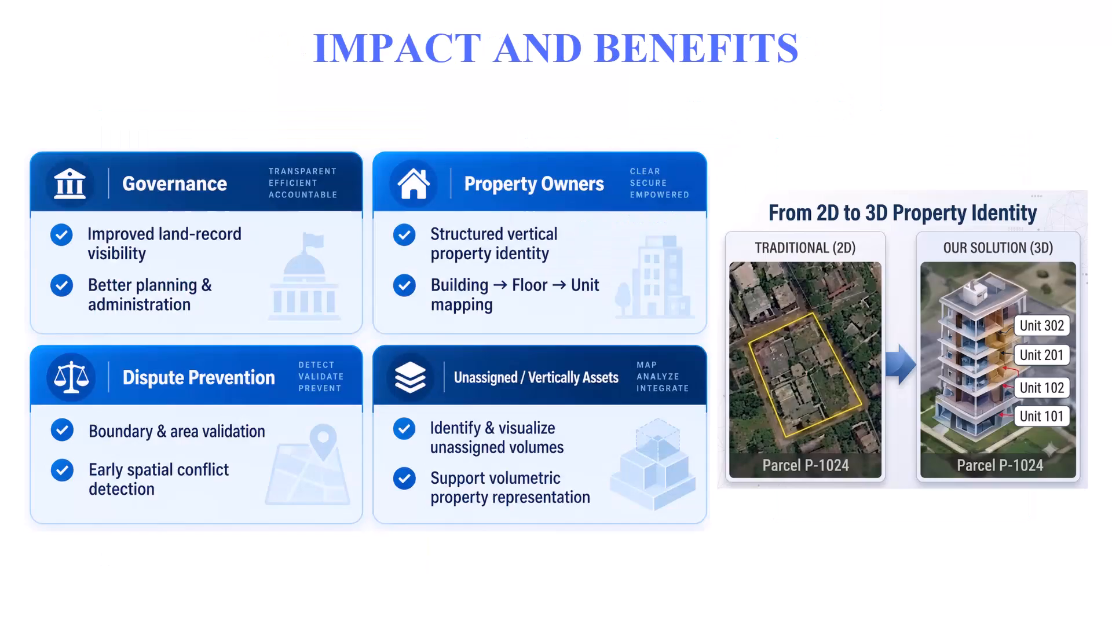
Check the RESEARCH AND REFERENCES slide, and go back through the full-screen slides to the 3D ULPIN cover.
key("Right")
key("Right")
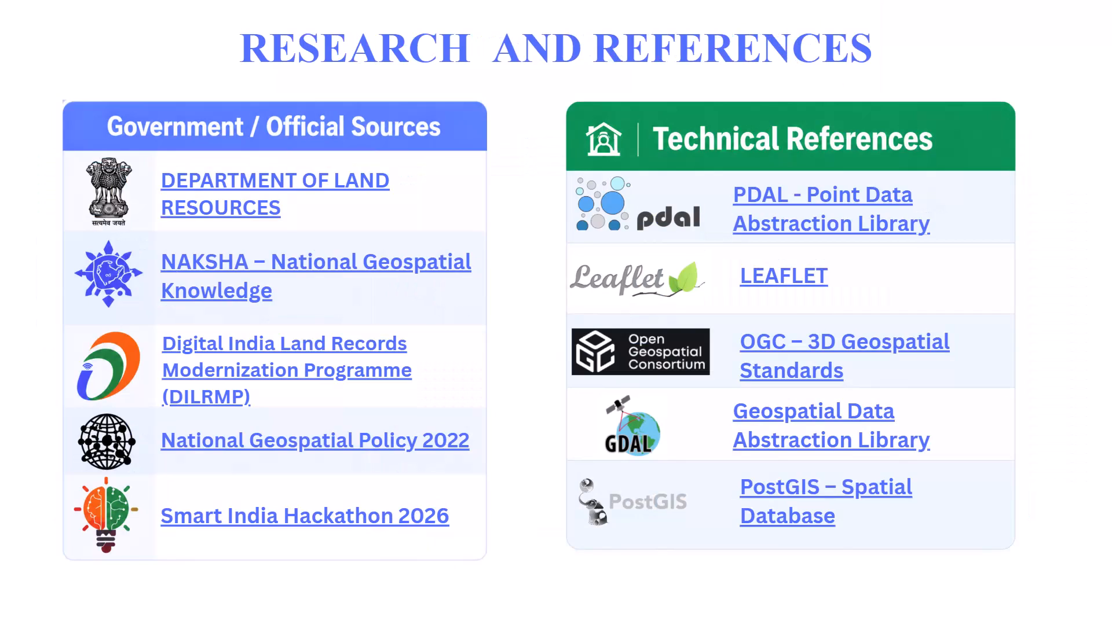
key("Right")
key("Left")
key("Left")
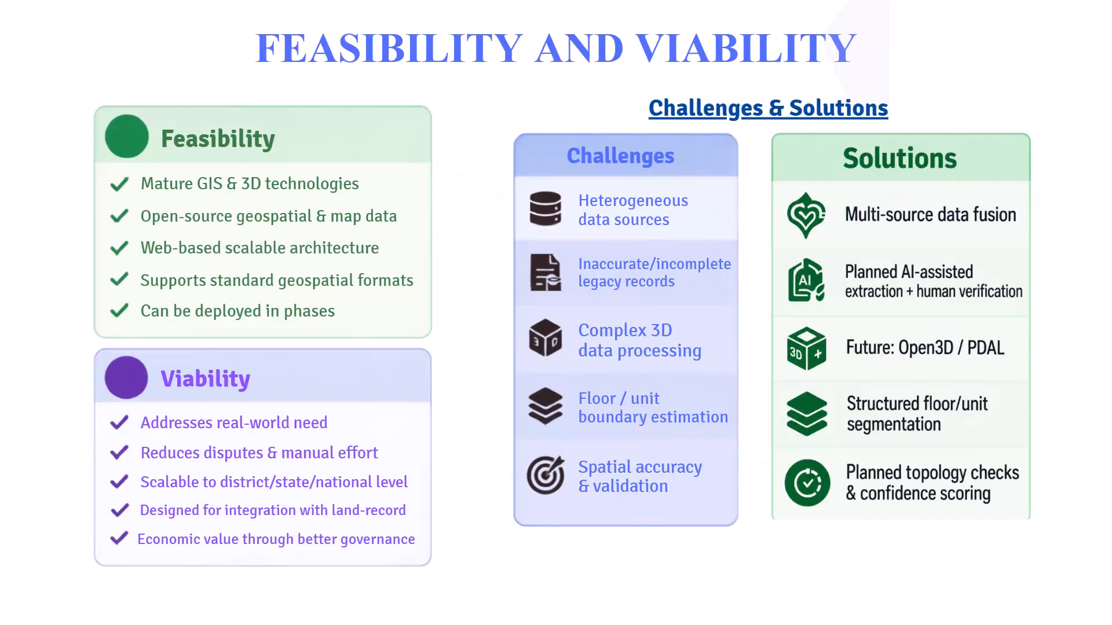
key("Left")
key("Left")
key("Left")
key("Left")
Review the full-screen slides forward from Vertical Property Mapping System to RESEARCH AND REFERENCES, checking that titles and cards look consistent.
key("Right")
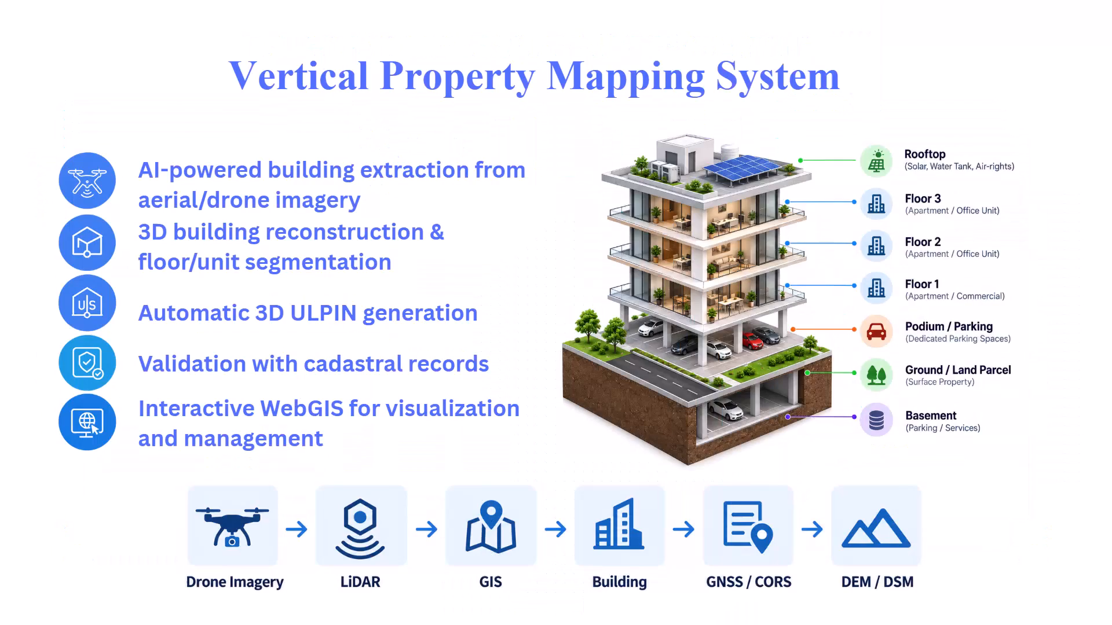
key("Right")
key("Right")
key("Right")
key("Right")
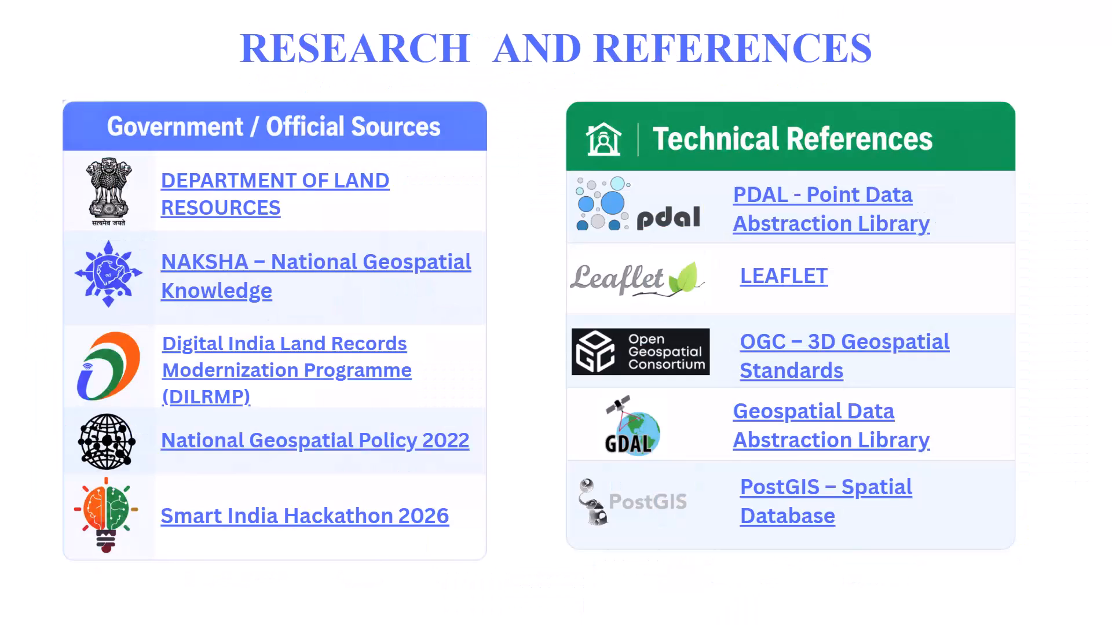
key("Right")
key("Right")
key("Right")
Go back through the full-screen slides to the 3D ULPIN cover and compare it with the Vertical Property Mapping System slide.
key("Left")
key("Left")
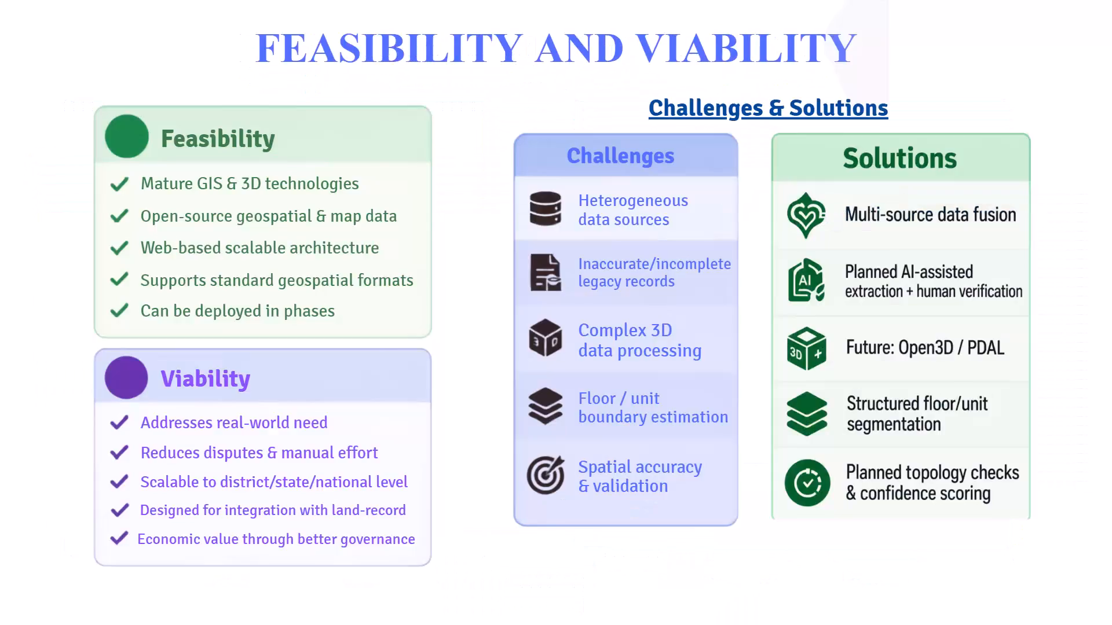
key("Left")
key("Left")
key("Left")
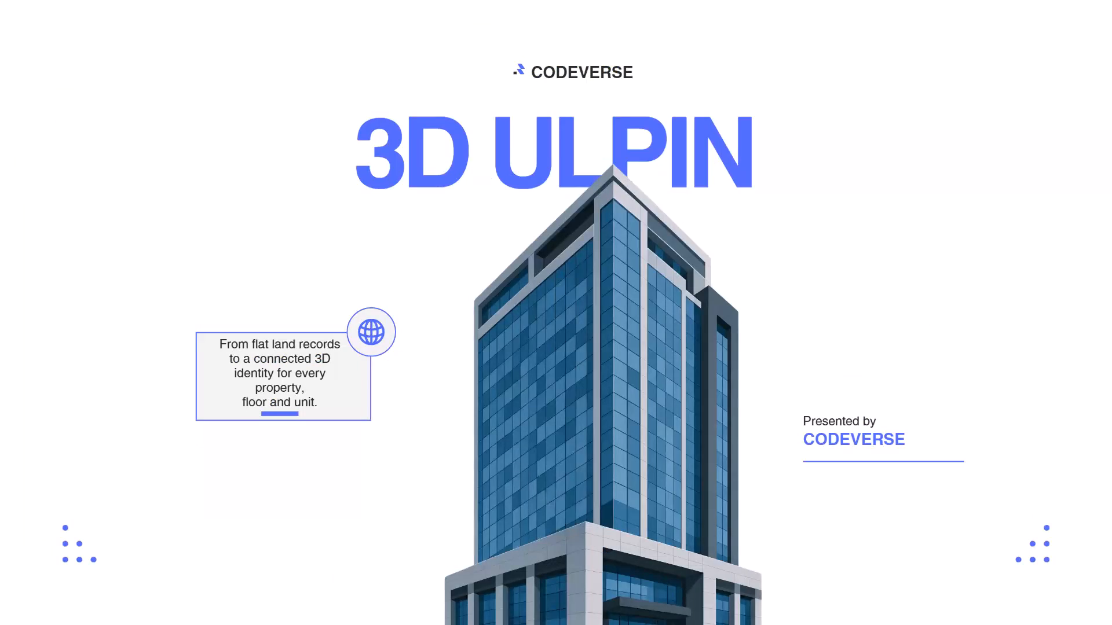
key("Right")
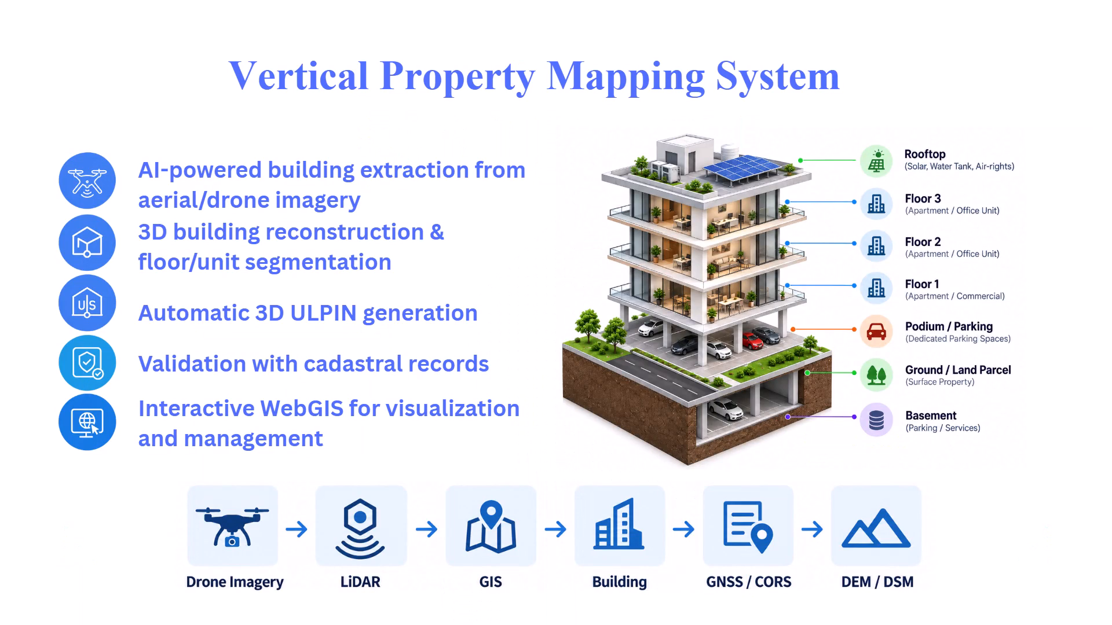
key("Left")
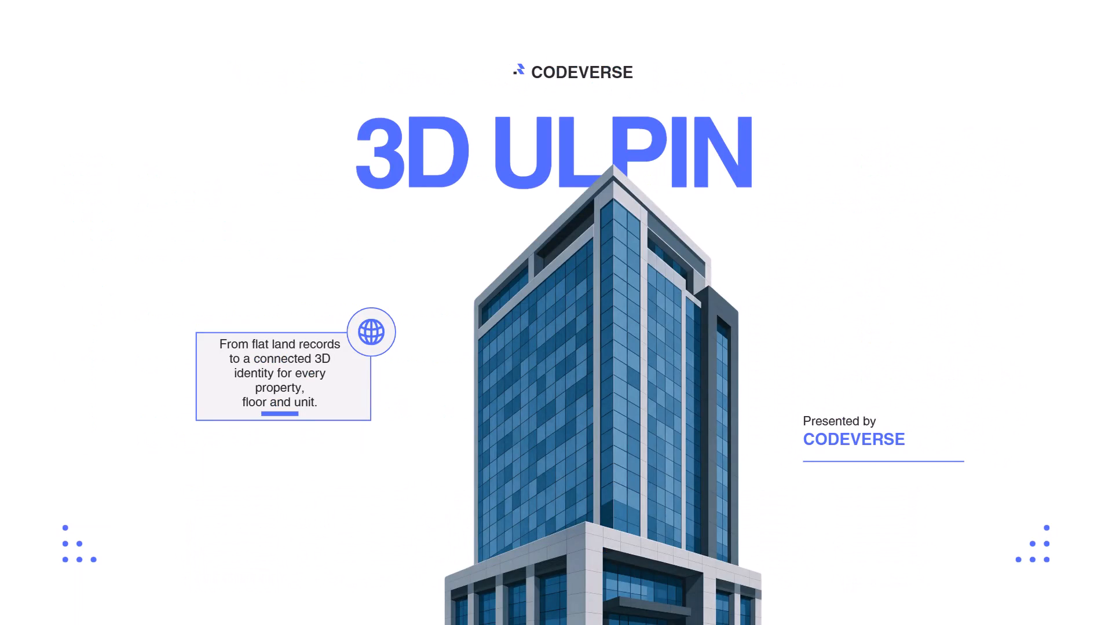
Review each full-screen slide in order from the 3D ULPIN cover to RESEARCH AND REFERENCES, examining its content and layout.
key("Down")
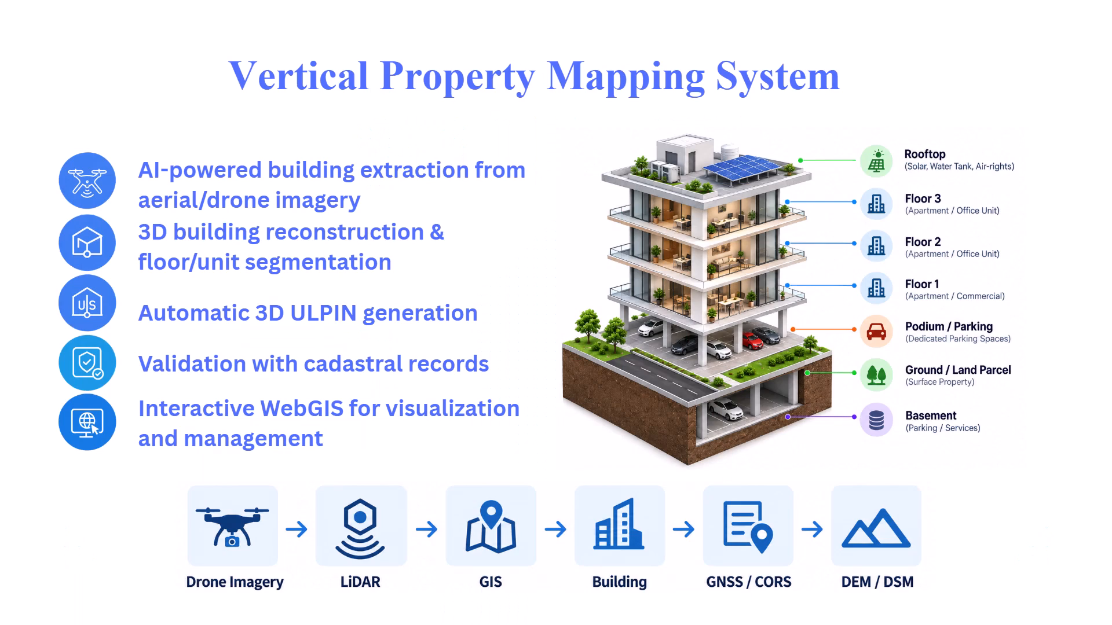
key("Down")
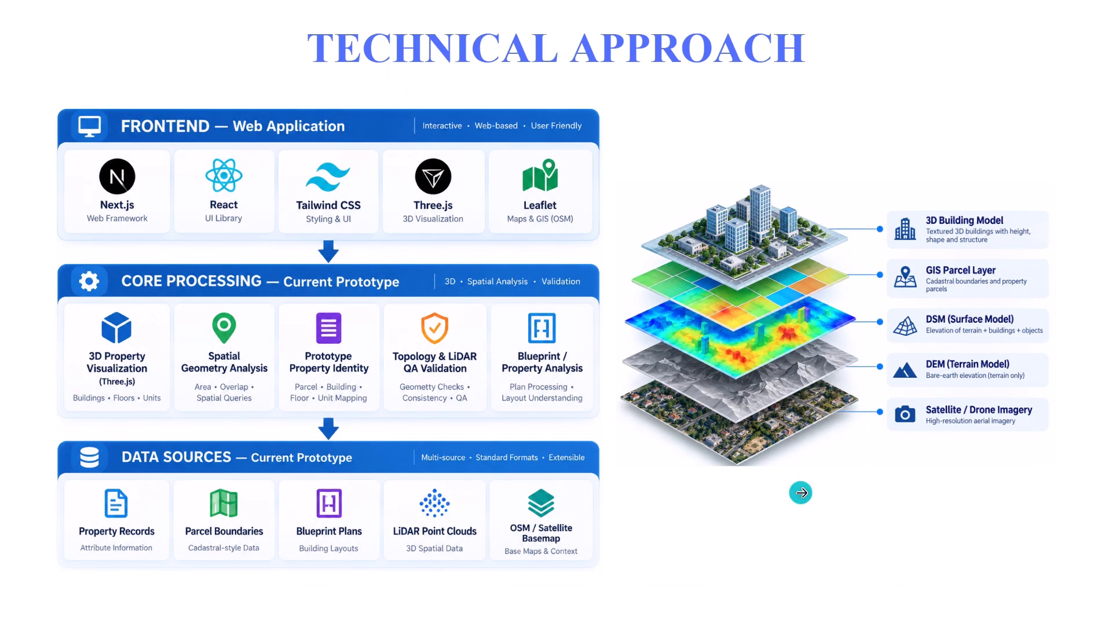
left_click(801, 493)
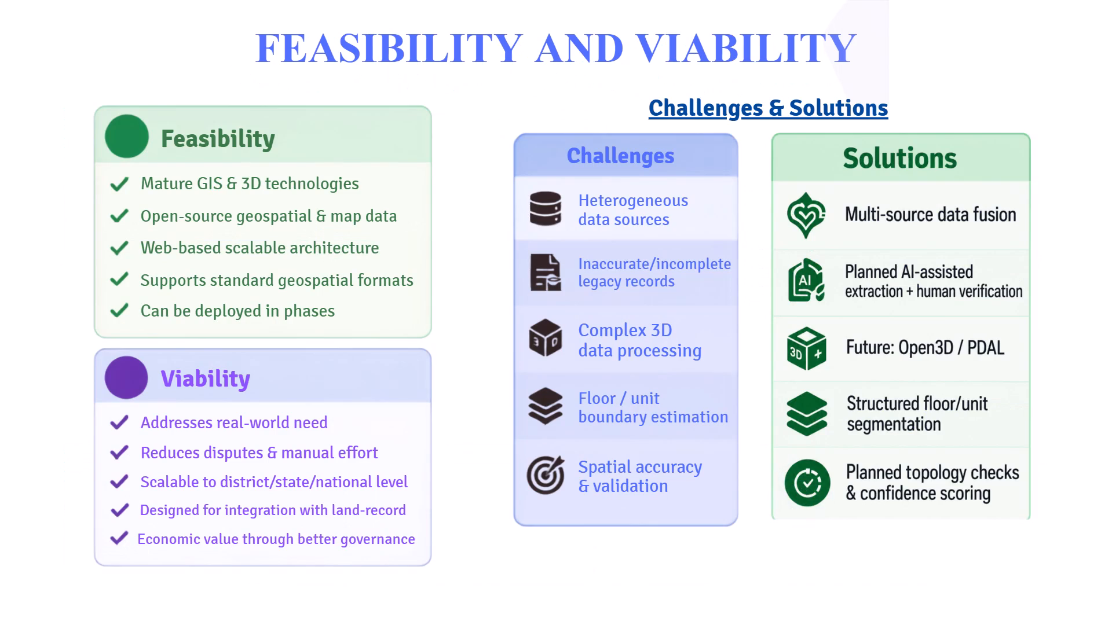
key("Down")
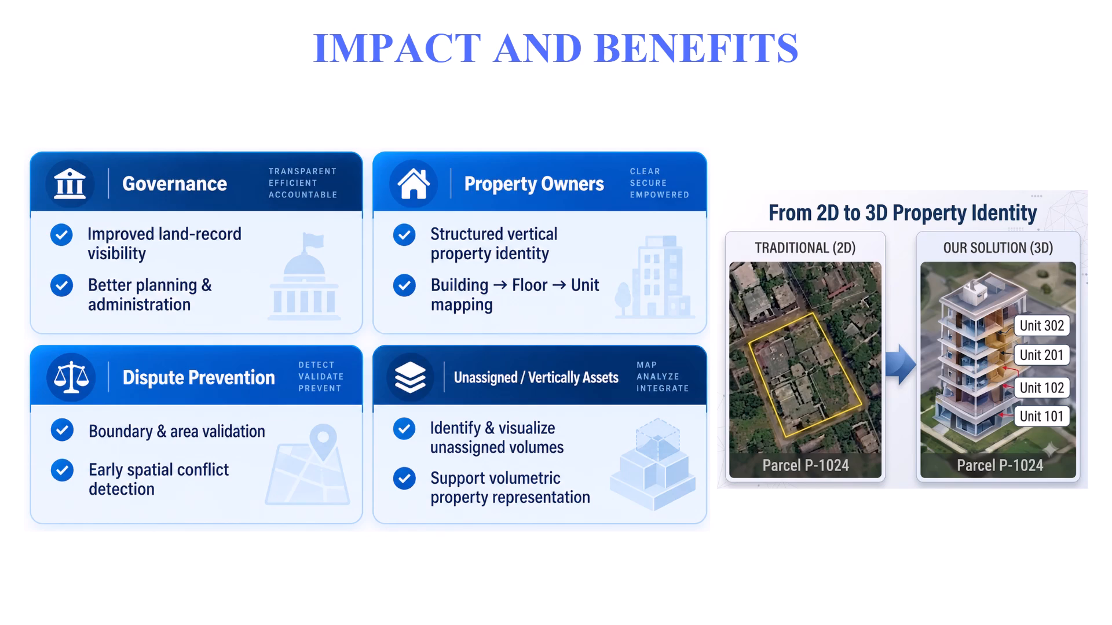
key("Down")
key("Down")
key("Down")
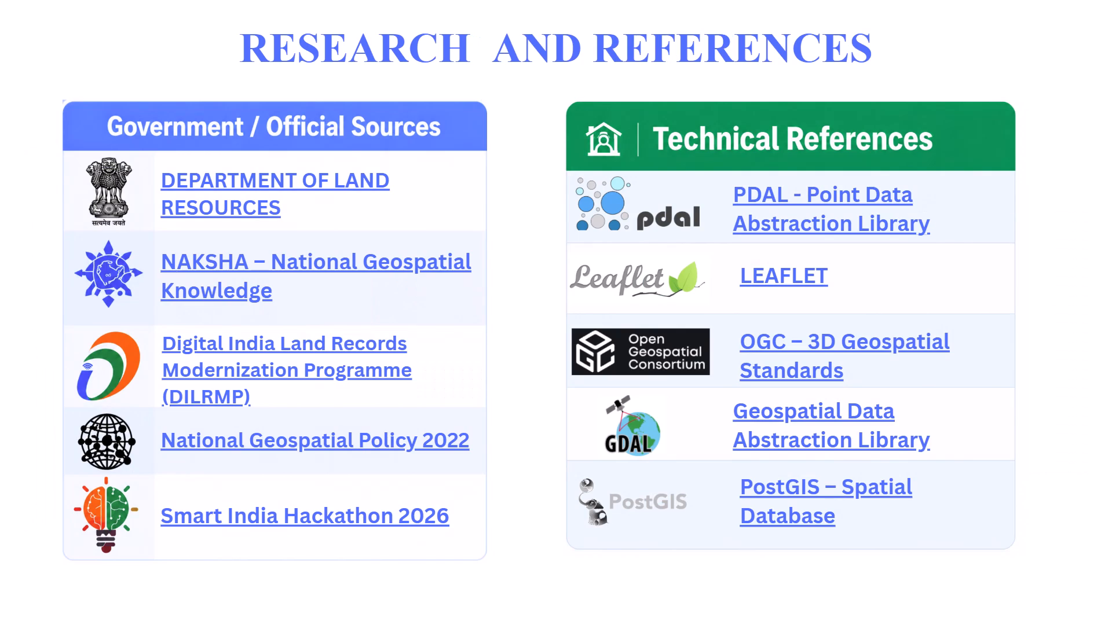
Recheck the closing full-screen slides and go back from RESEARCH AND REFERENCES to TECHNICAL APPROACH, examining their layouts.
key("Down")
key("Up")
key("Down")
key("Up")
key("Down")
key("Up")
key("Up")
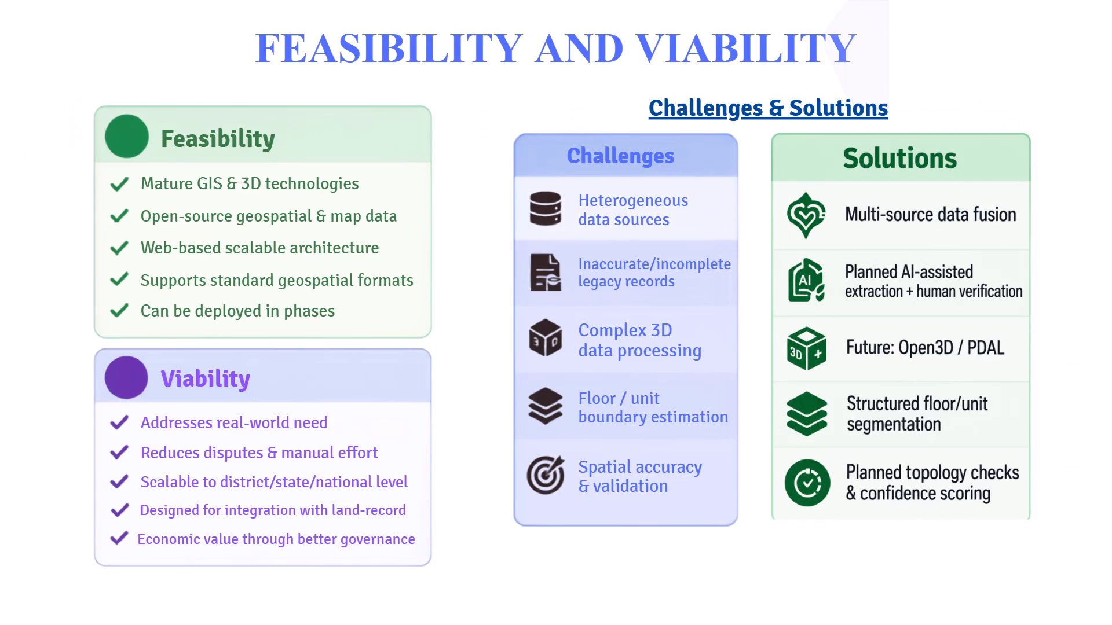
key("Up")
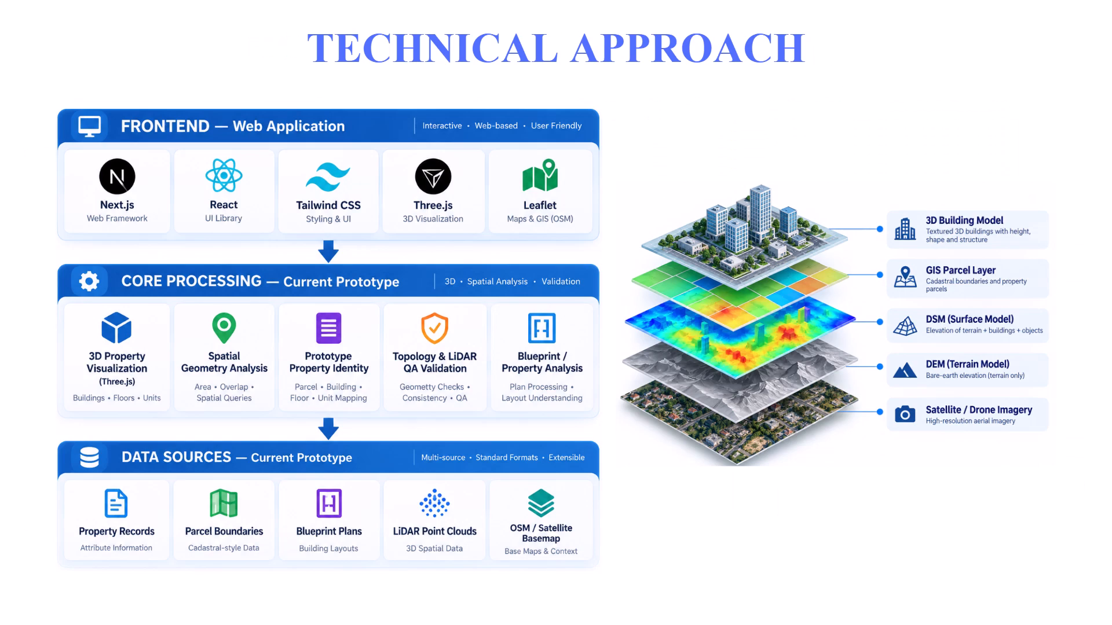
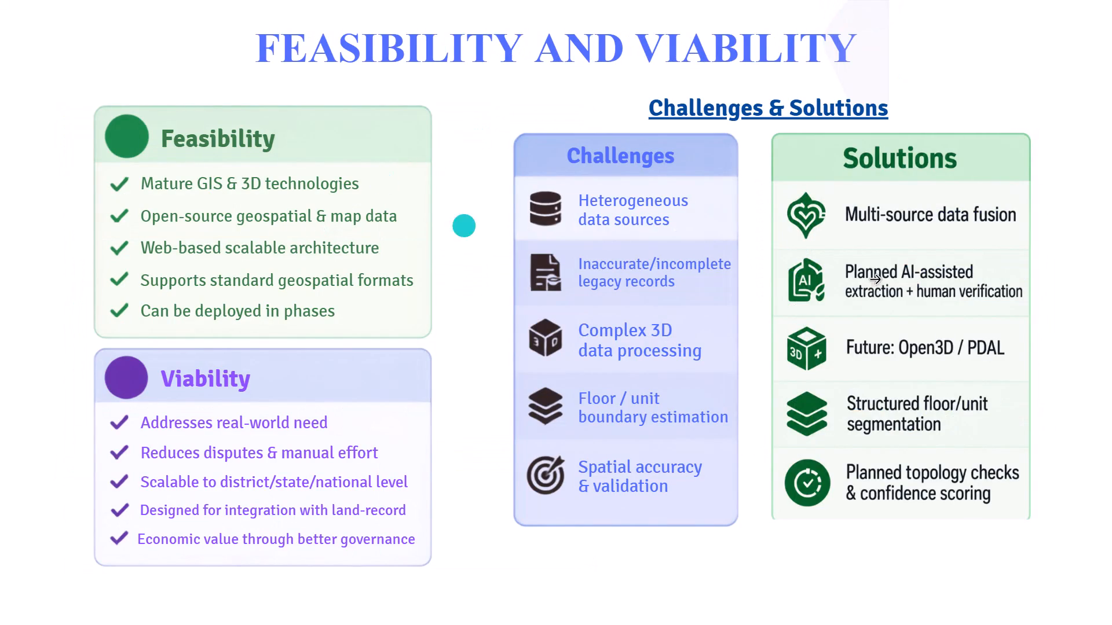
Recheck the full-screen slides between IMPACT AND BENEFITS and Vertical Property Mapping System, ending on TECHNICAL APPROACH, comparing their card layouts and titles.
key("Down")
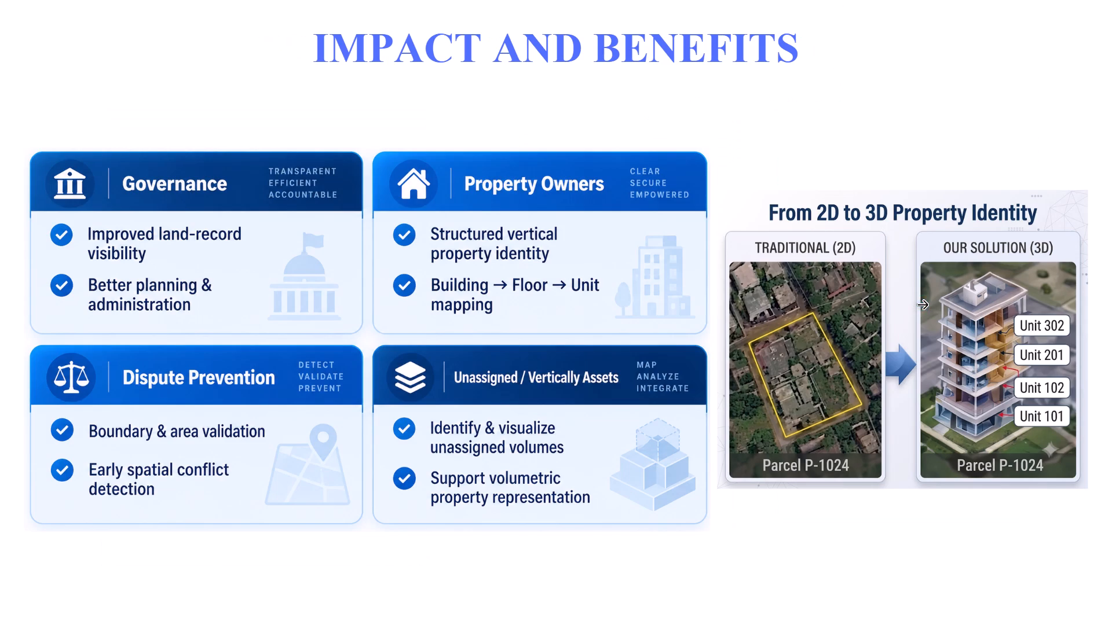
key("Up")
key("Up")
key("Up")
key("Down")
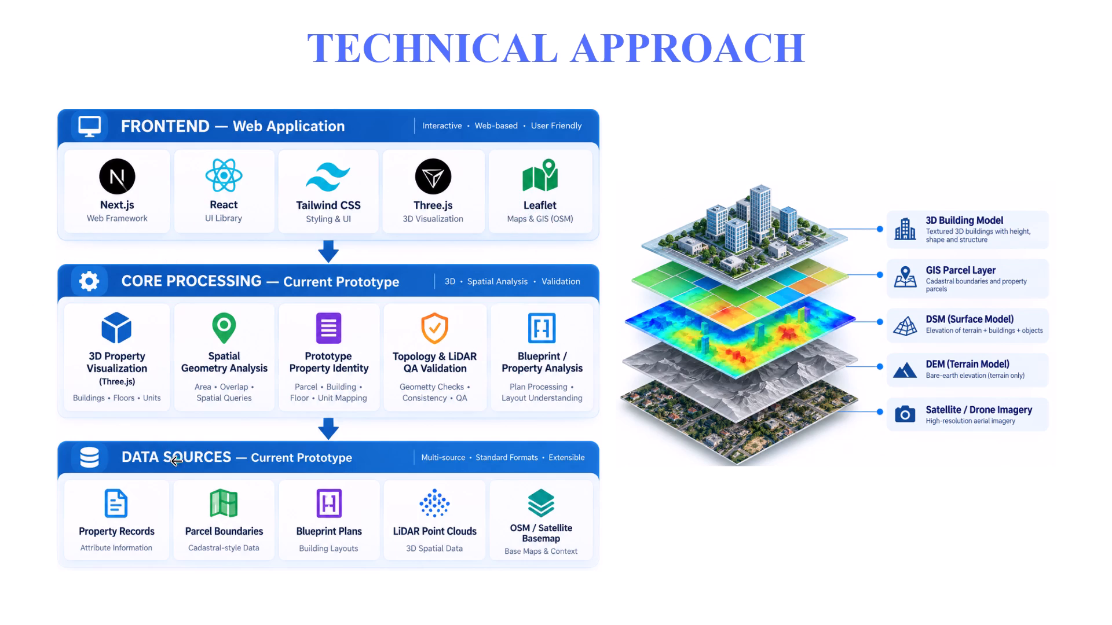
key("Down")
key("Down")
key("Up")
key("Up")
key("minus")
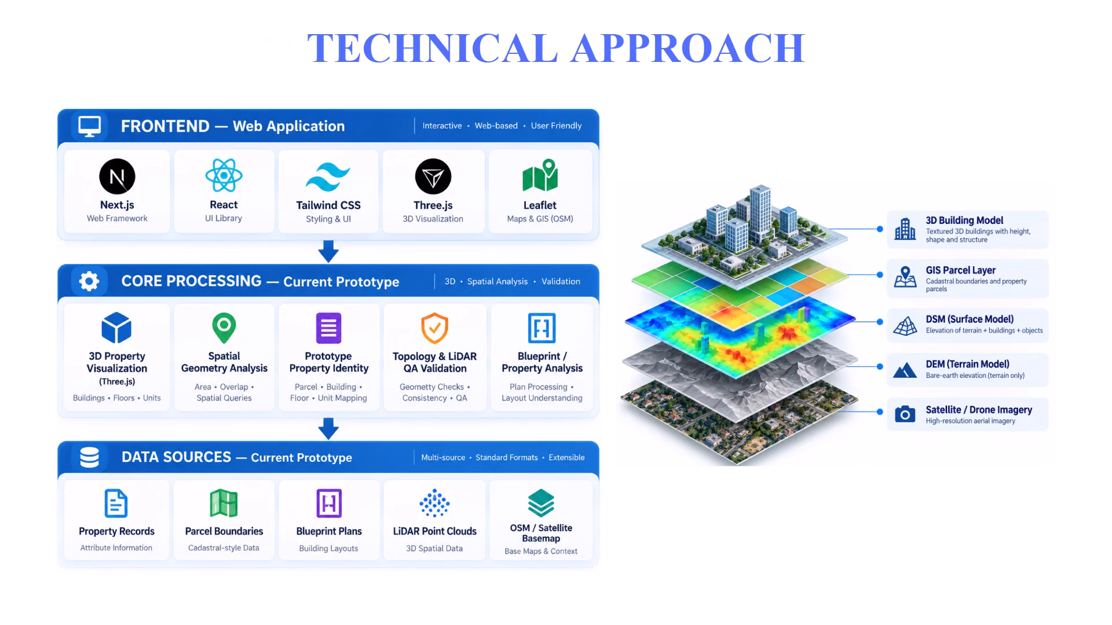
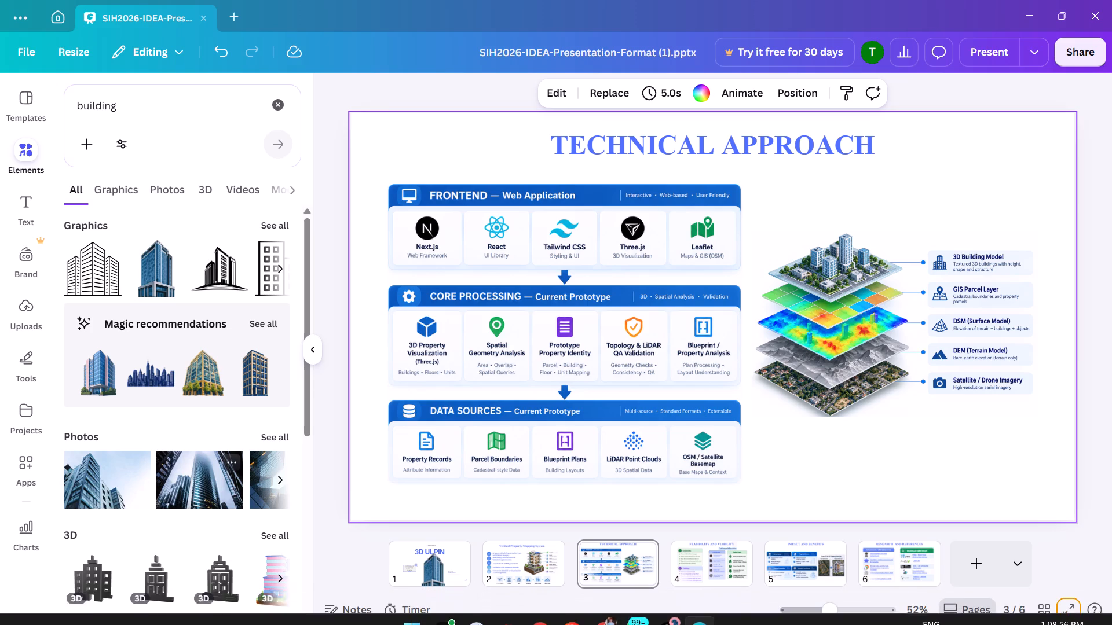
Browse the full set of building graphics in the element search results.
scroll(230, 487, "down", 1)
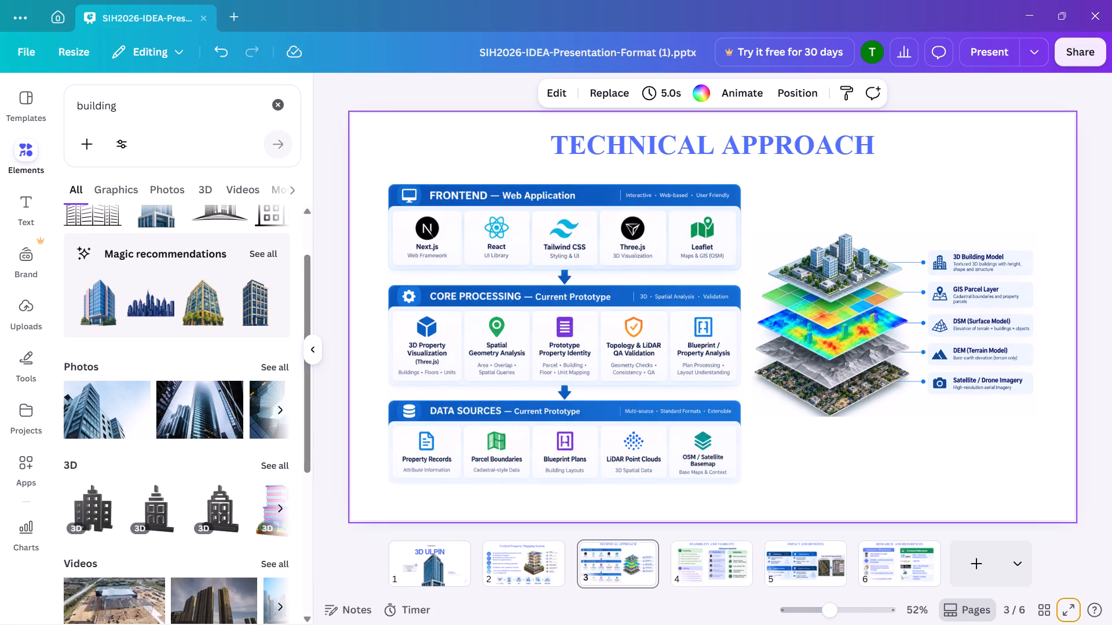
left_click(424, 591)
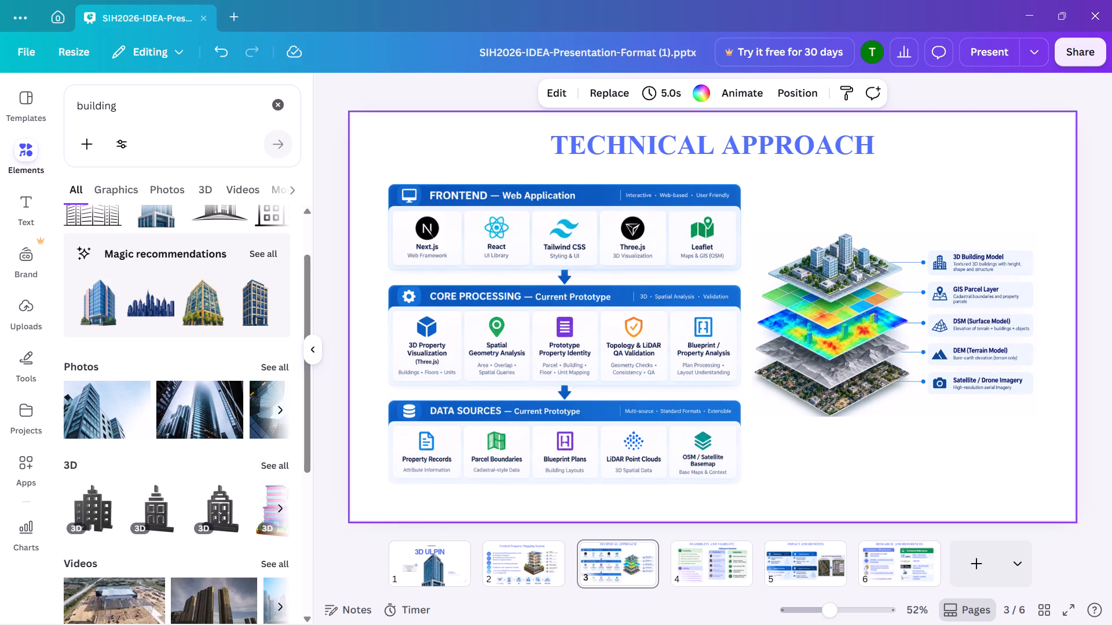
scroll(220, 291, "up", 1)
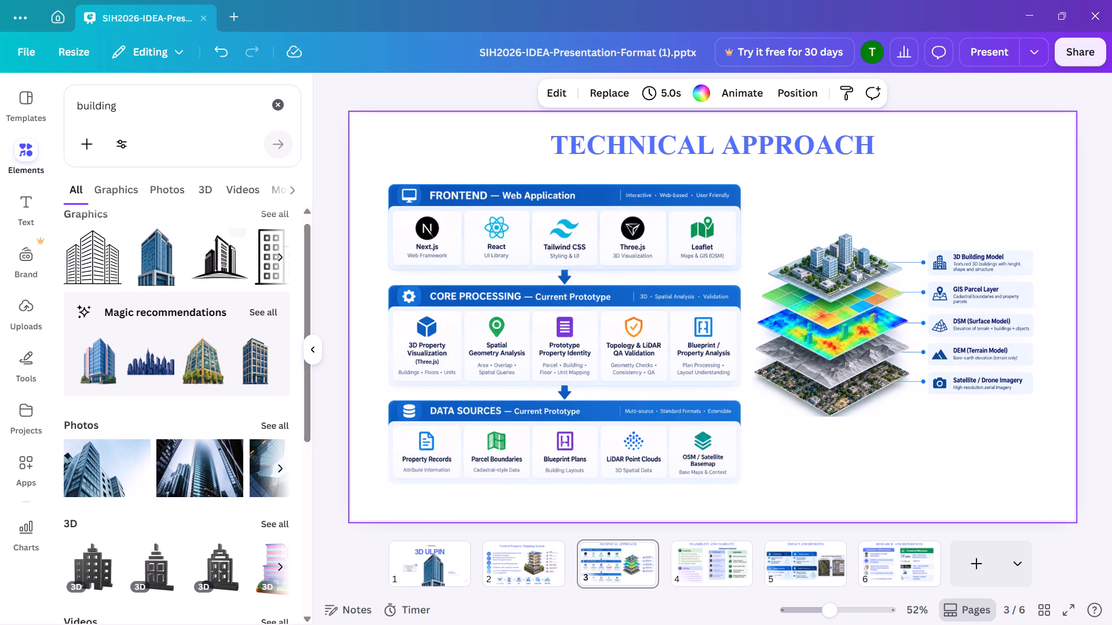
left_click(280, 213)
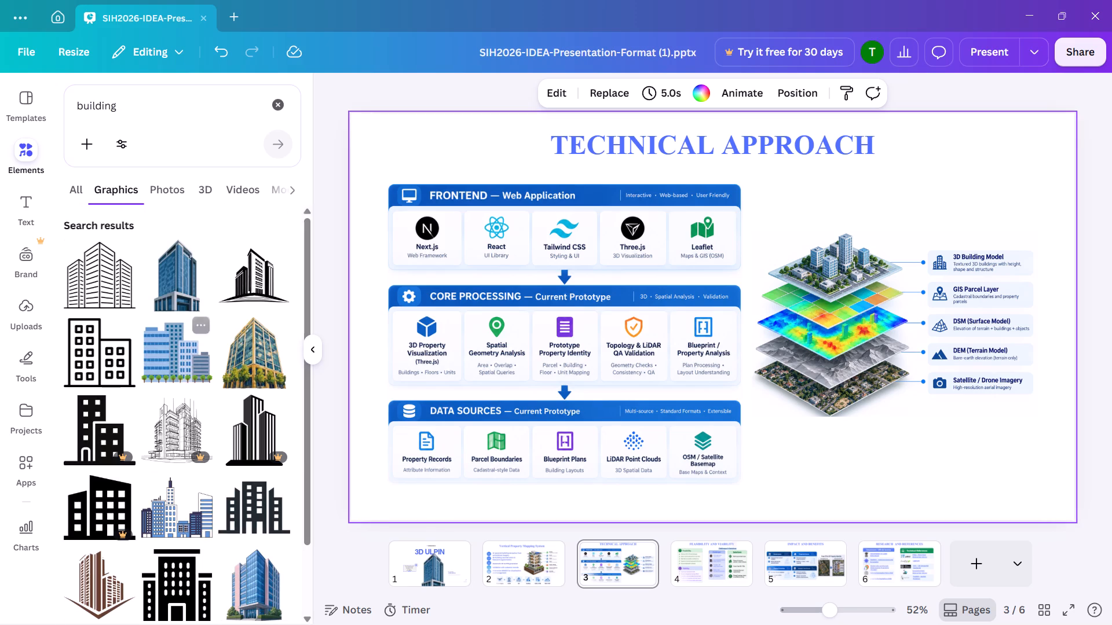
scroll(237, 490, "down", 1)
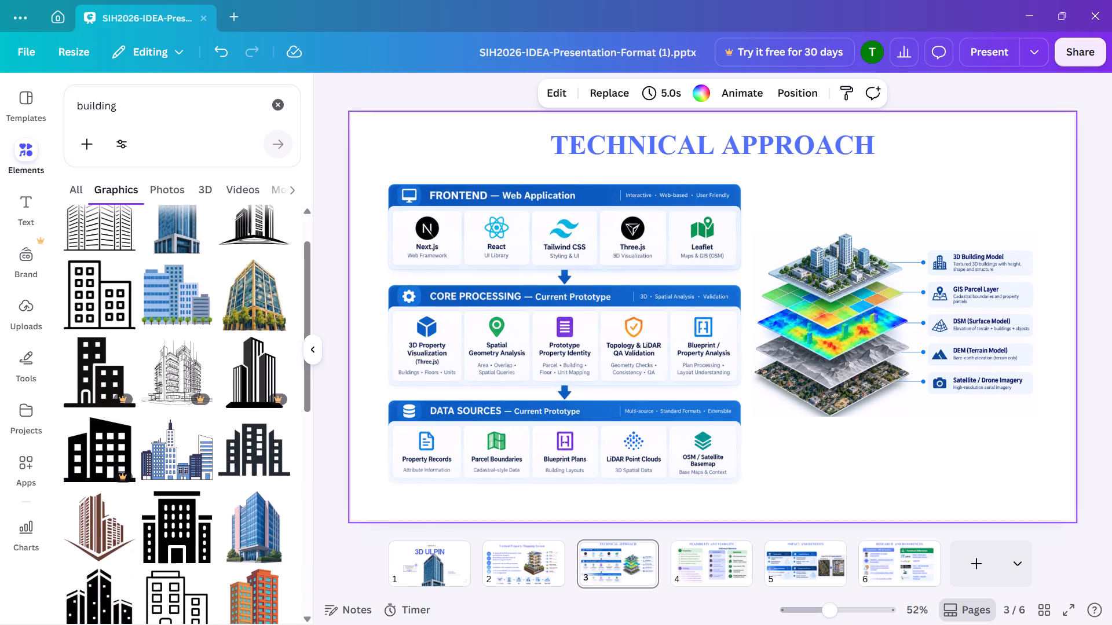
On the 3D ULPIN cover, crop the bottom of the building image to the slide's lower edge.
left_click(429, 575)
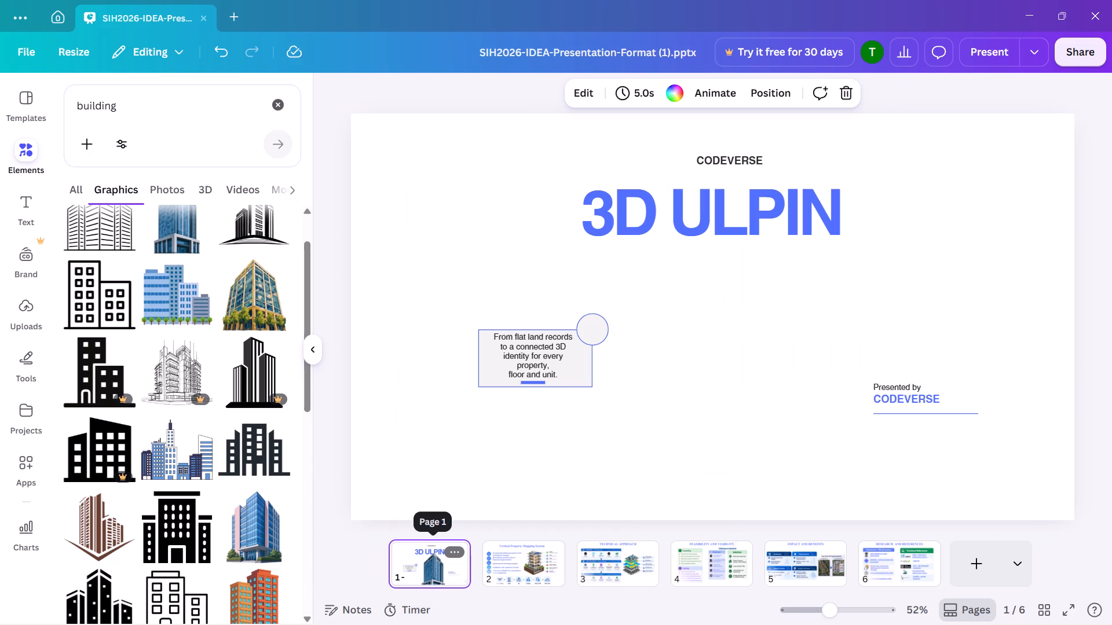
scroll(209, 500, "down", 1)
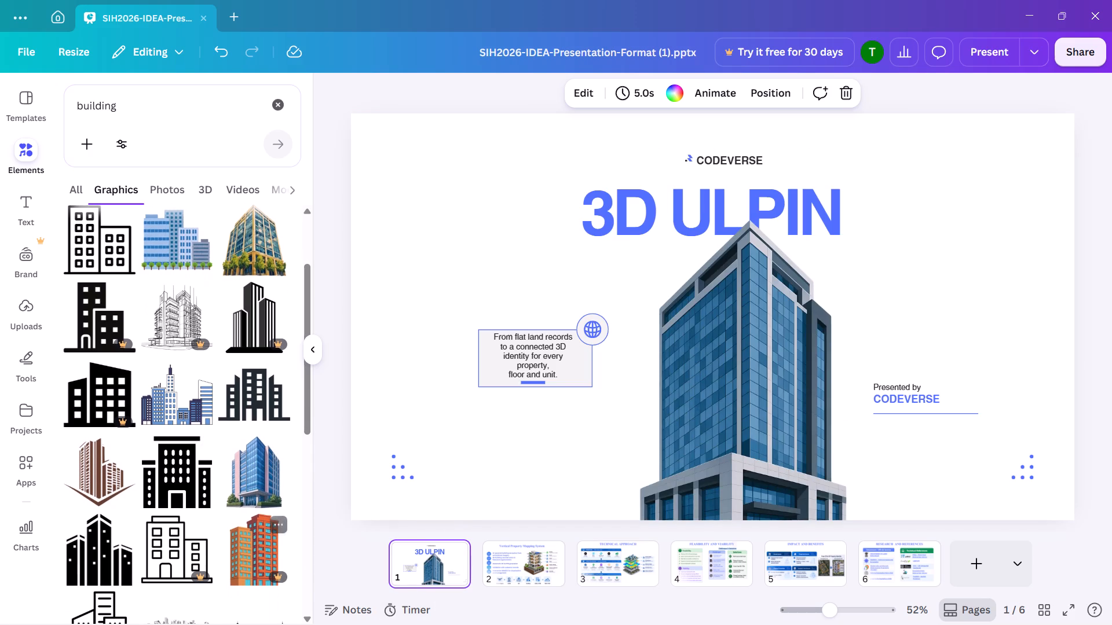
left_click(411, 79)
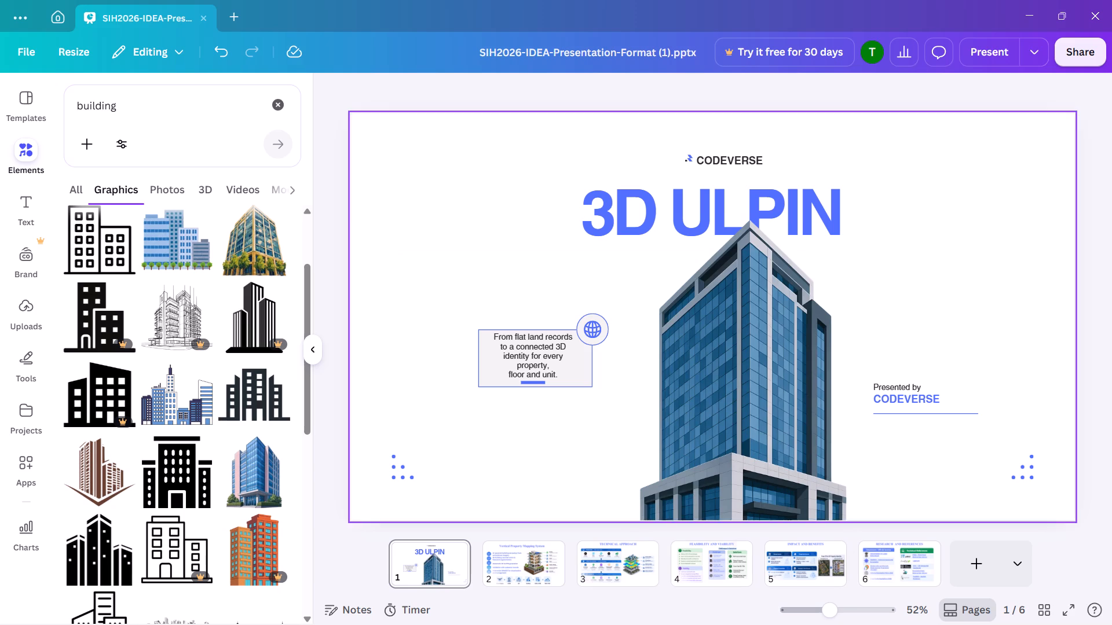
left_click(581, 376)
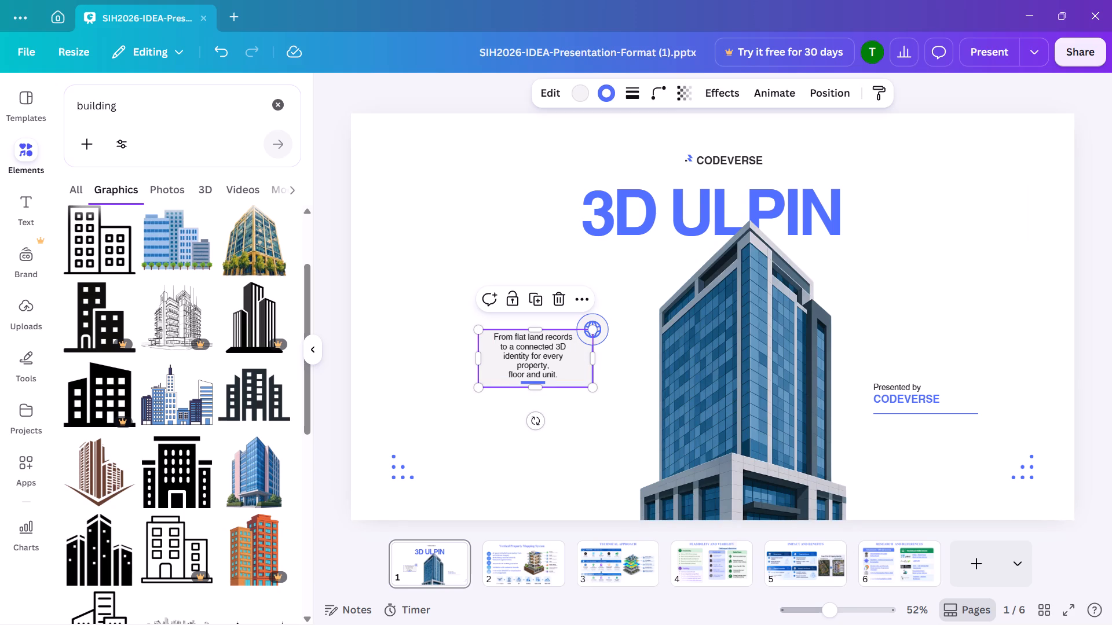
left_click(566, 371)
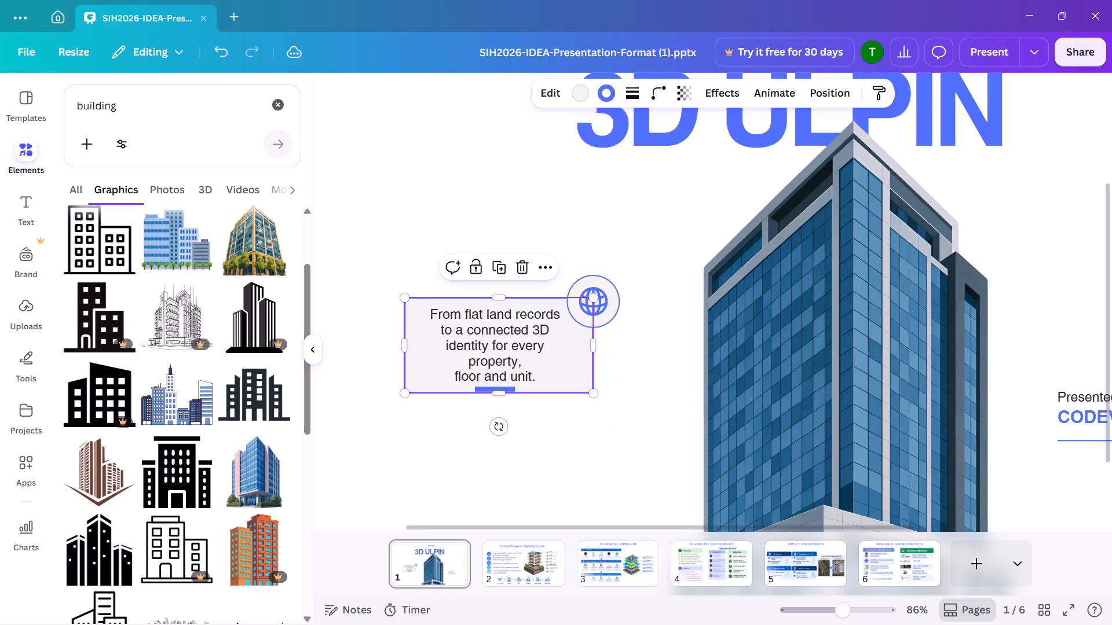
left_click(661, 397)
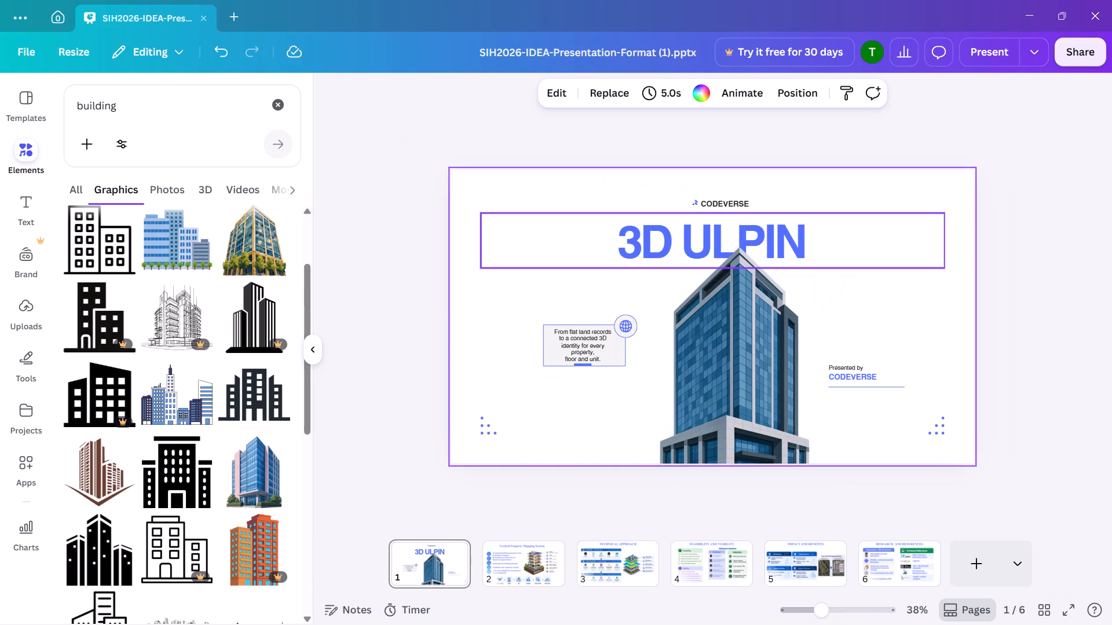
left_click(997, 308)
left_click(690, 397)
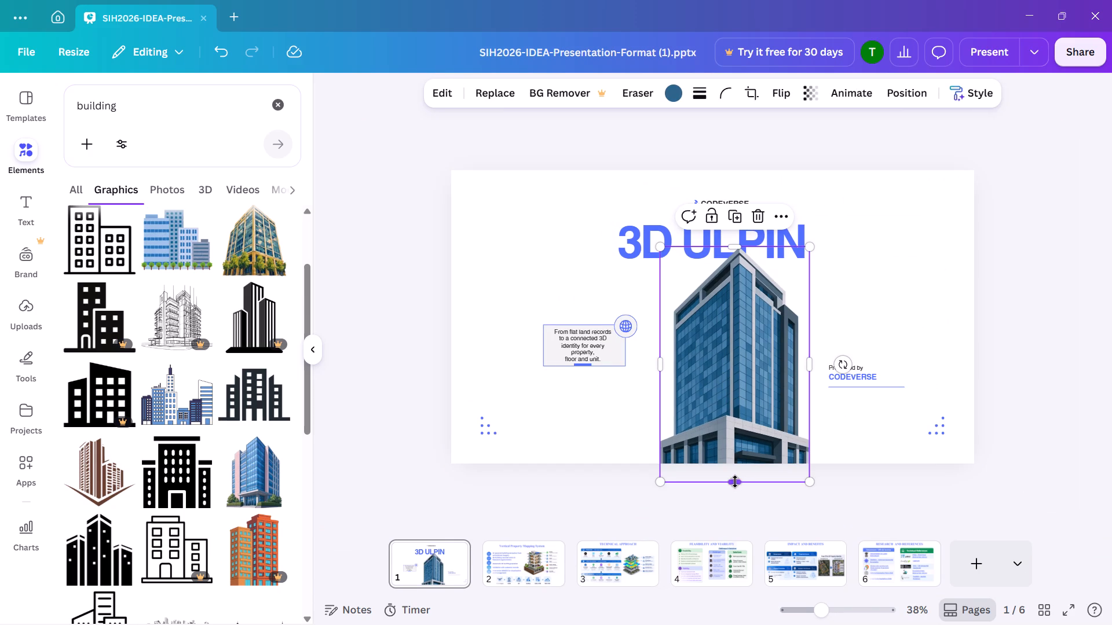
left_click_drag(735, 481, 733, 465)
left_click(733, 498)
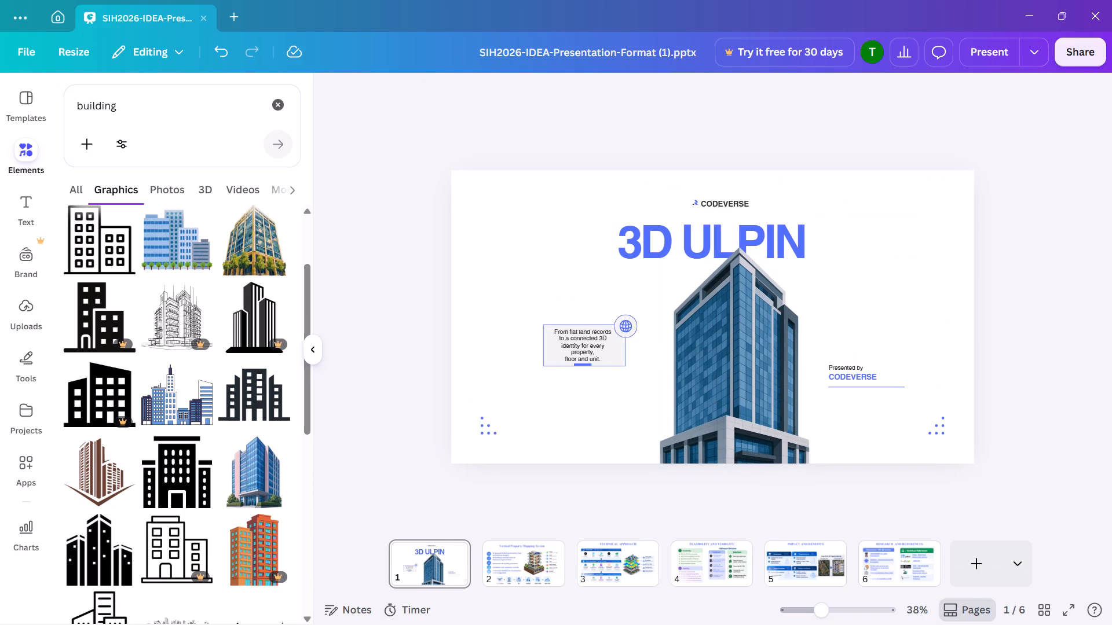
On the Vertical Property Mapping System slide, enlarge the labelled cutaway building diagram to about 850 by 619.
left_click(515, 552)
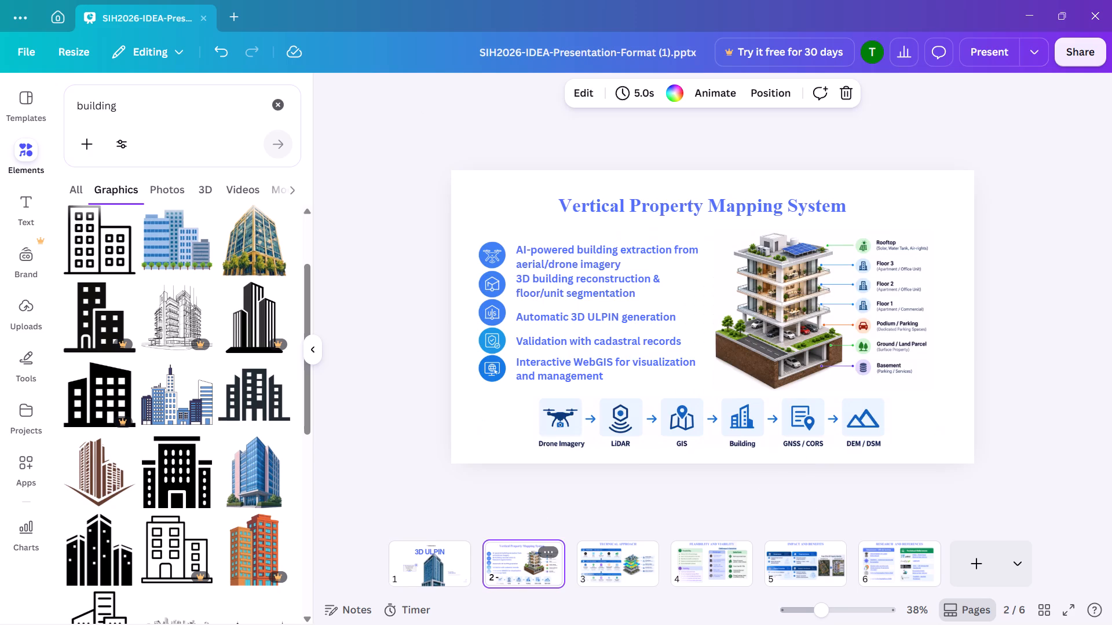
left_click(580, 556)
left_click(533, 565)
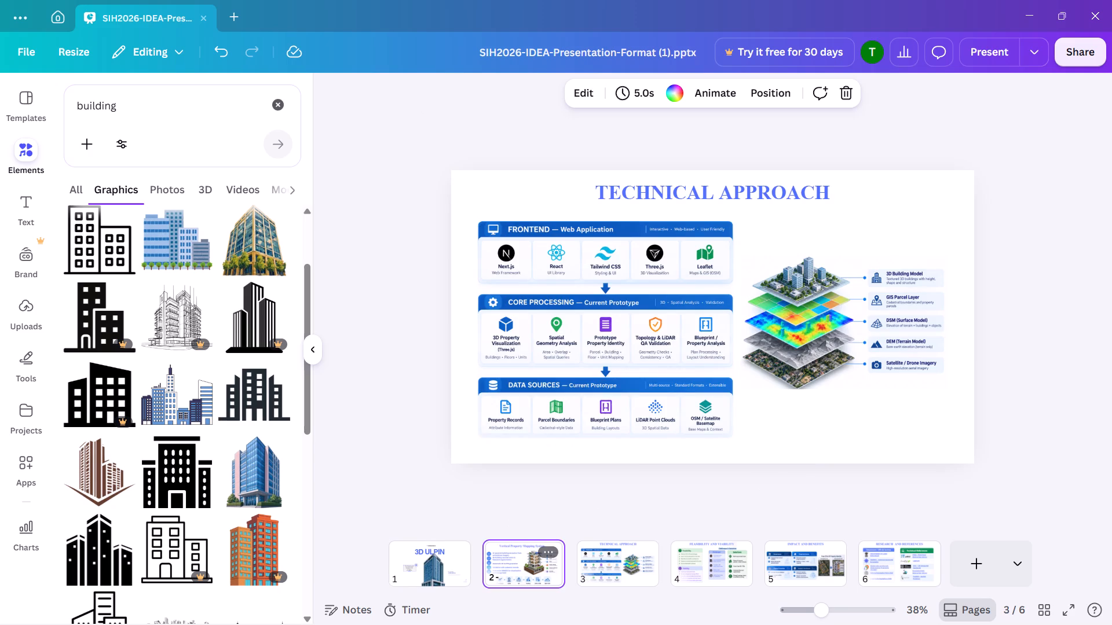
left_click(678, 436)
left_click(678, 436)
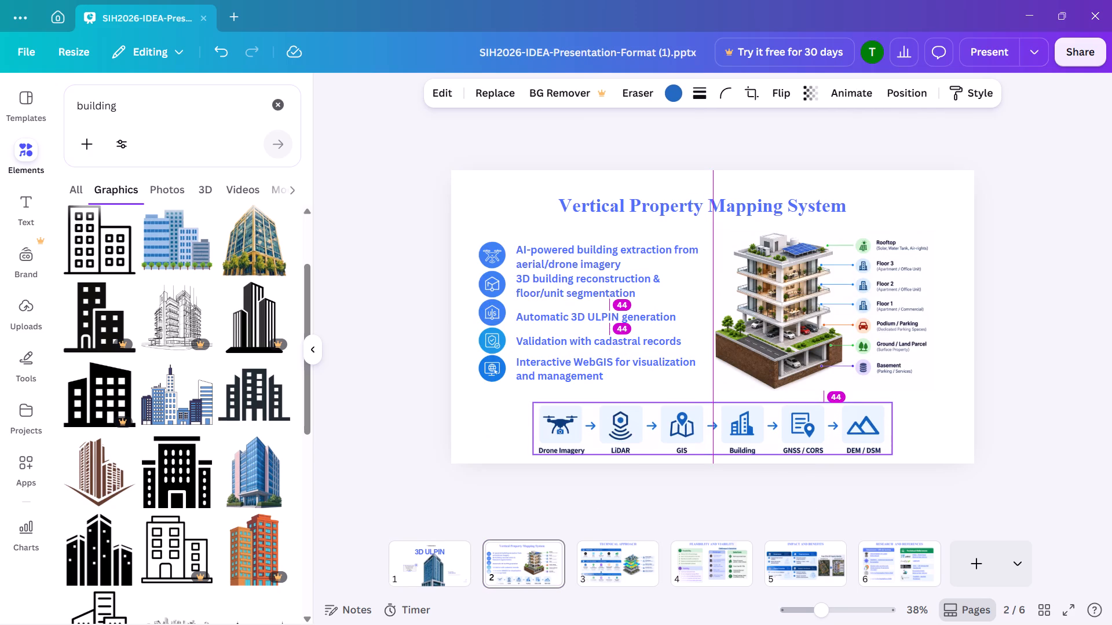
left_click(845, 338)
left_click_drag(934, 389, 945, 393)
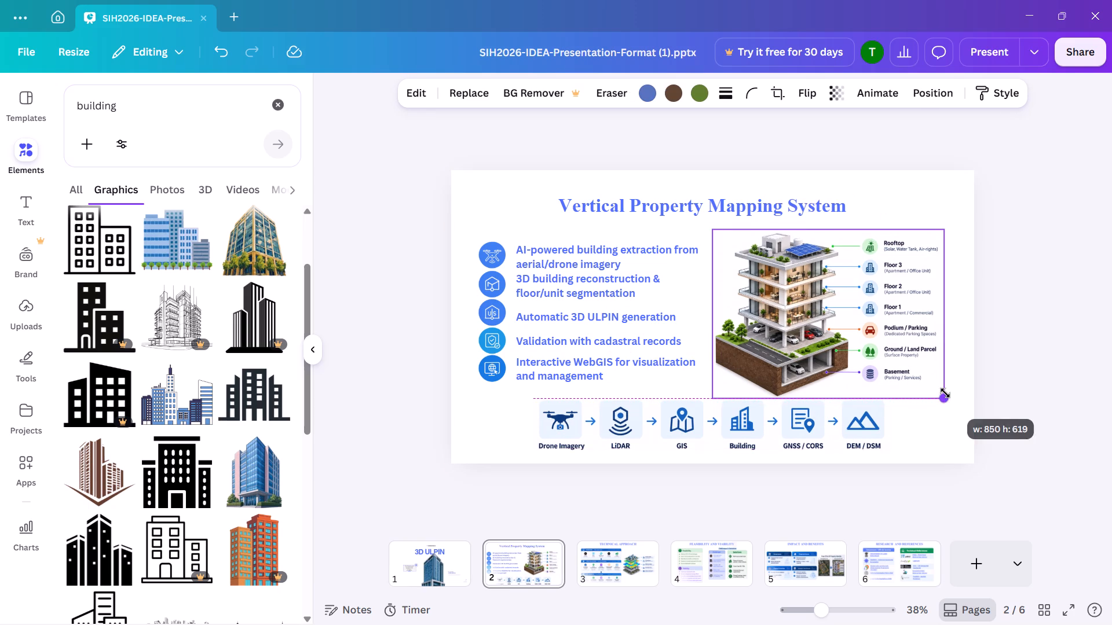
left_click_drag(945, 393, 943, 392)
left_click(960, 435)
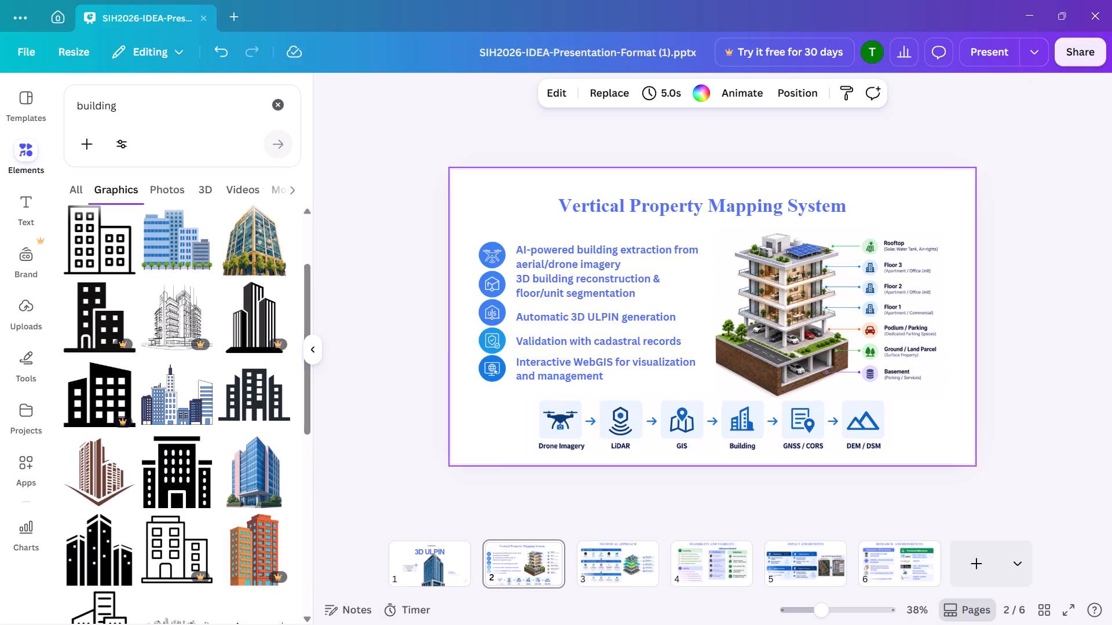
Open the TECHNICAL APPROACH slide.
left_click(590, 541)
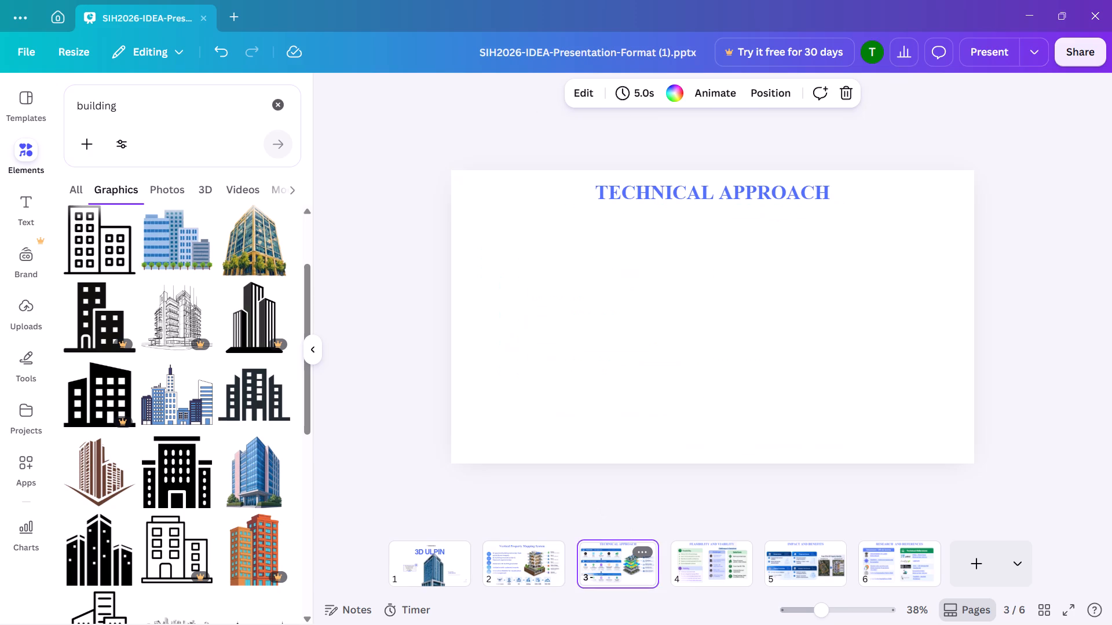
left_click(664, 511)
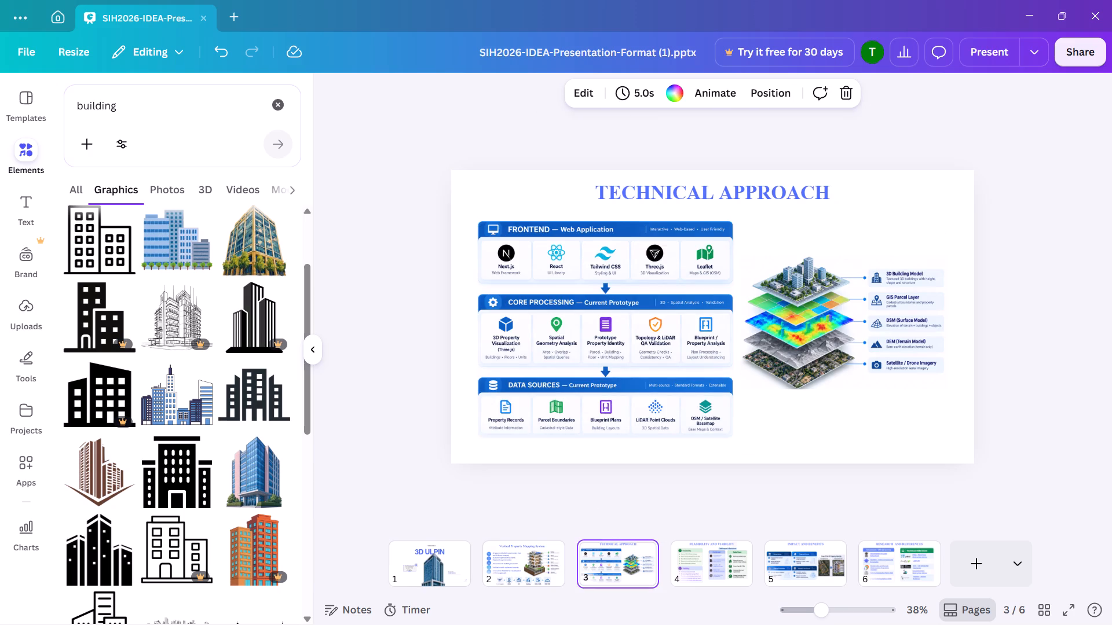
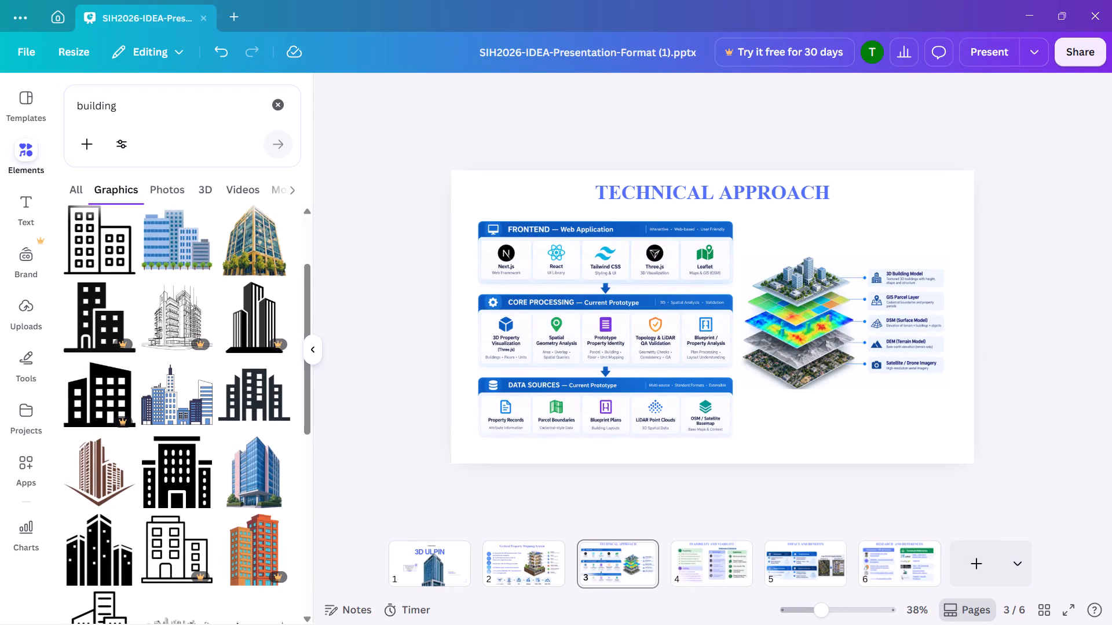
Present the slideshow full screen, starting from the 3D ULPIN cover slide.
left_click(427, 581)
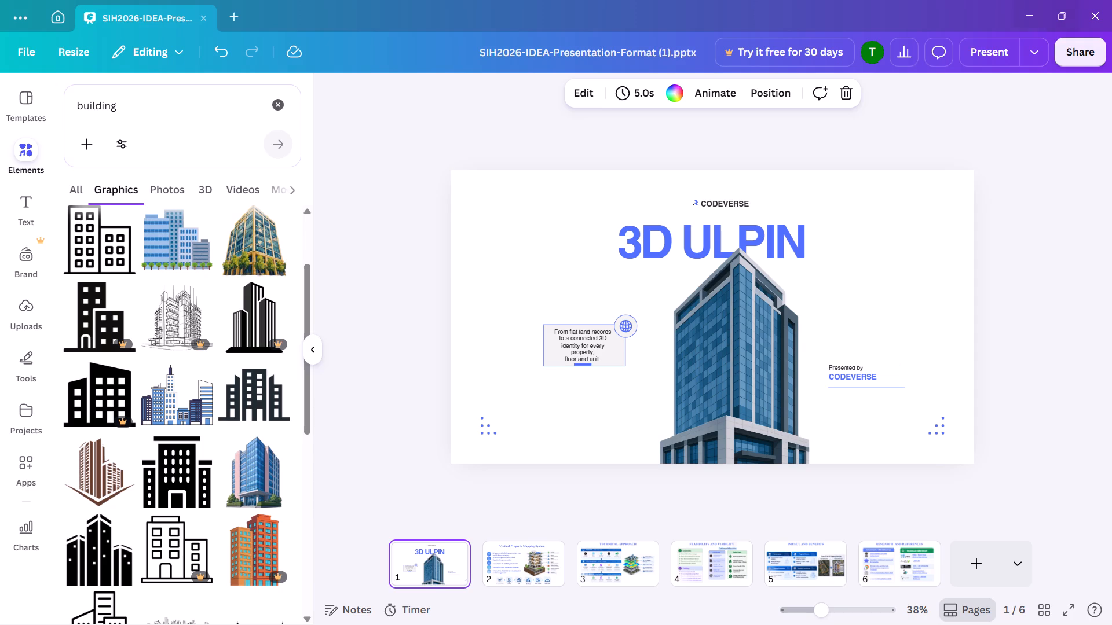
left_click(984, 46)
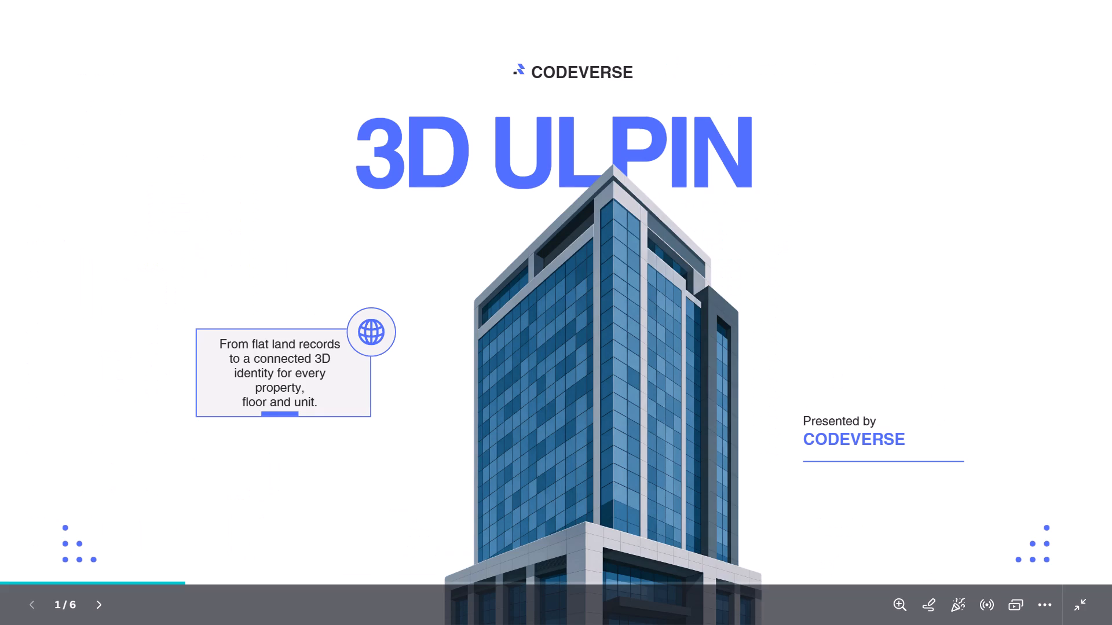
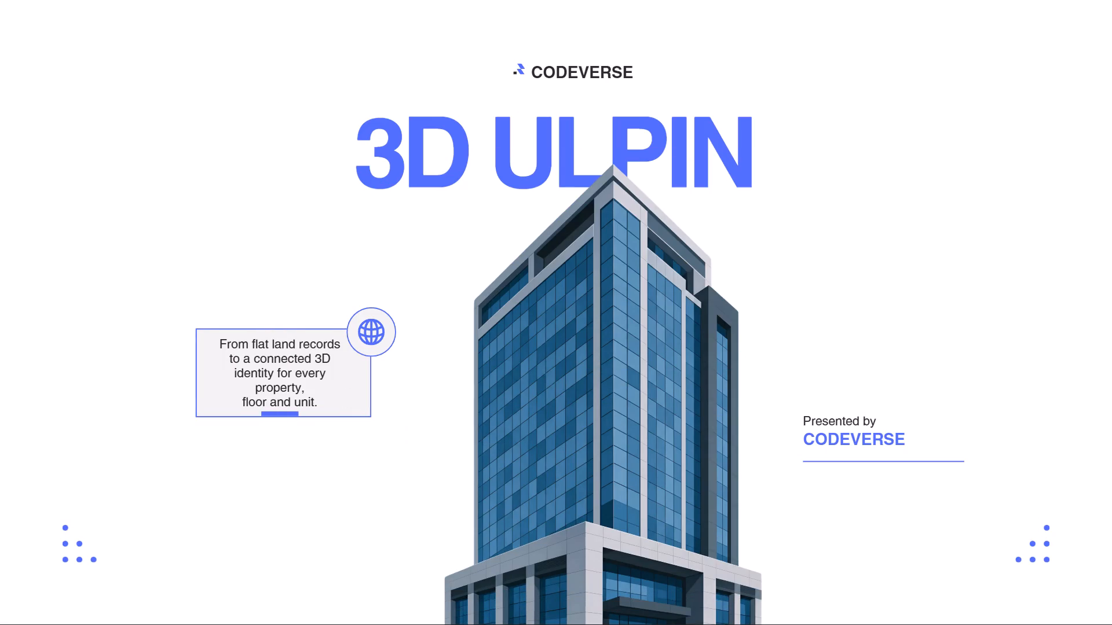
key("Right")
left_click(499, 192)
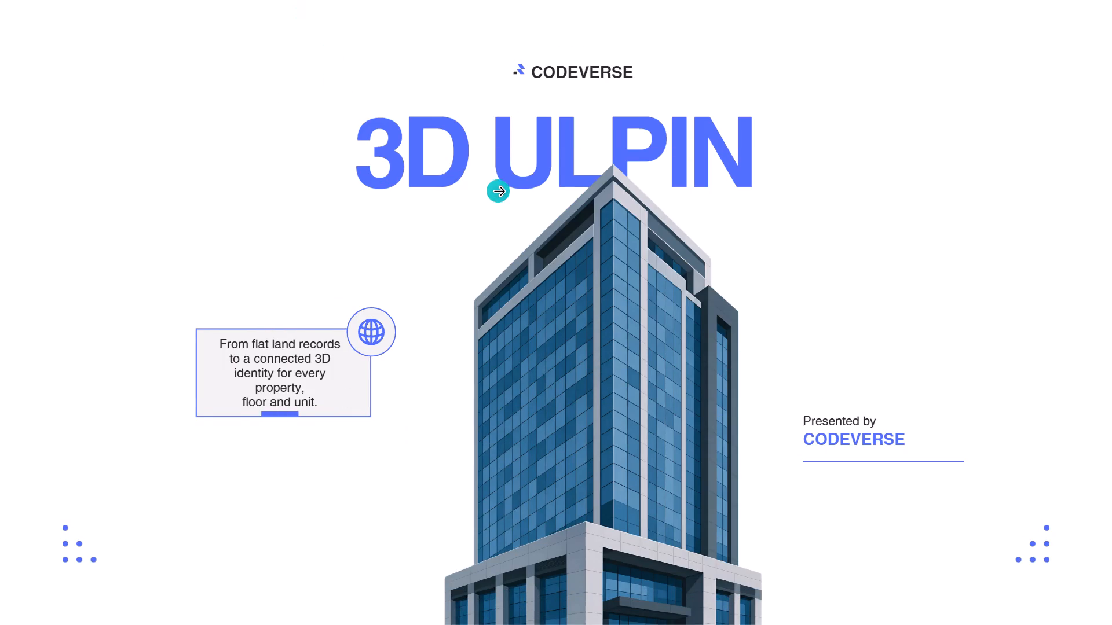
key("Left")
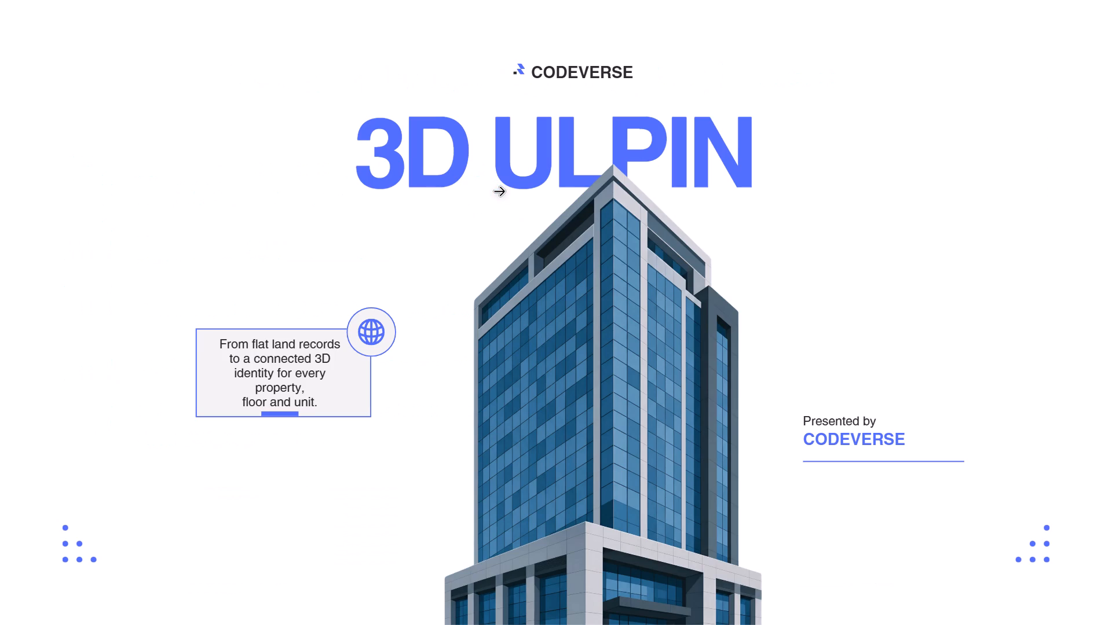
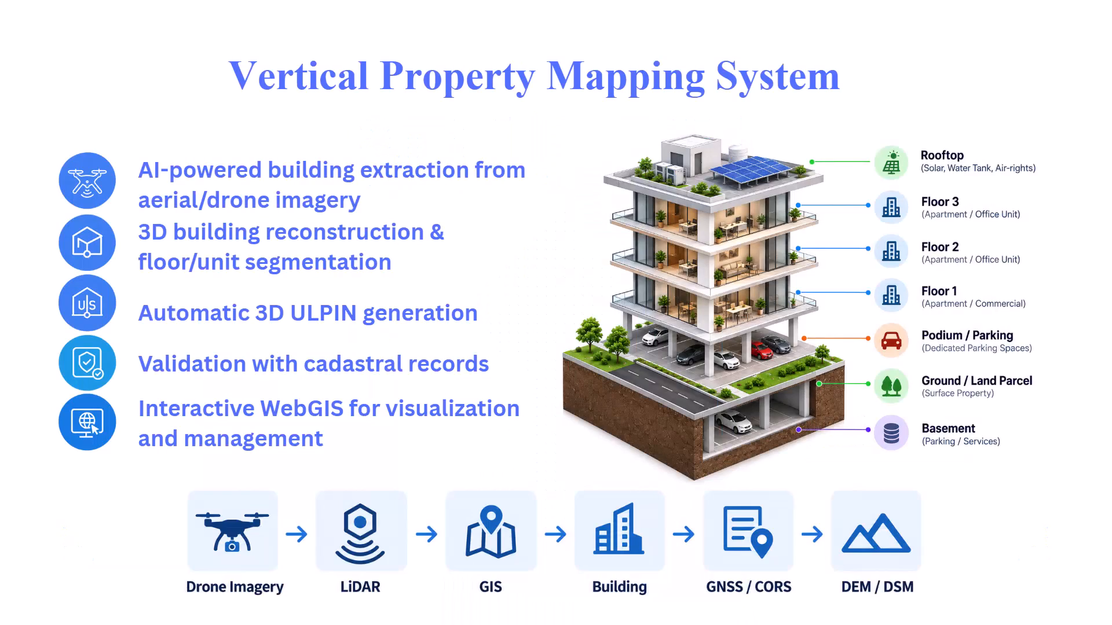
Play through the presentation from the 3D ULPIN cover to the Research and References slide to check the slide layouts.
left_click(0, 171)
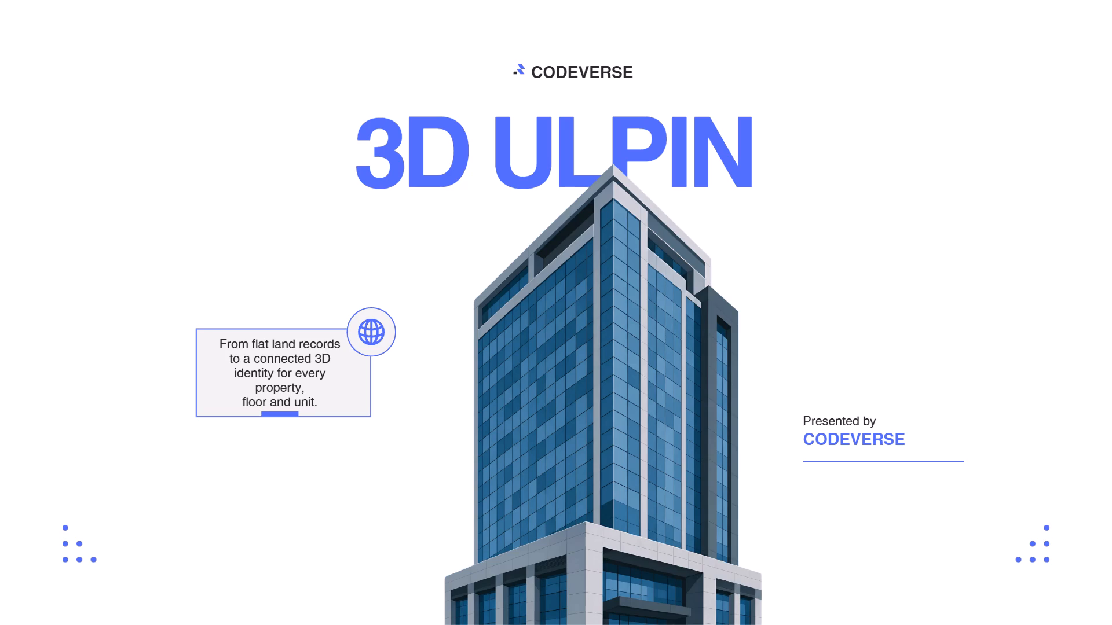
key("Right")
key("Right")
key("Right")
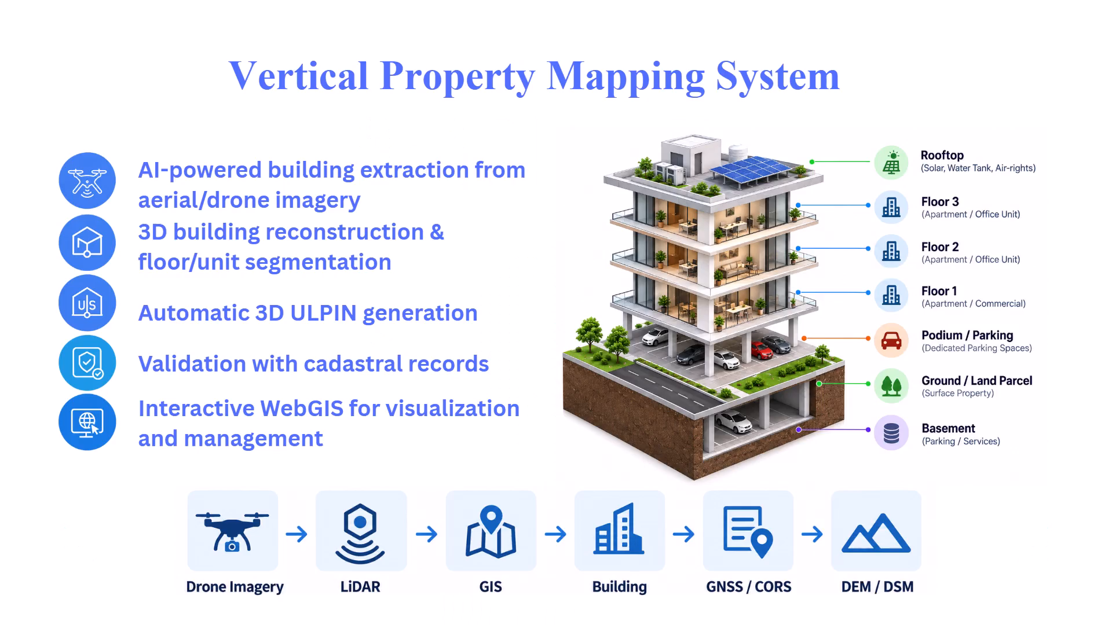
key("Right")
key("Right")
key("Right")
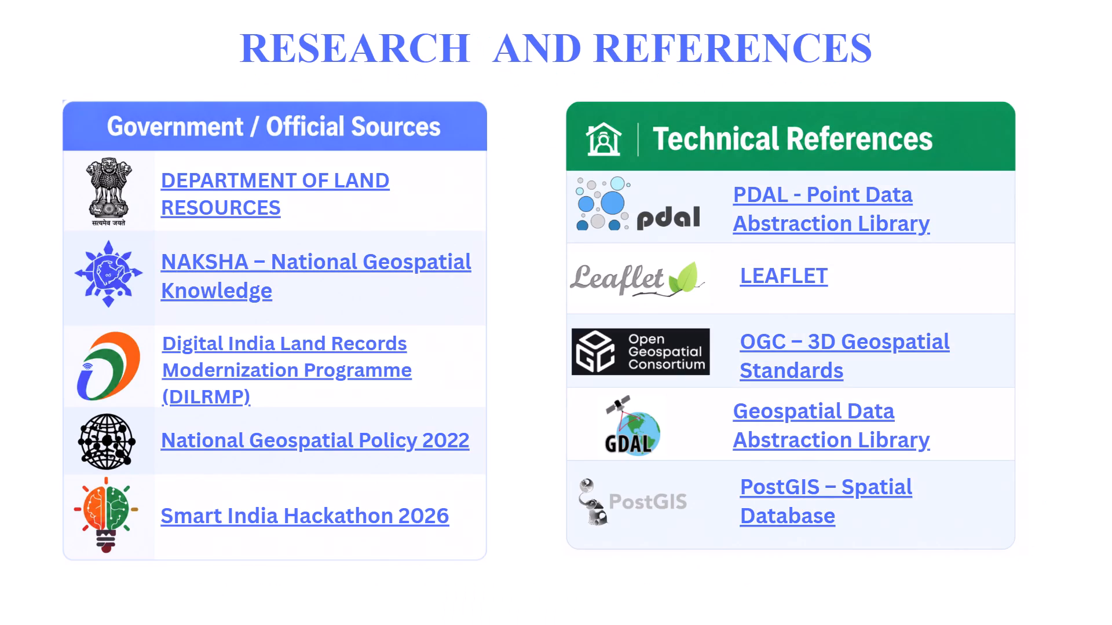
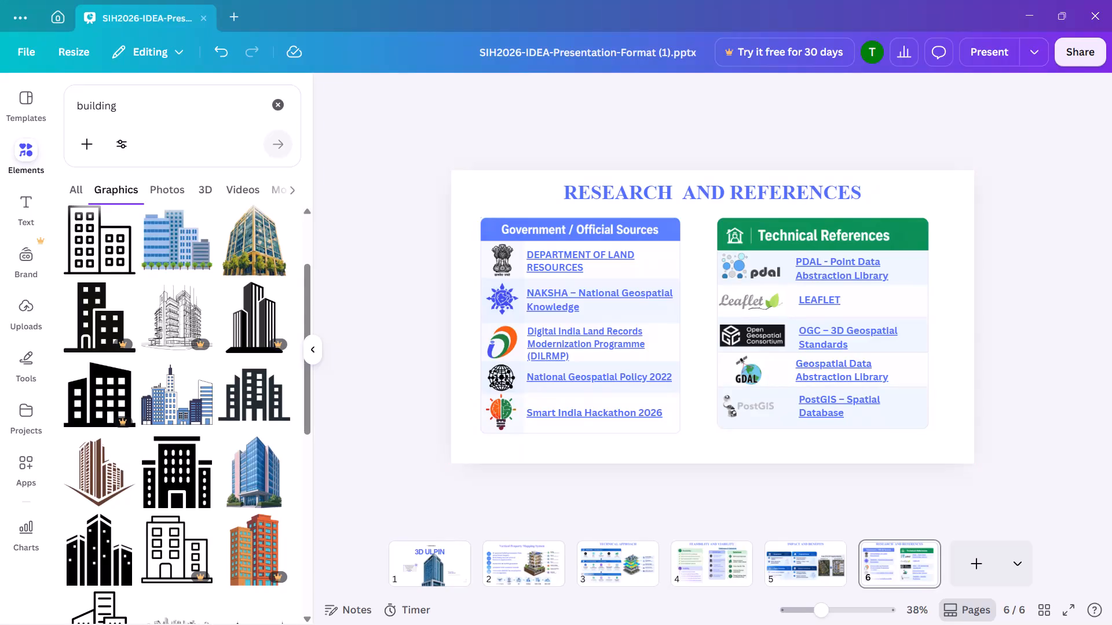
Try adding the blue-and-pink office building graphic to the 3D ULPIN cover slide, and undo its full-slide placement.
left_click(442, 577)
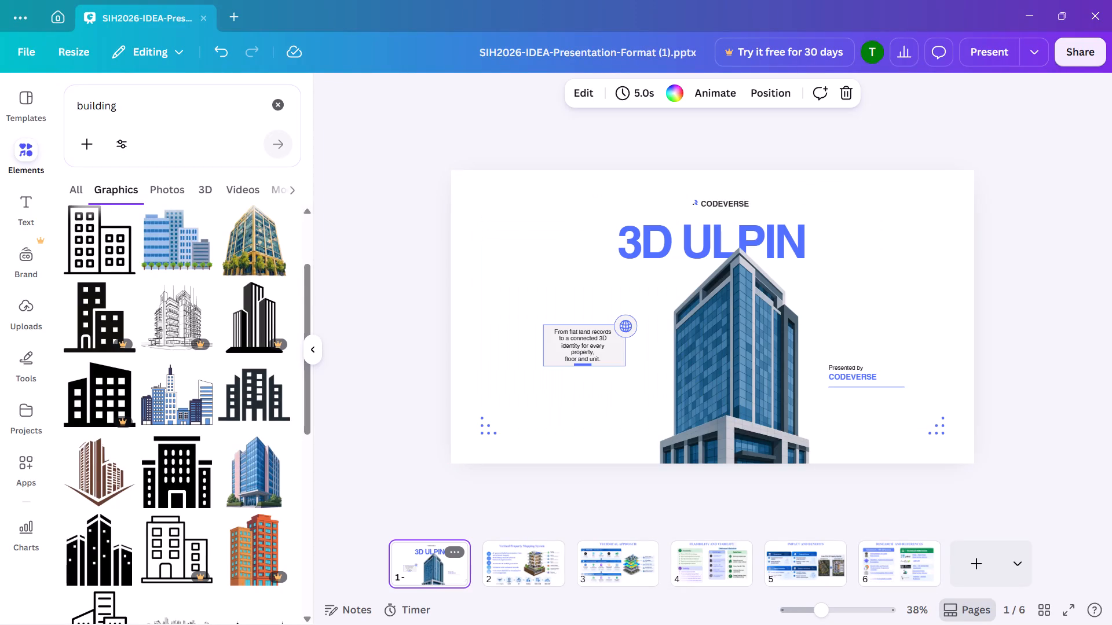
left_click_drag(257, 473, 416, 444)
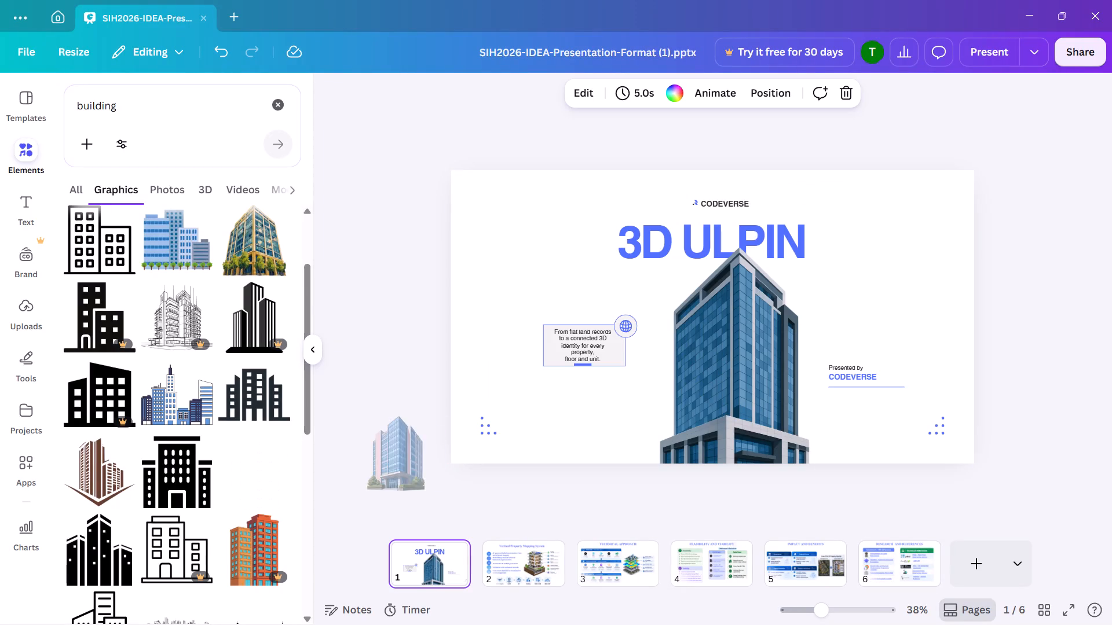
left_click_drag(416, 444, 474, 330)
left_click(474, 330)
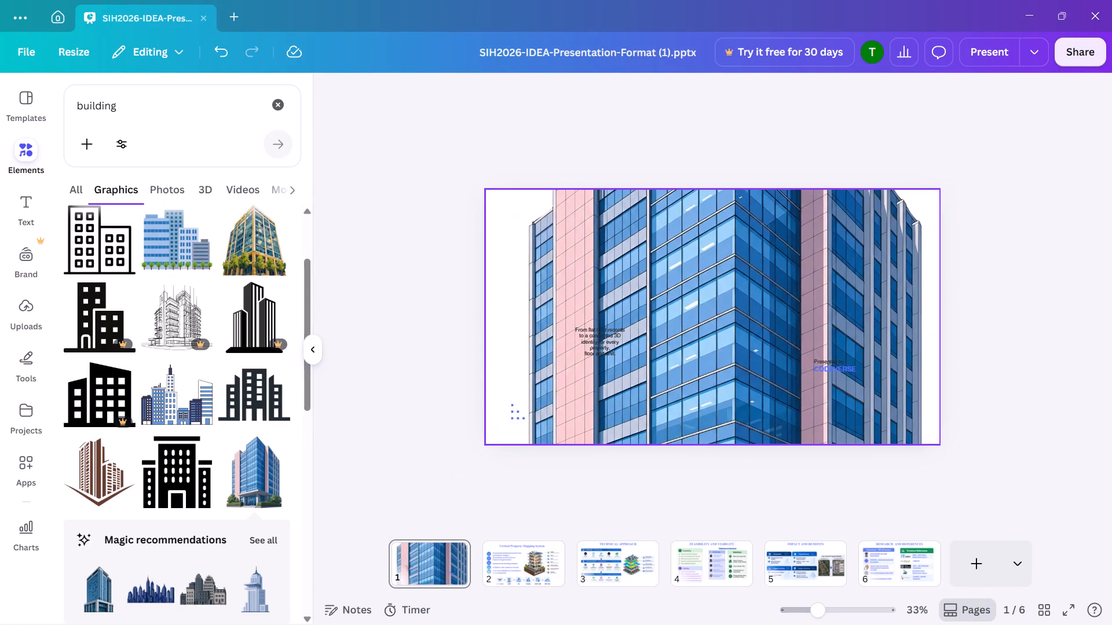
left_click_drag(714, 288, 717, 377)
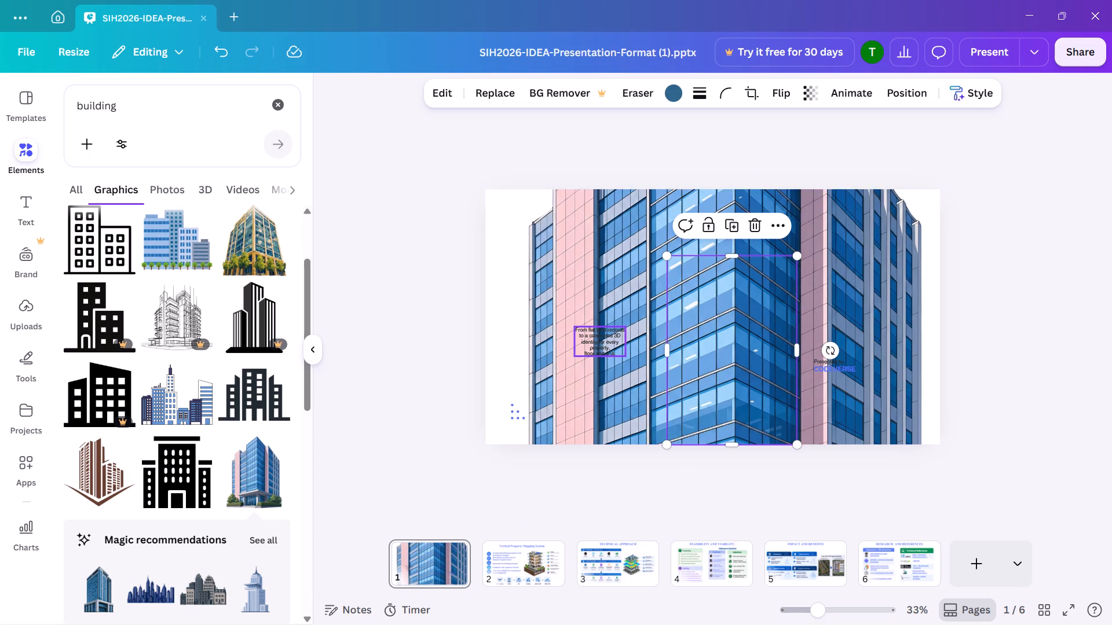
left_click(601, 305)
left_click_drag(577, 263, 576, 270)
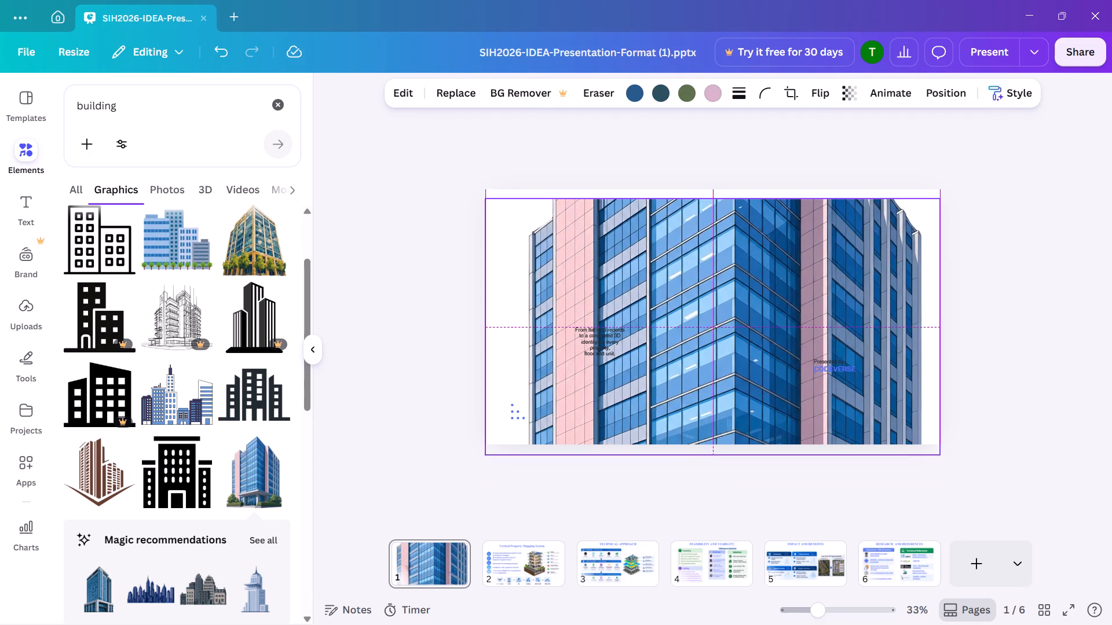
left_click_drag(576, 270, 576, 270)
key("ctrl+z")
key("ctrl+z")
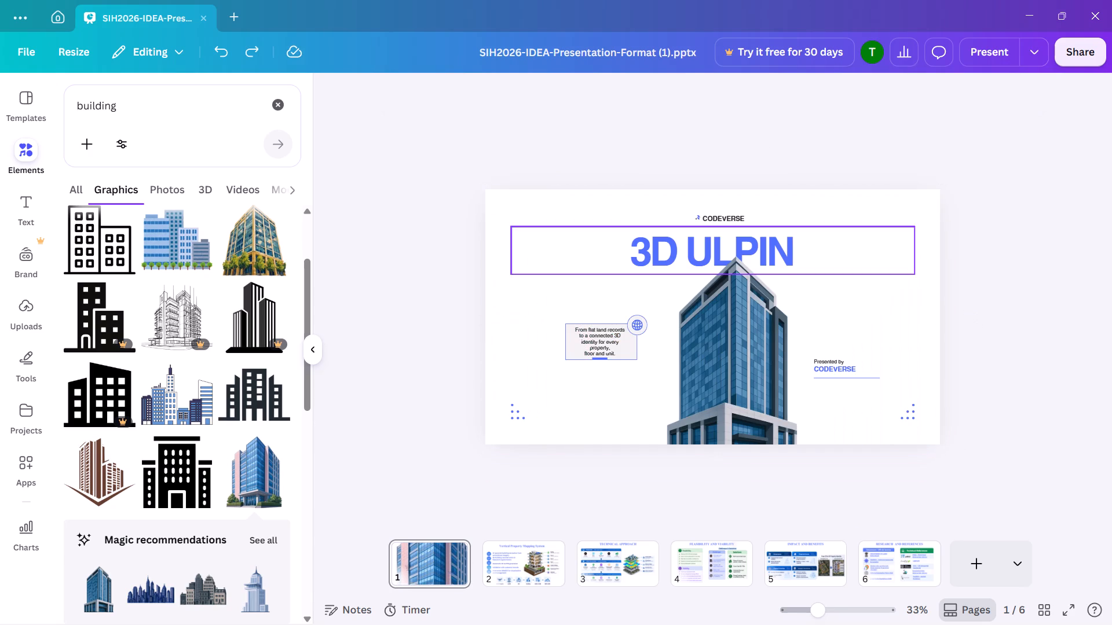
Add the blue-and-pink office building graphic to the cover and delete the existing glass tower picture.
left_click_drag(248, 477, 579, 392)
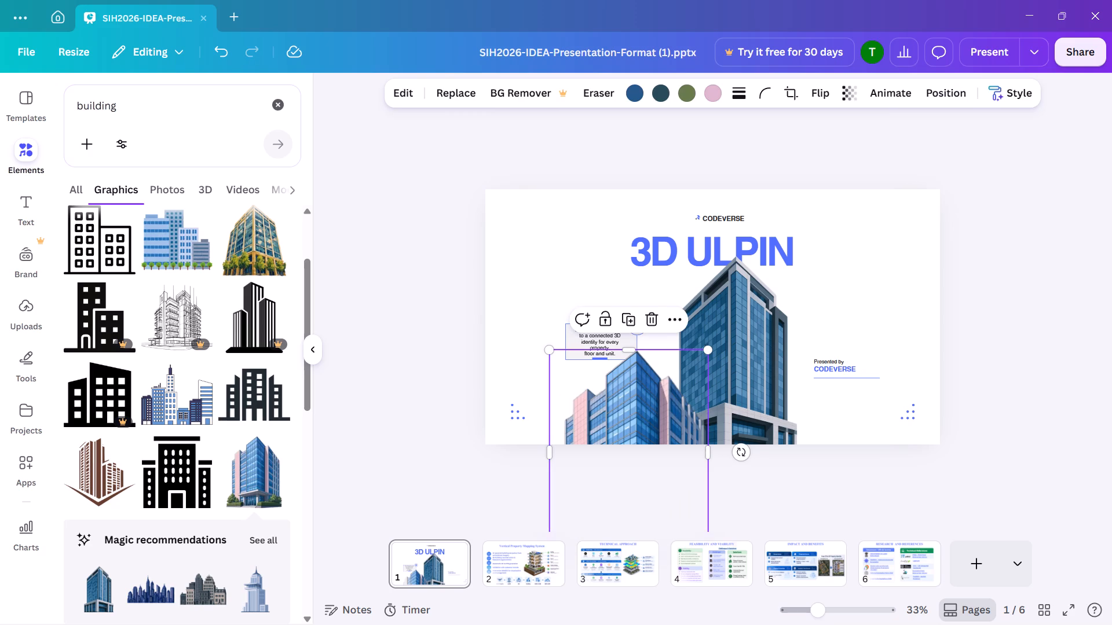
left_click(766, 345)
key("Delete")
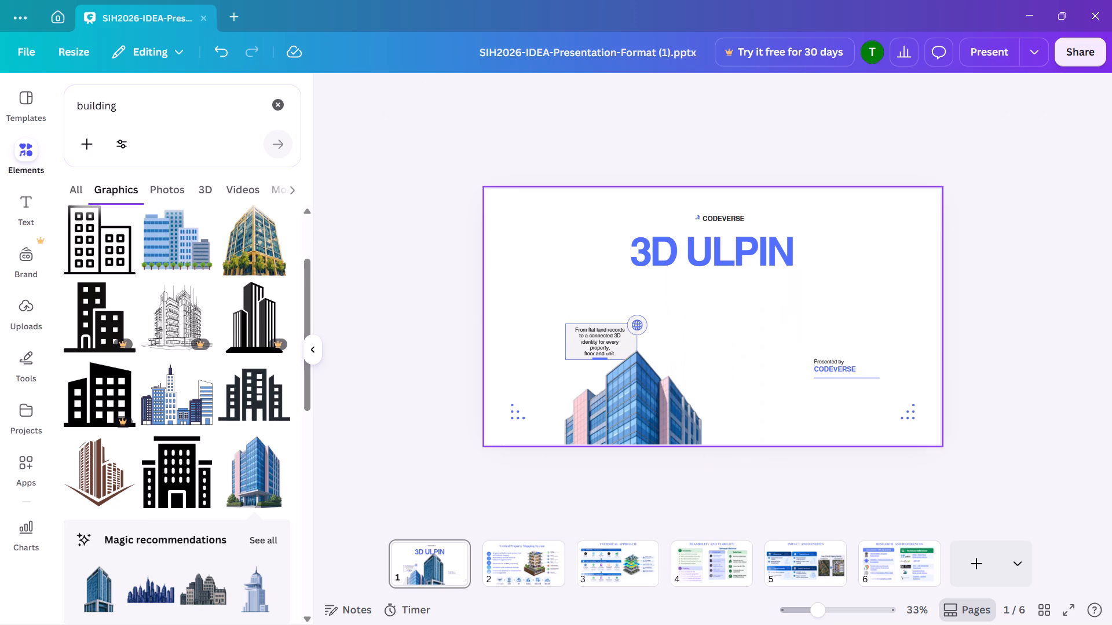
Centre the new building on the cover slide with its roof tip overlapping the bottom of the 3D ULPIN title.
left_click_drag(632, 405, 718, 318)
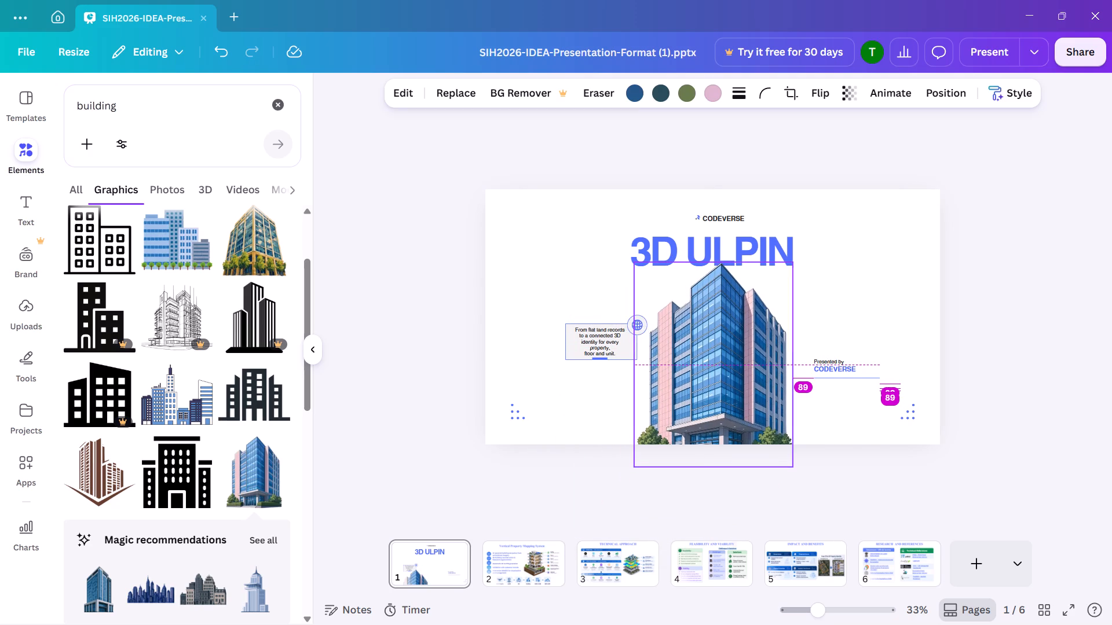
left_click_drag(718, 318, 711, 295)
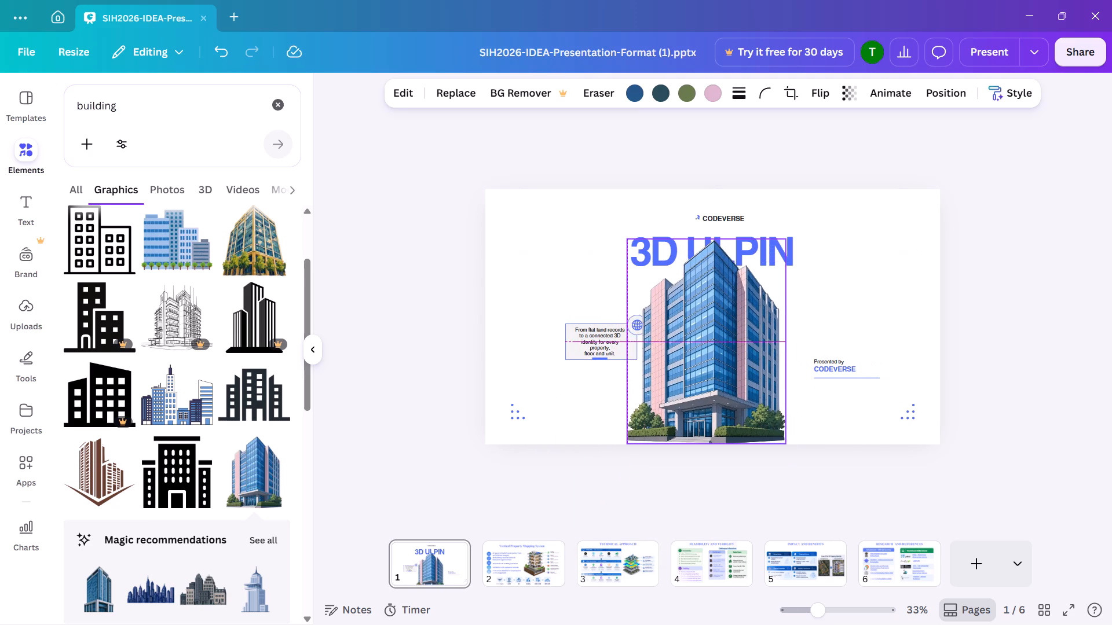
left_click_drag(711, 295, 715, 310)
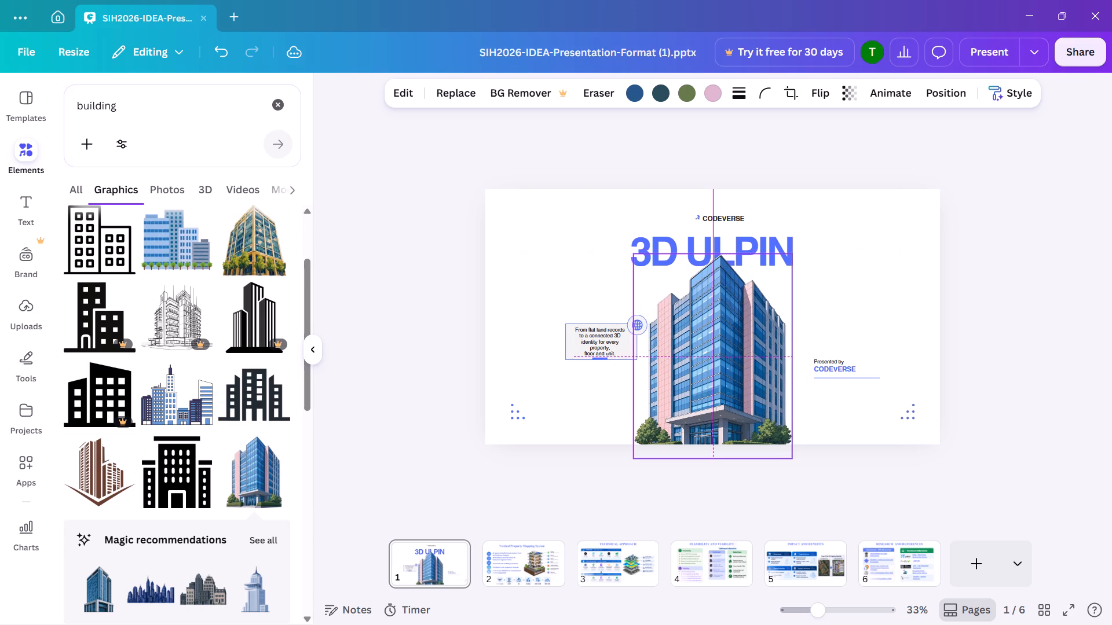
left_click_drag(715, 310, 716, 307)
left_click_drag(730, 312, 731, 320)
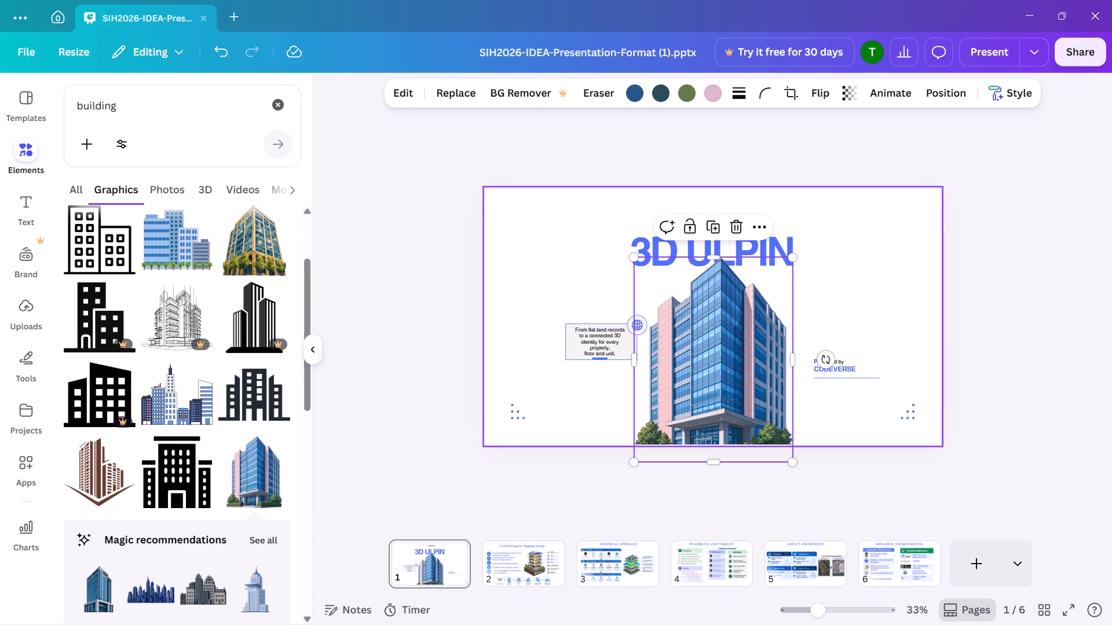
left_click(867, 275)
left_click(775, 265)
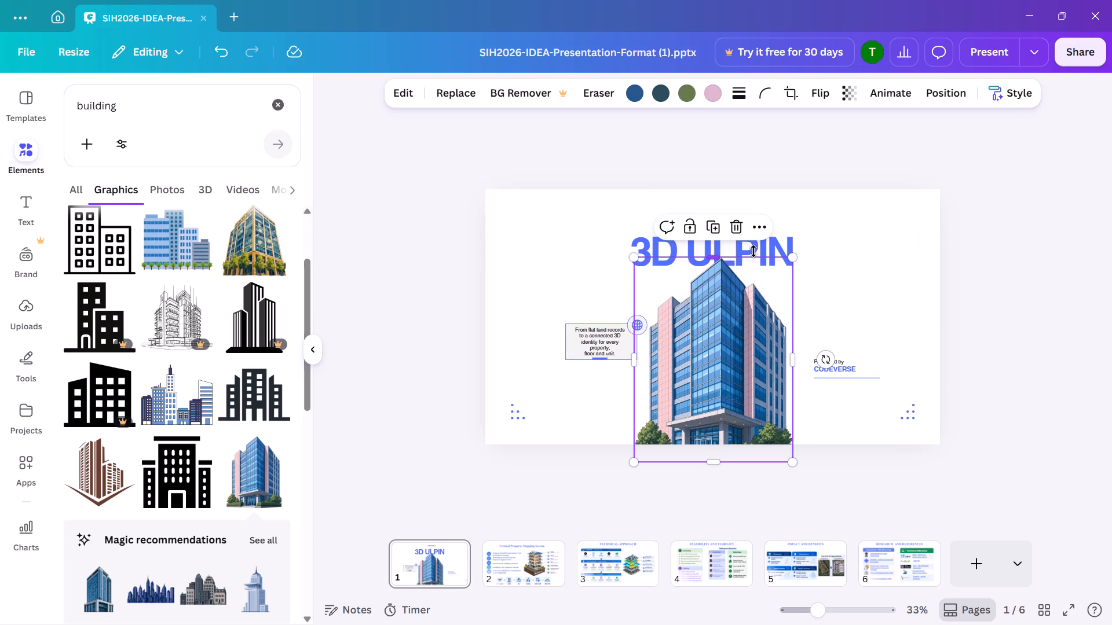
left_click(895, 337)
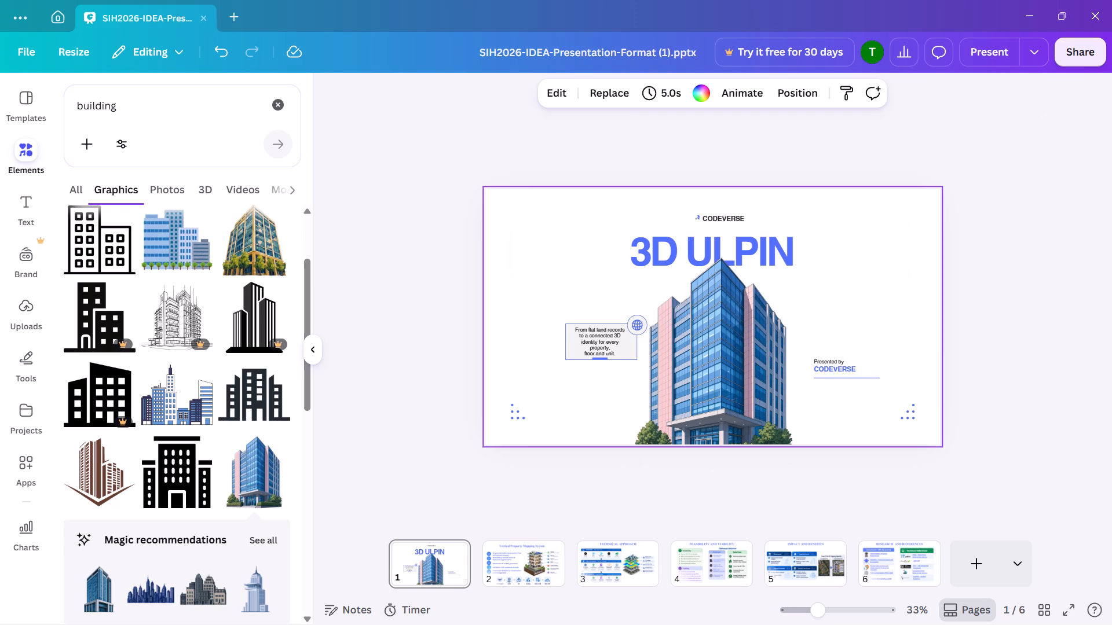
Preview the cover slide in presentation mode to check the new building's placement.
left_click(1000, 61)
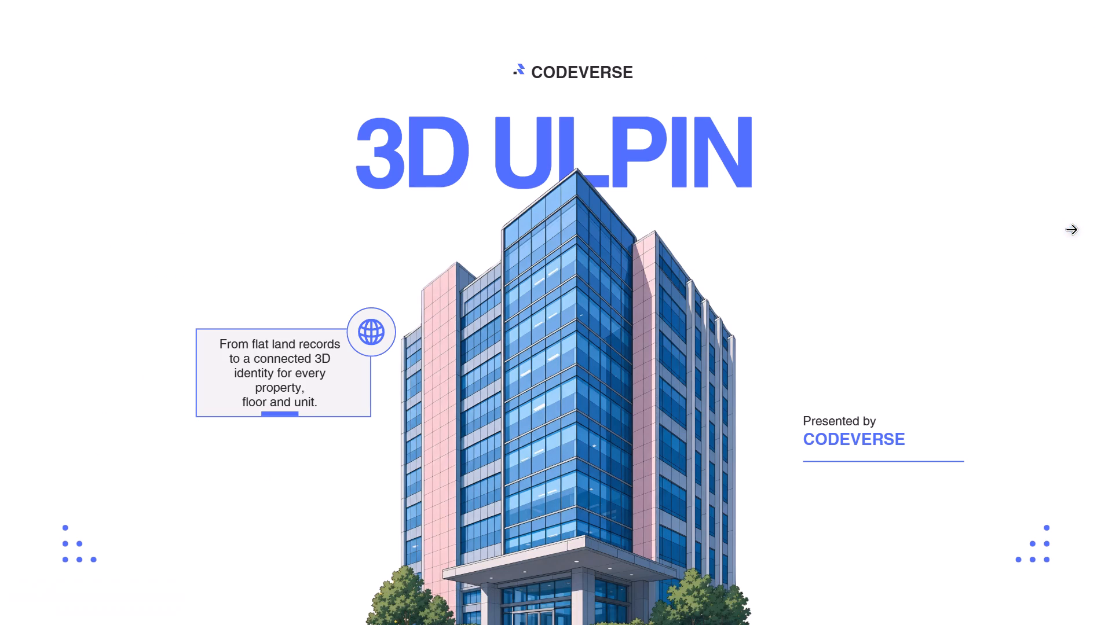
key("Escape")
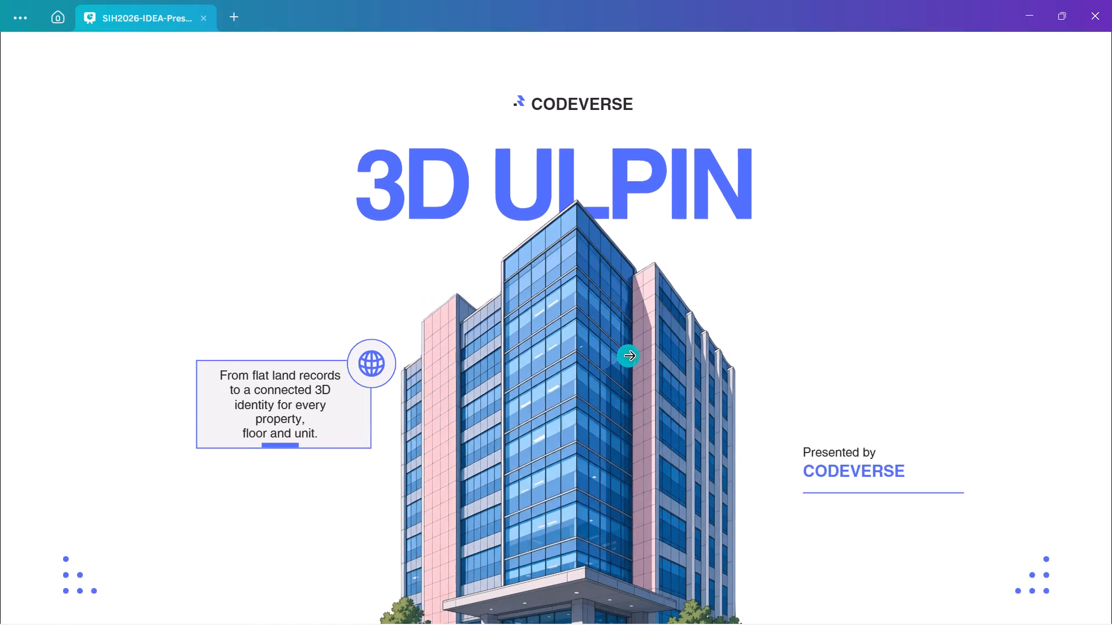
Shrink the cover building to about 620 by 800 and centre it with its base on the slide's bottom edge.
left_click_drag(734, 359, 733, 333)
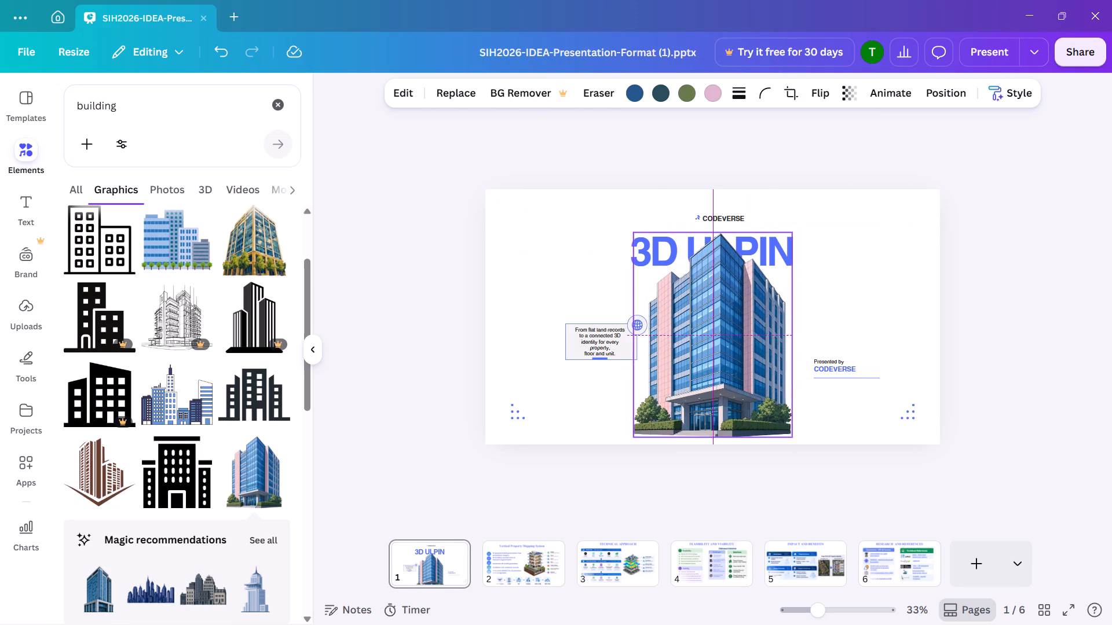
left_click_drag(733, 333, 734, 336)
left_click_drag(791, 440, 778, 433)
left_click_drag(736, 397, 737, 416)
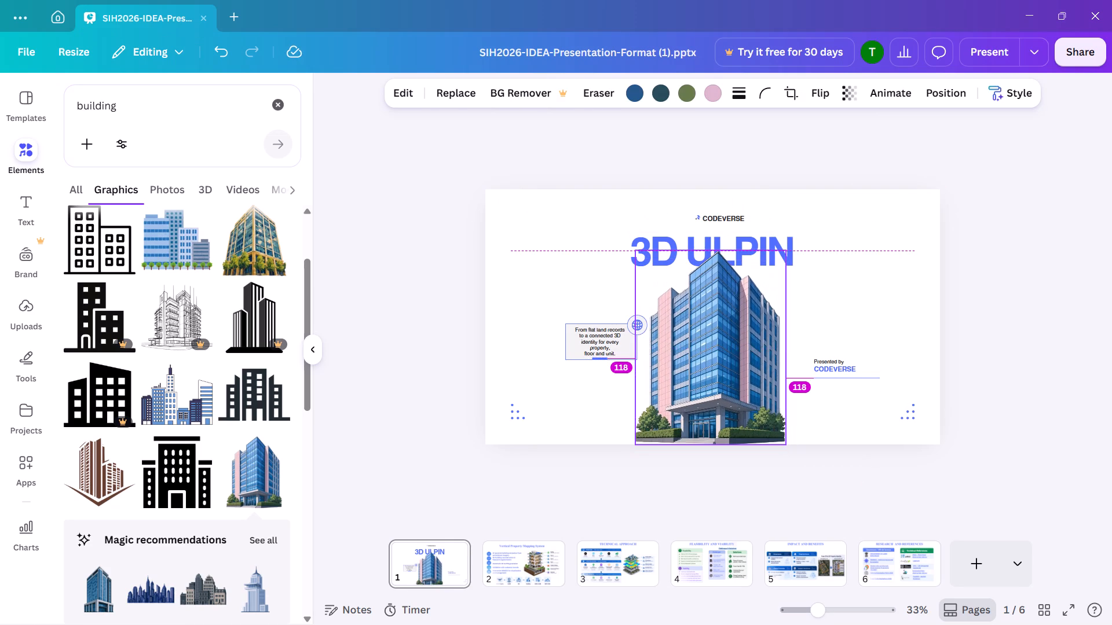
left_click_drag(737, 416, 731, 394)
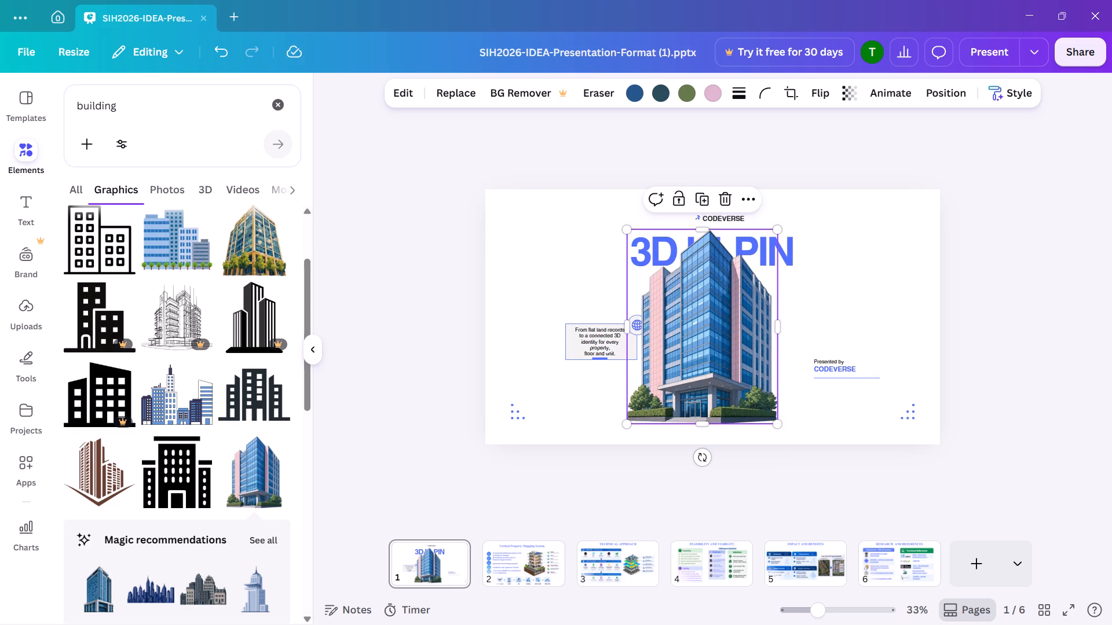
left_click_drag(776, 420, 768, 417)
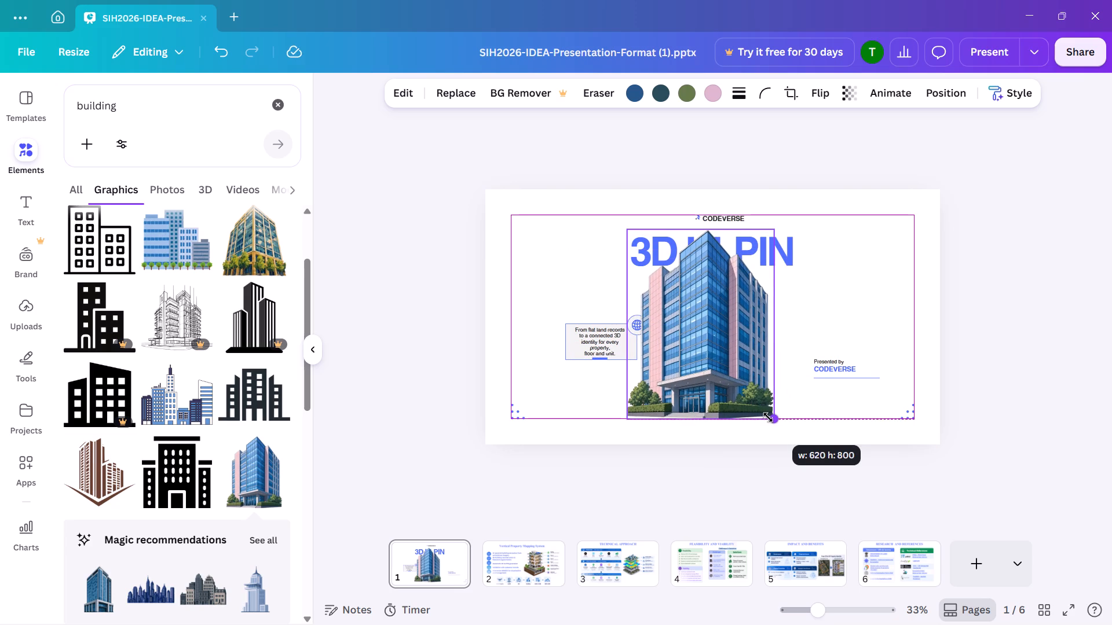
left_click_drag(768, 417, 766, 417)
left_click_drag(709, 345, 720, 370)
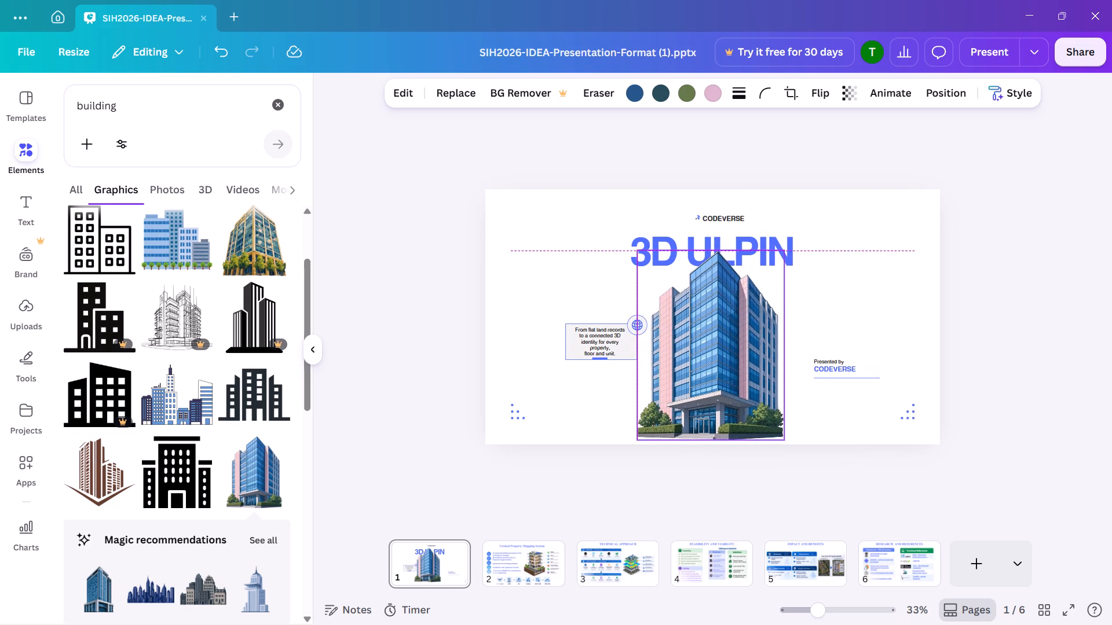
left_click_drag(720, 370, 719, 374)
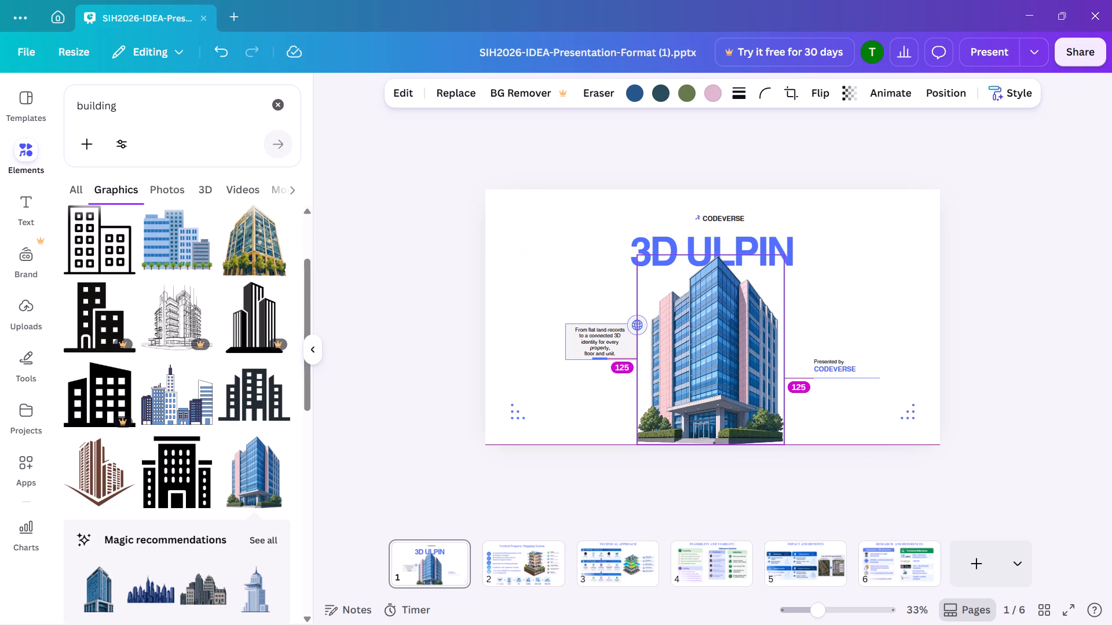
left_click_drag(719, 374, 719, 374)
left_click(1023, 297)
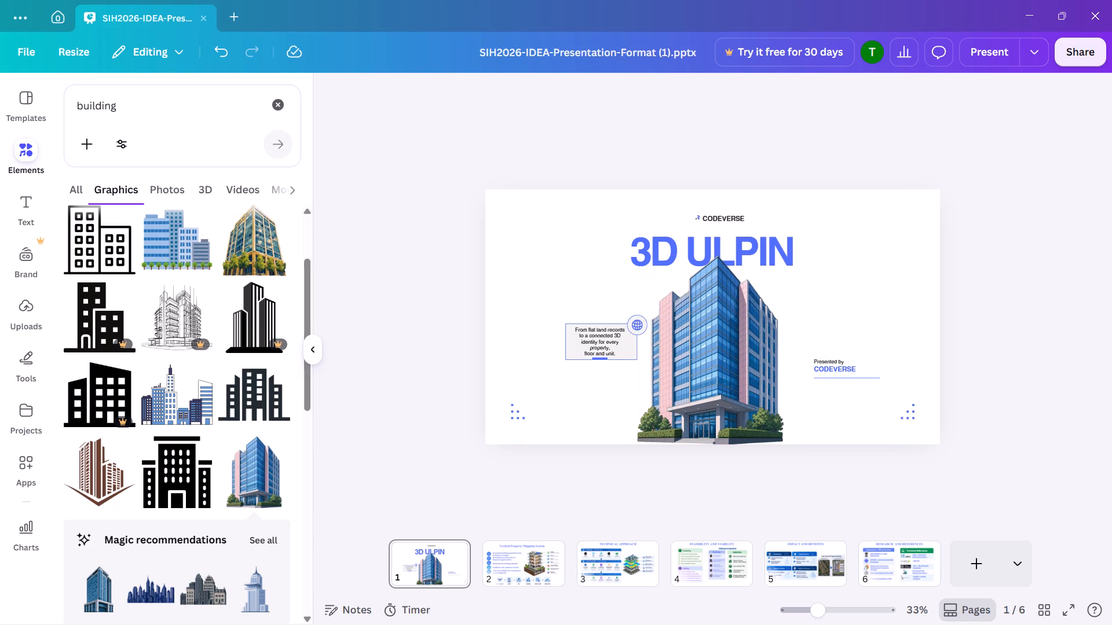
Preview the cover in presentation mode to check the smaller building against the title and side text.
left_click(996, 64)
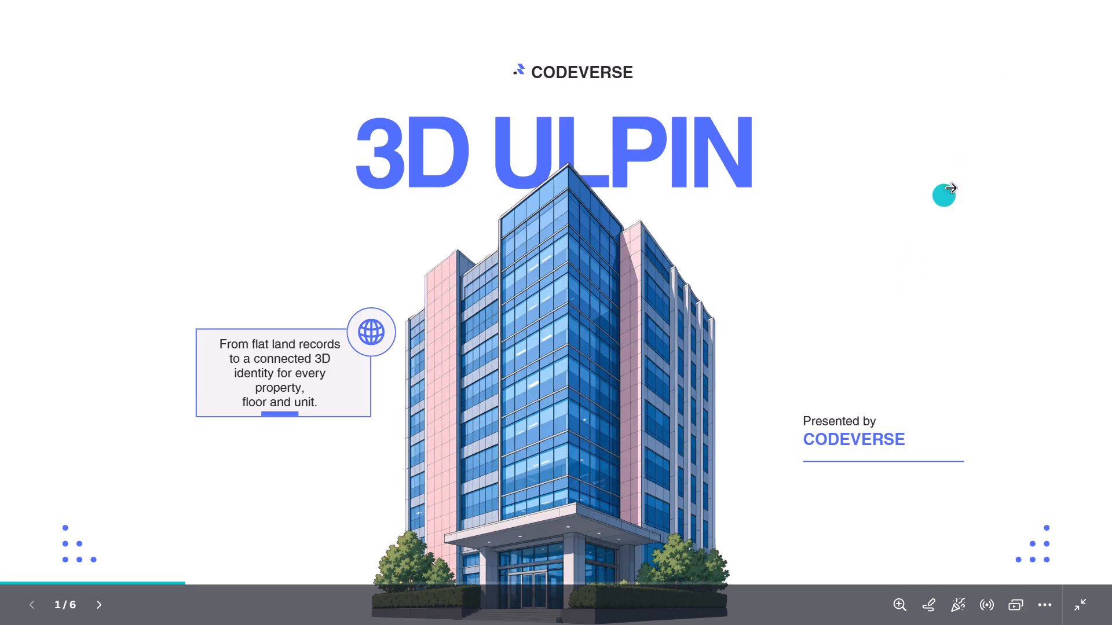
key("Escape")
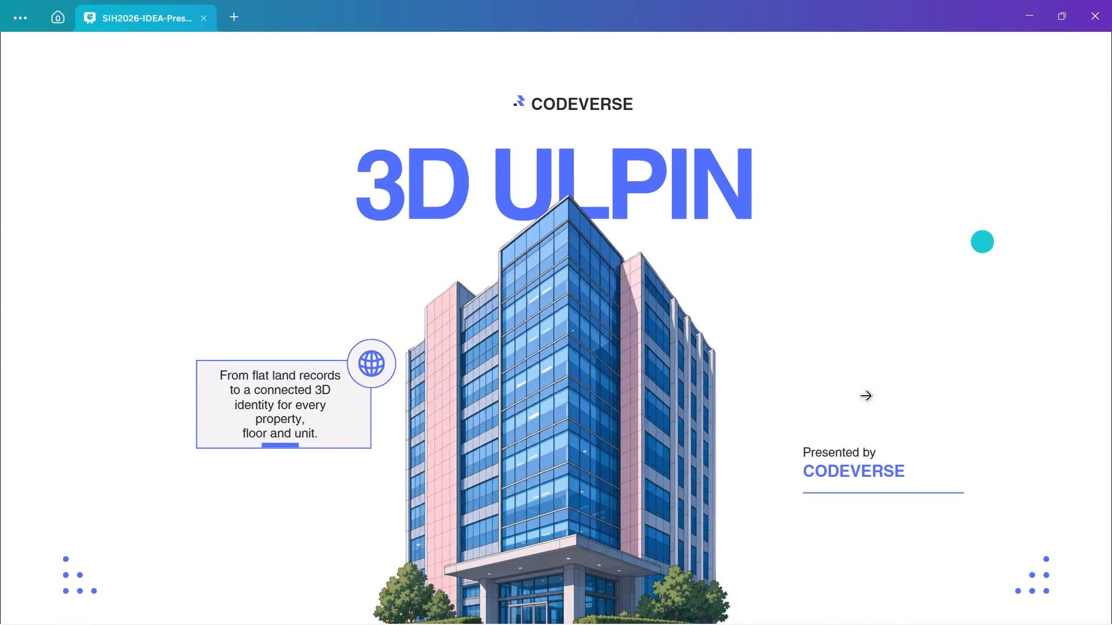
Reduce the cover building from its upper corner to about 600 by 775, keeping its base on the slide edge.
left_click(774, 350)
left_click(746, 355)
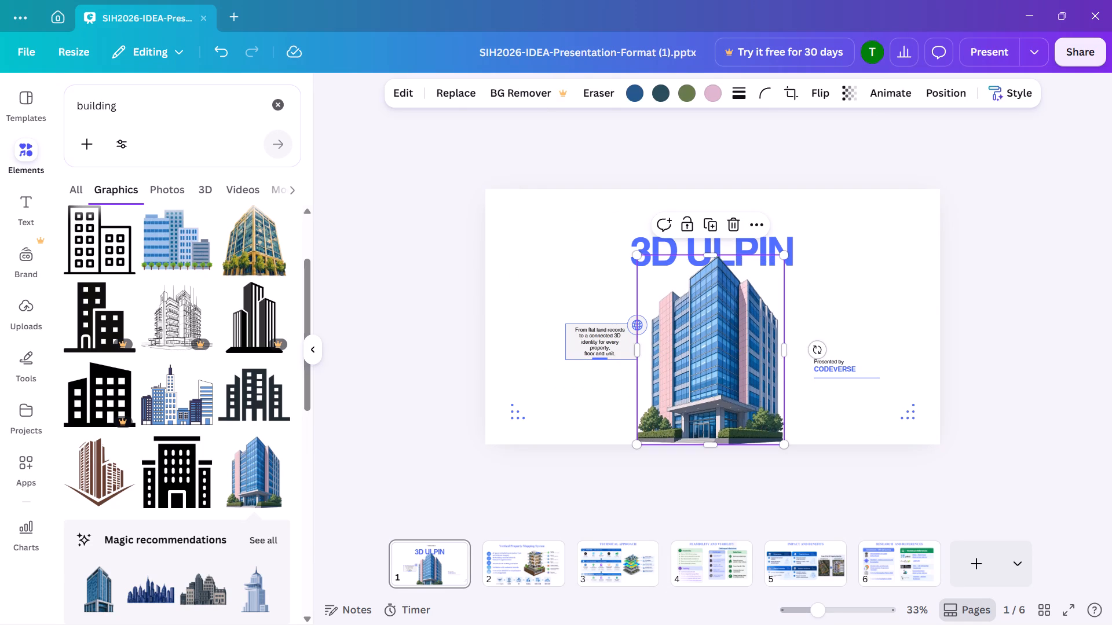
left_click_drag(637, 258, 639, 266)
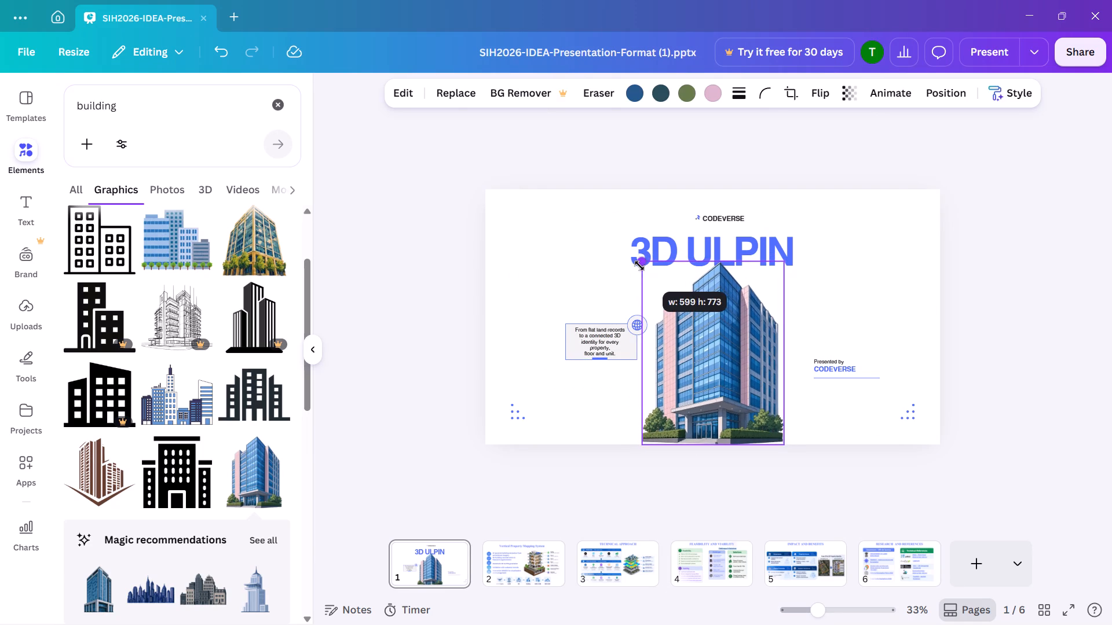
left_click_drag(639, 266, 639, 264)
left_click(1049, 267)
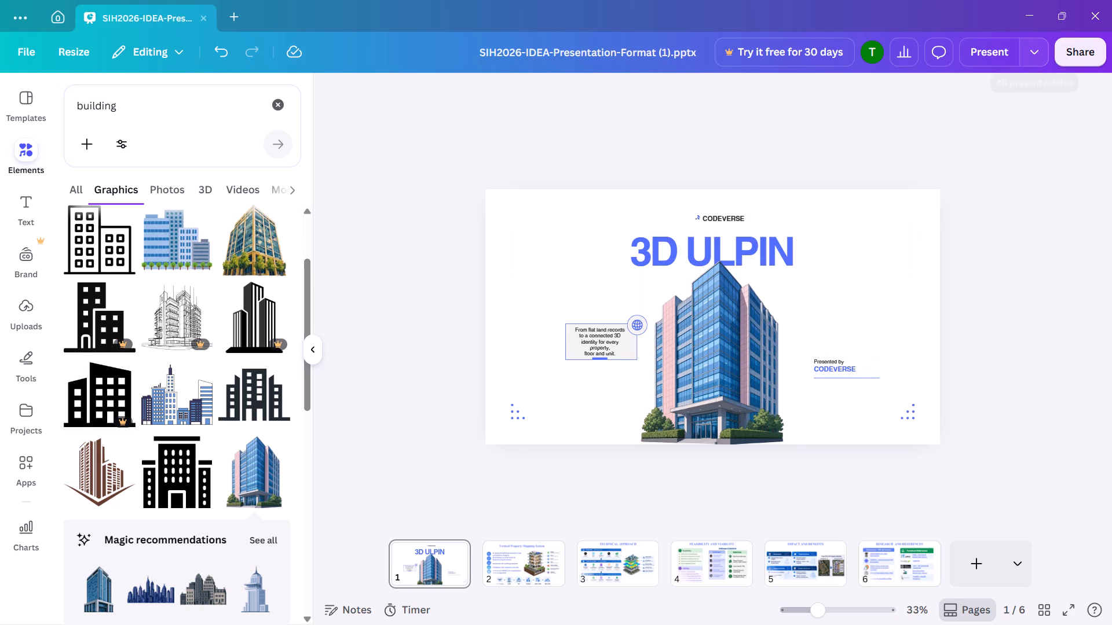
Present the cover slide to check the resized building's overlap with the 3D ULPIN title.
left_click(992, 48)
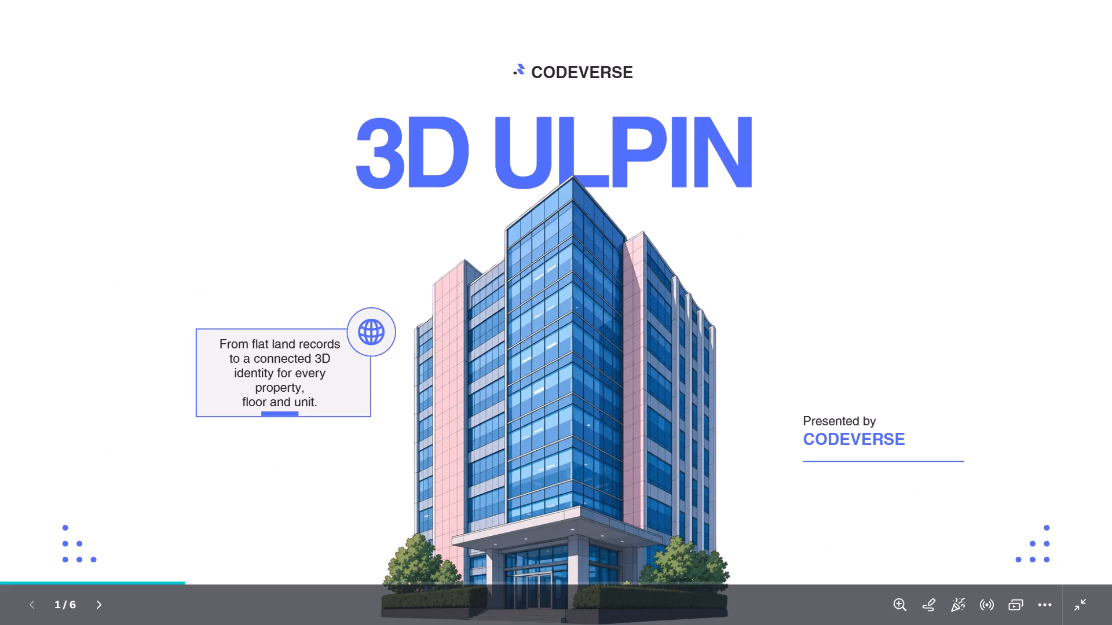
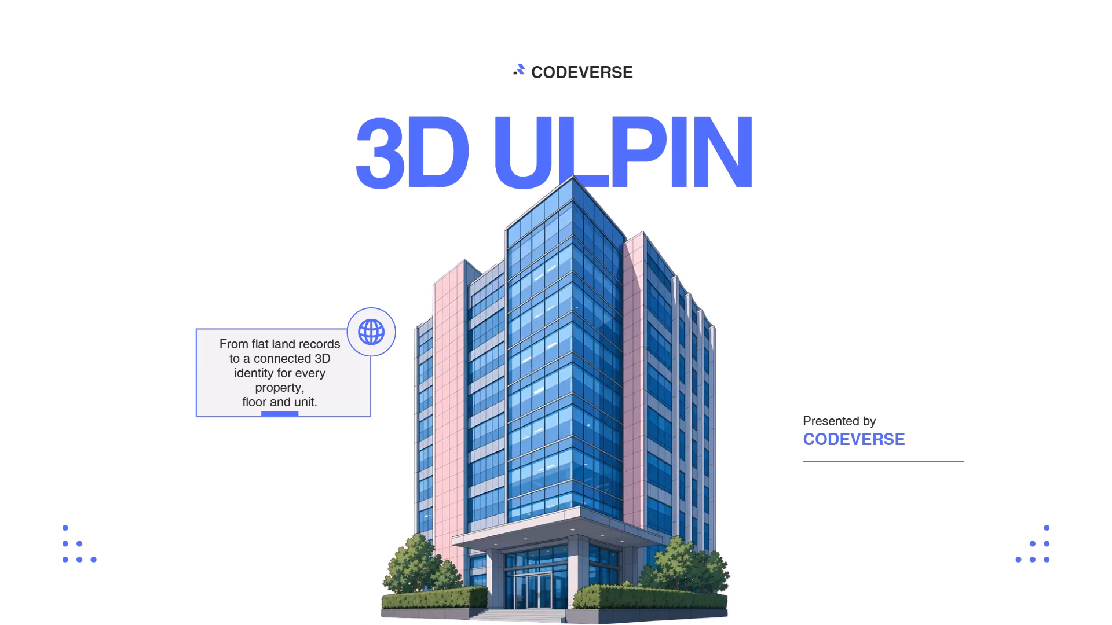
Advance the presentation from the cover to the Vertical Property Mapping System slide to review it.
left_click(986, 251)
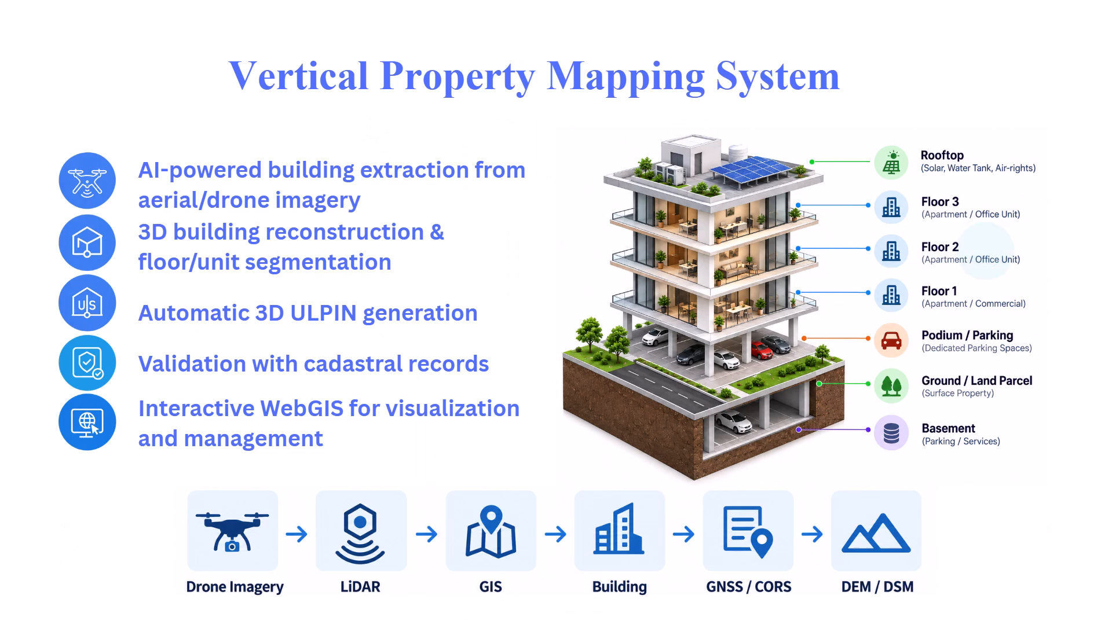